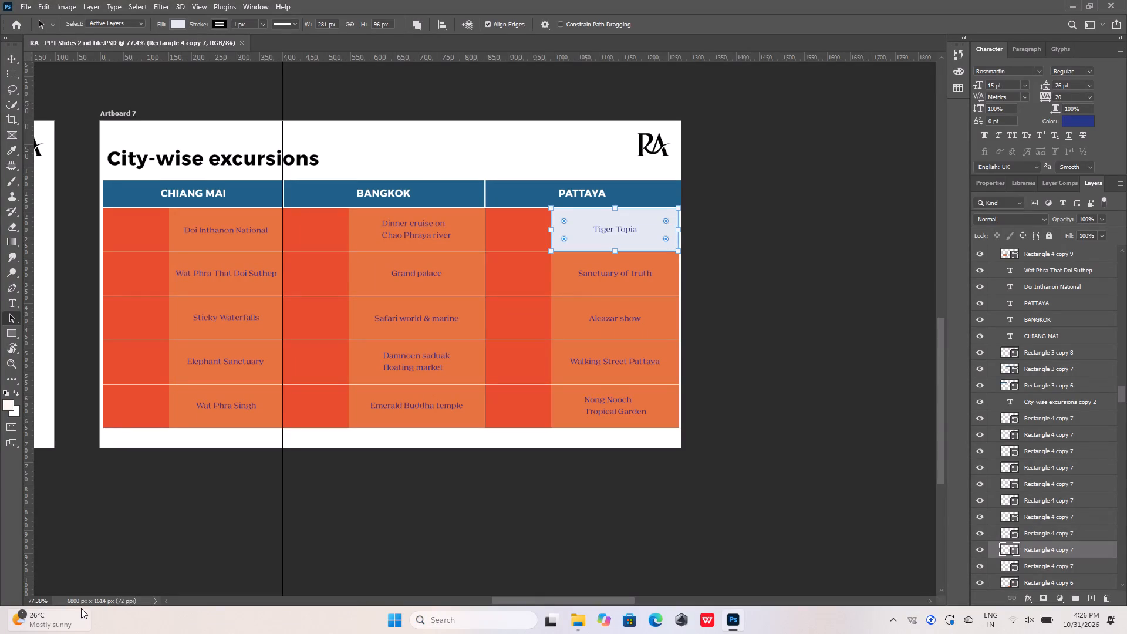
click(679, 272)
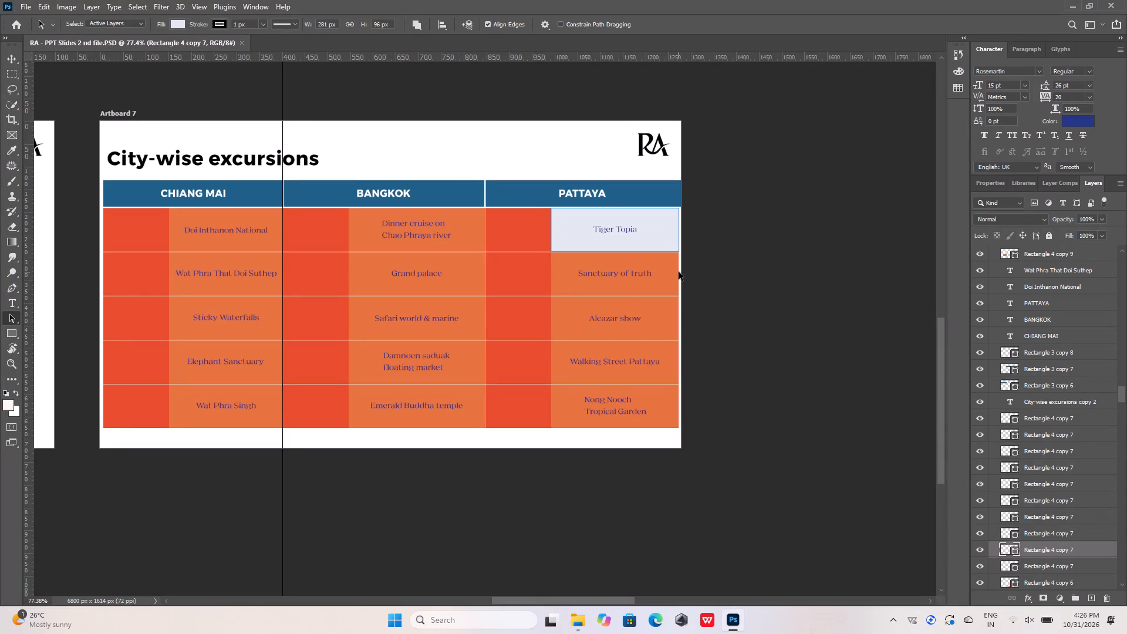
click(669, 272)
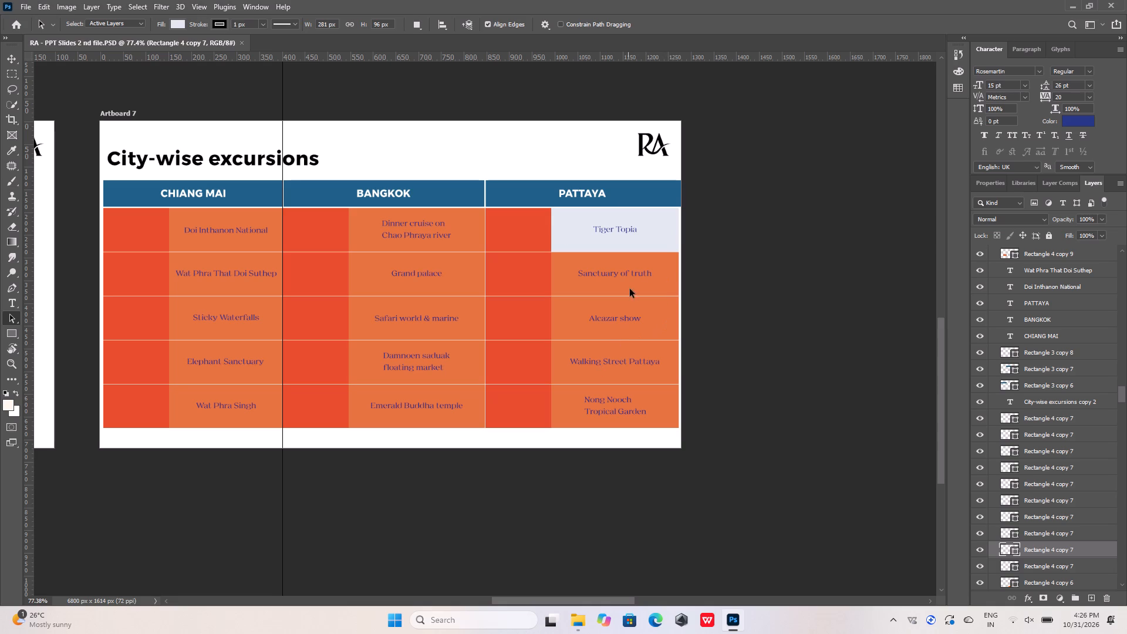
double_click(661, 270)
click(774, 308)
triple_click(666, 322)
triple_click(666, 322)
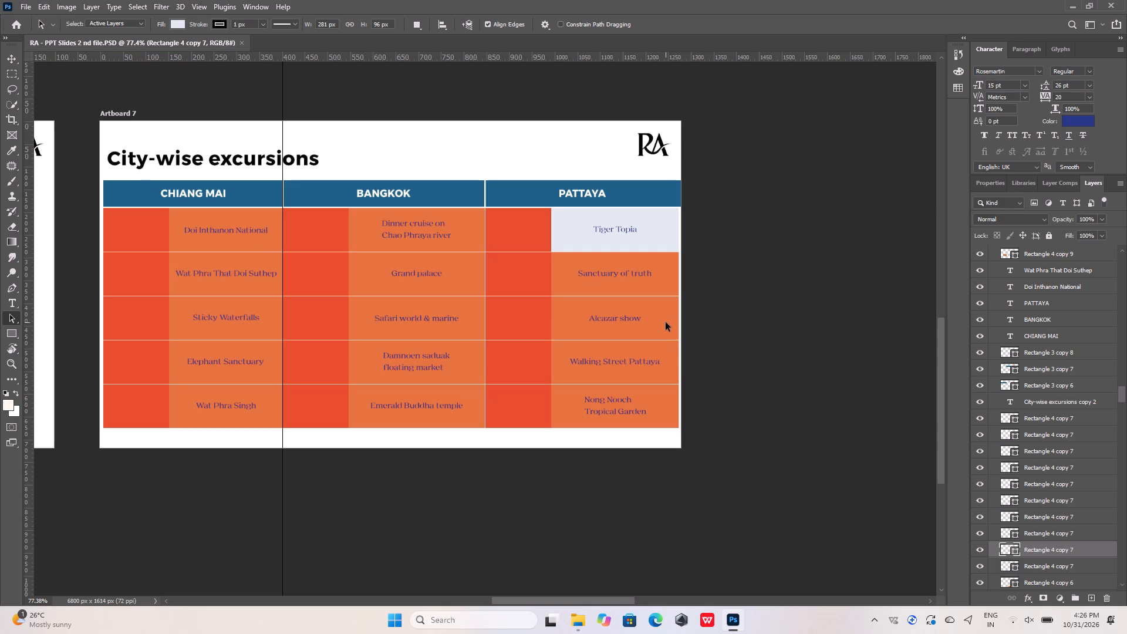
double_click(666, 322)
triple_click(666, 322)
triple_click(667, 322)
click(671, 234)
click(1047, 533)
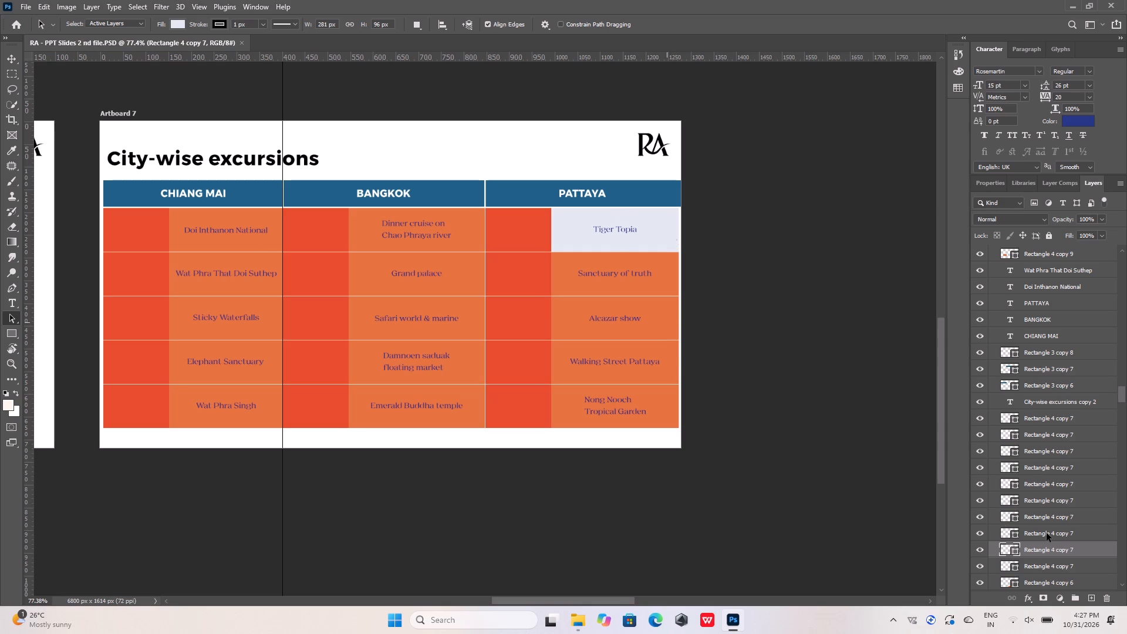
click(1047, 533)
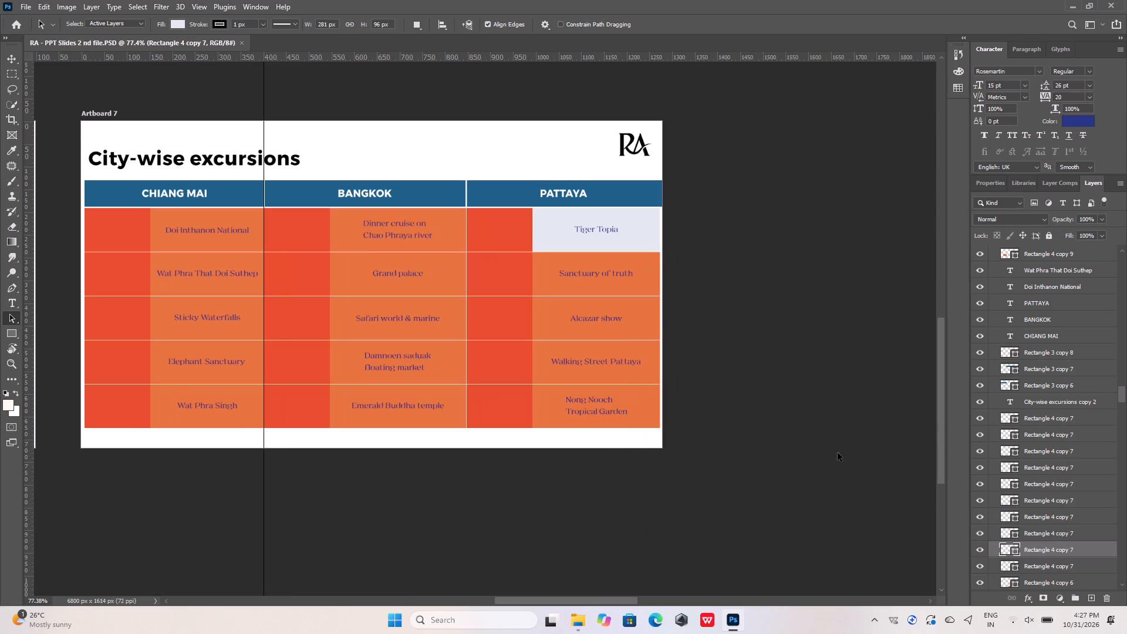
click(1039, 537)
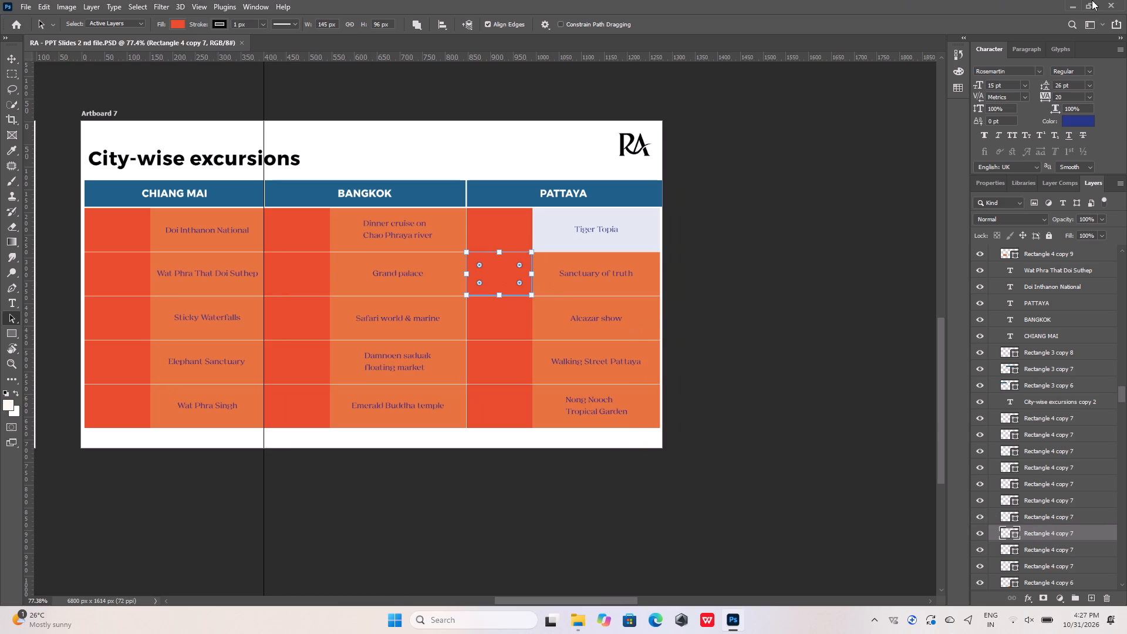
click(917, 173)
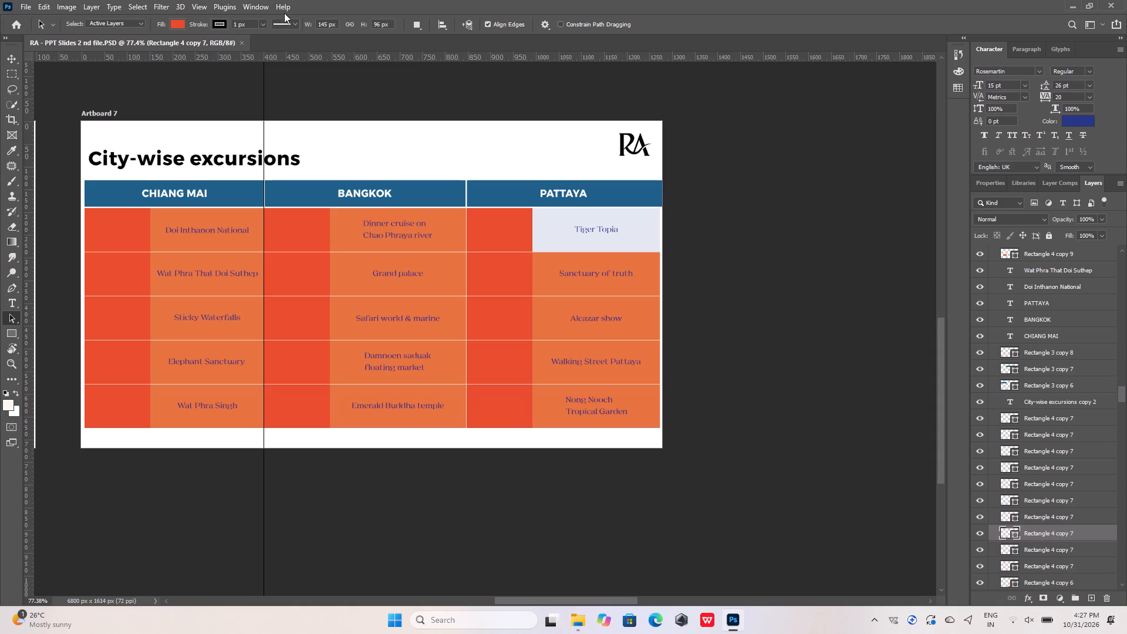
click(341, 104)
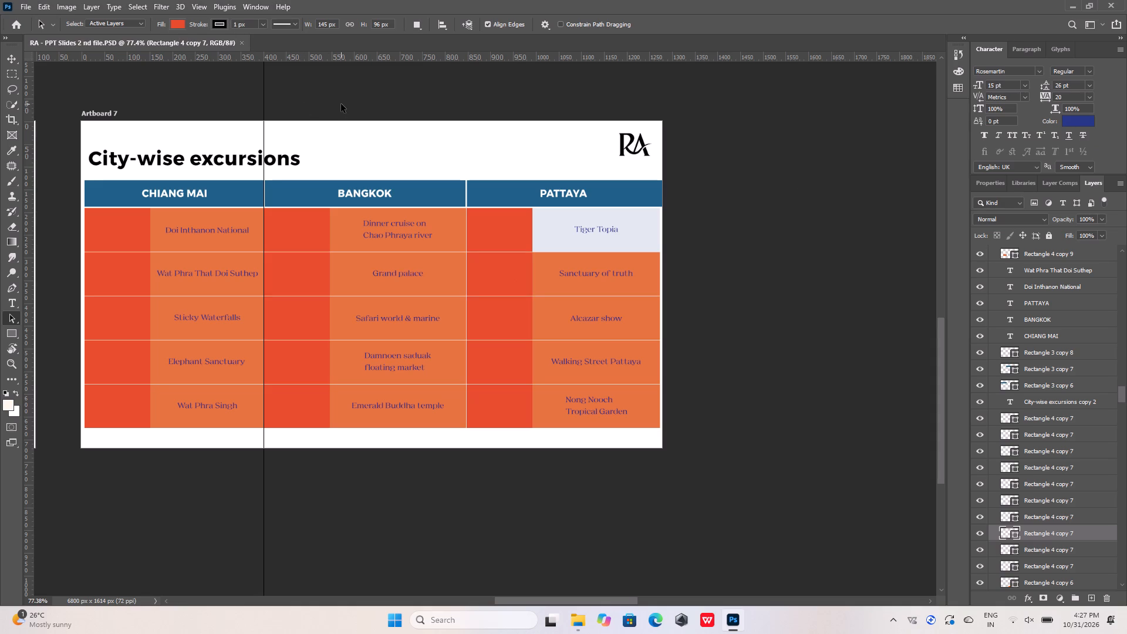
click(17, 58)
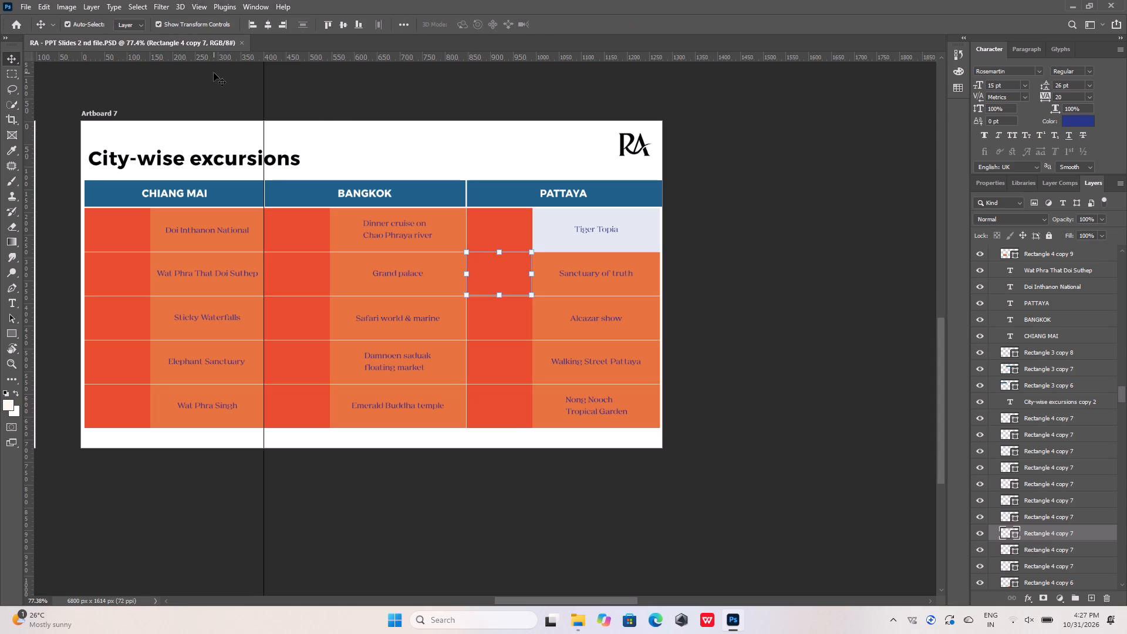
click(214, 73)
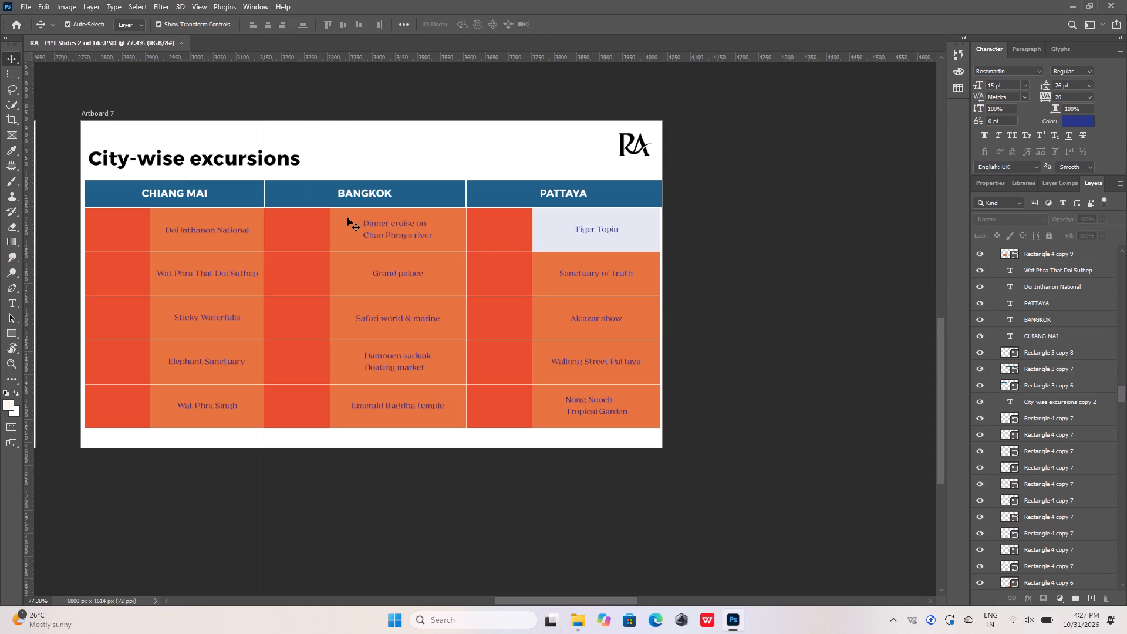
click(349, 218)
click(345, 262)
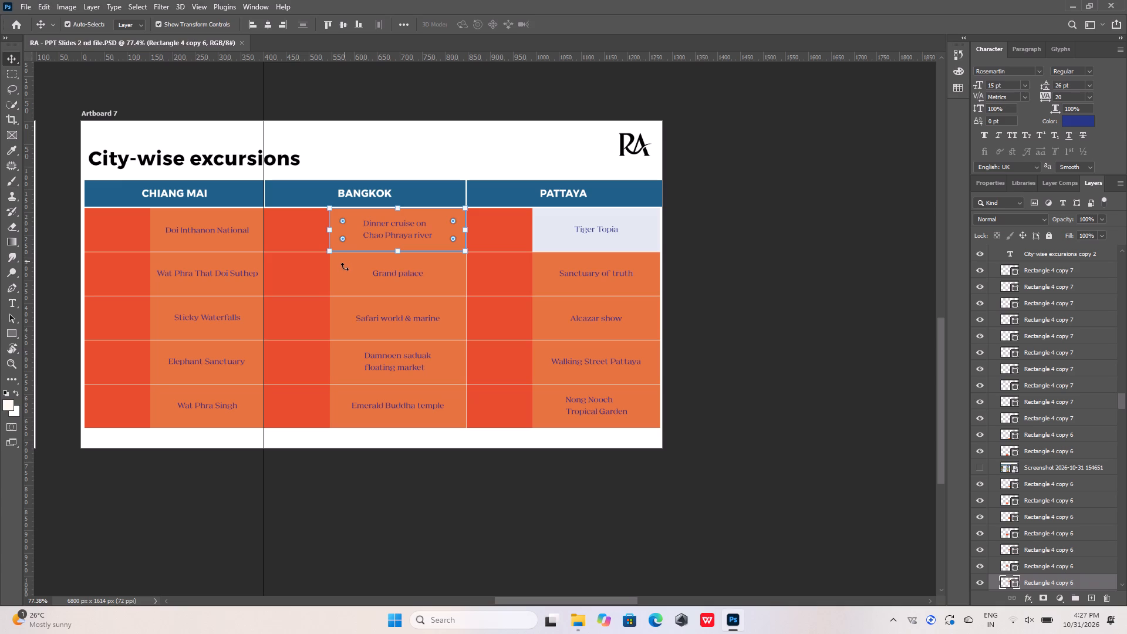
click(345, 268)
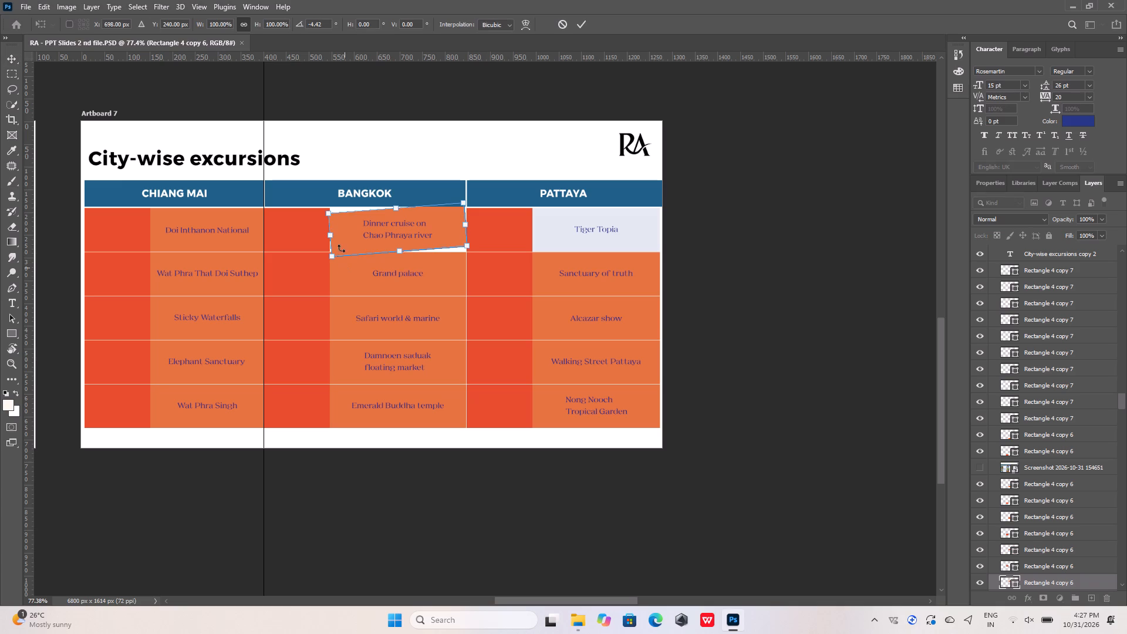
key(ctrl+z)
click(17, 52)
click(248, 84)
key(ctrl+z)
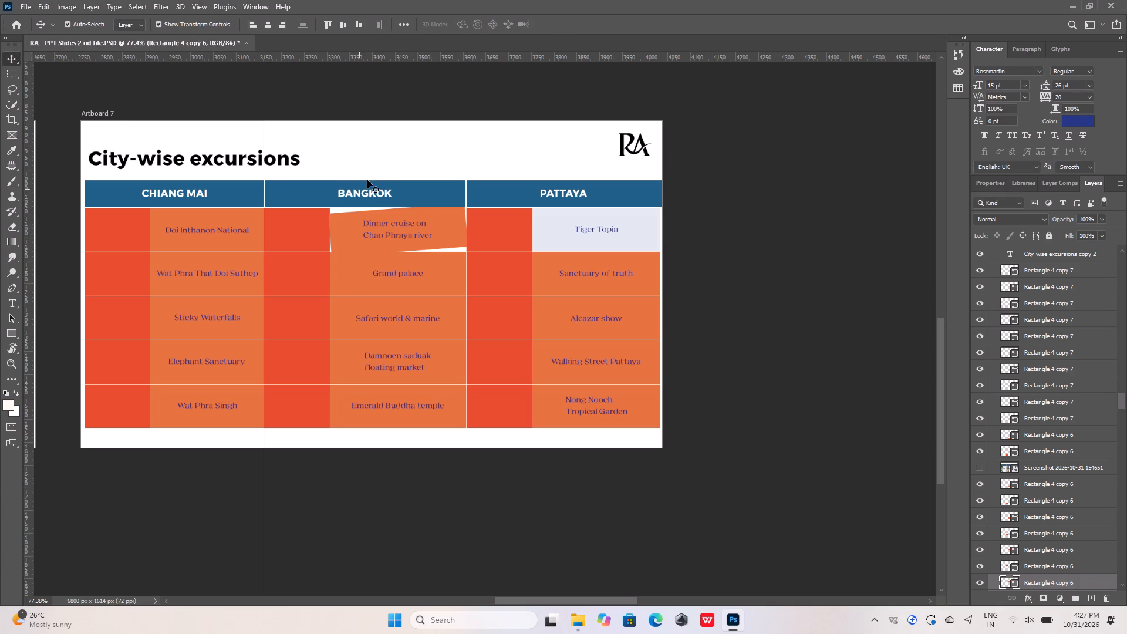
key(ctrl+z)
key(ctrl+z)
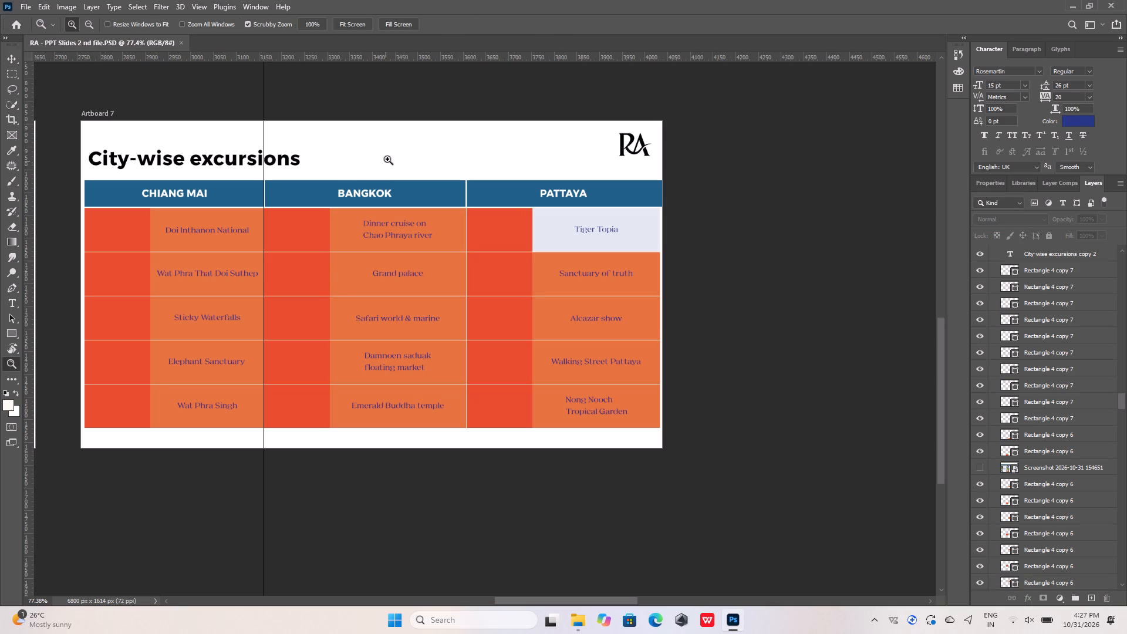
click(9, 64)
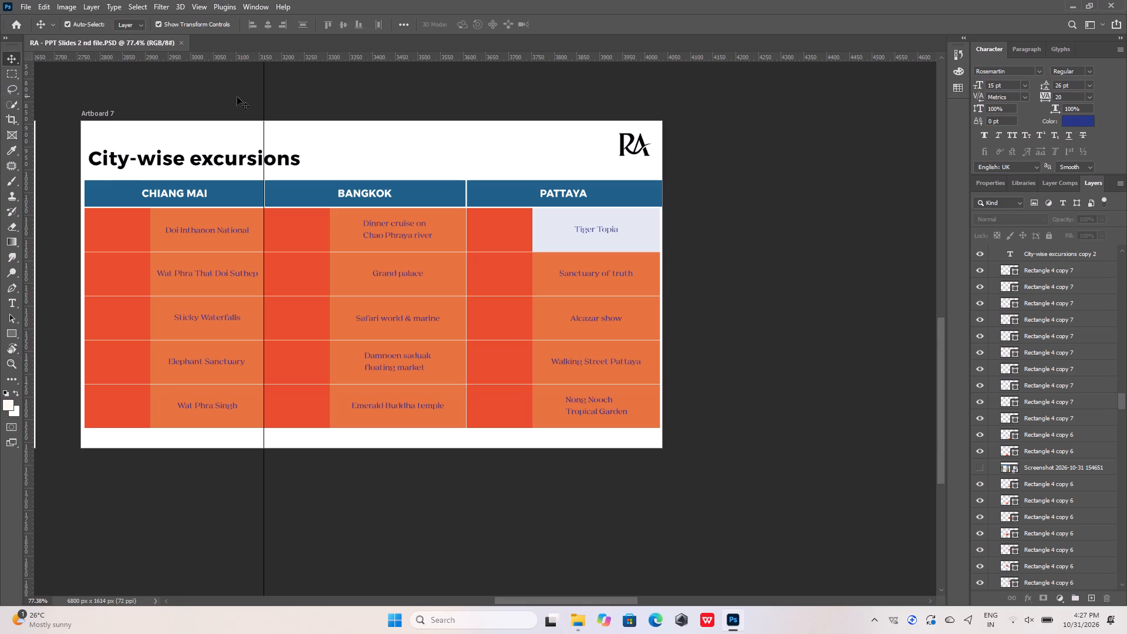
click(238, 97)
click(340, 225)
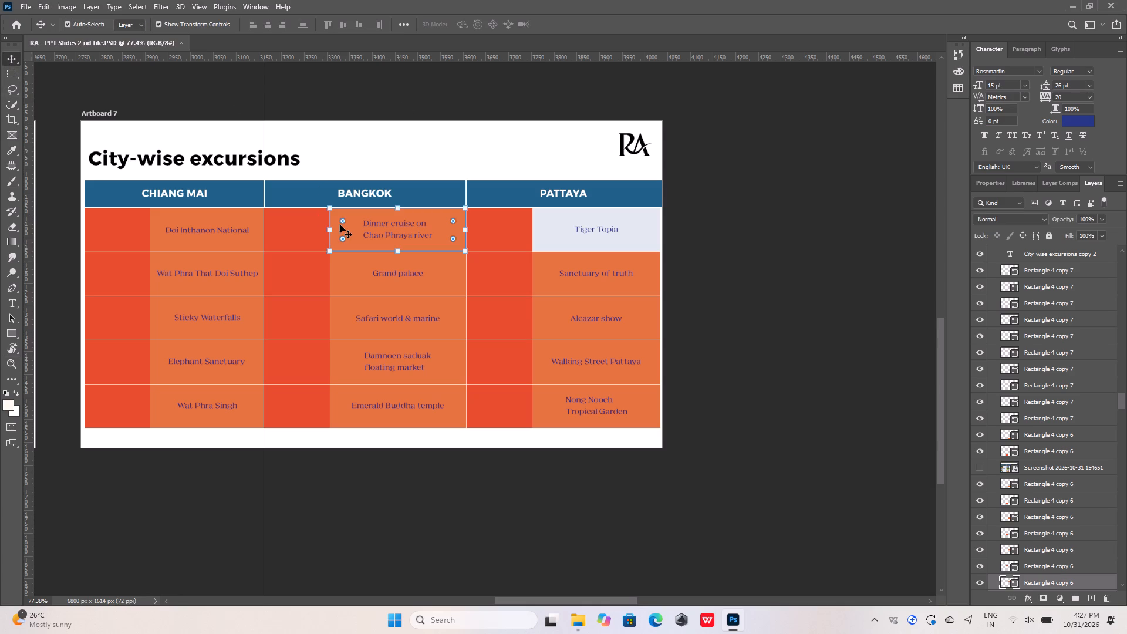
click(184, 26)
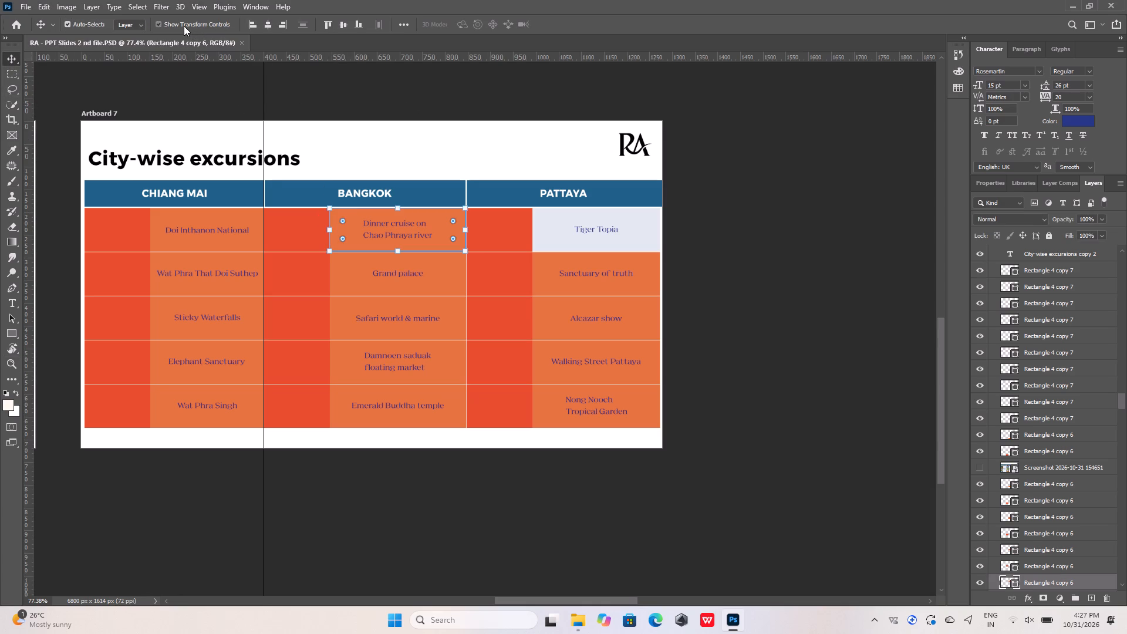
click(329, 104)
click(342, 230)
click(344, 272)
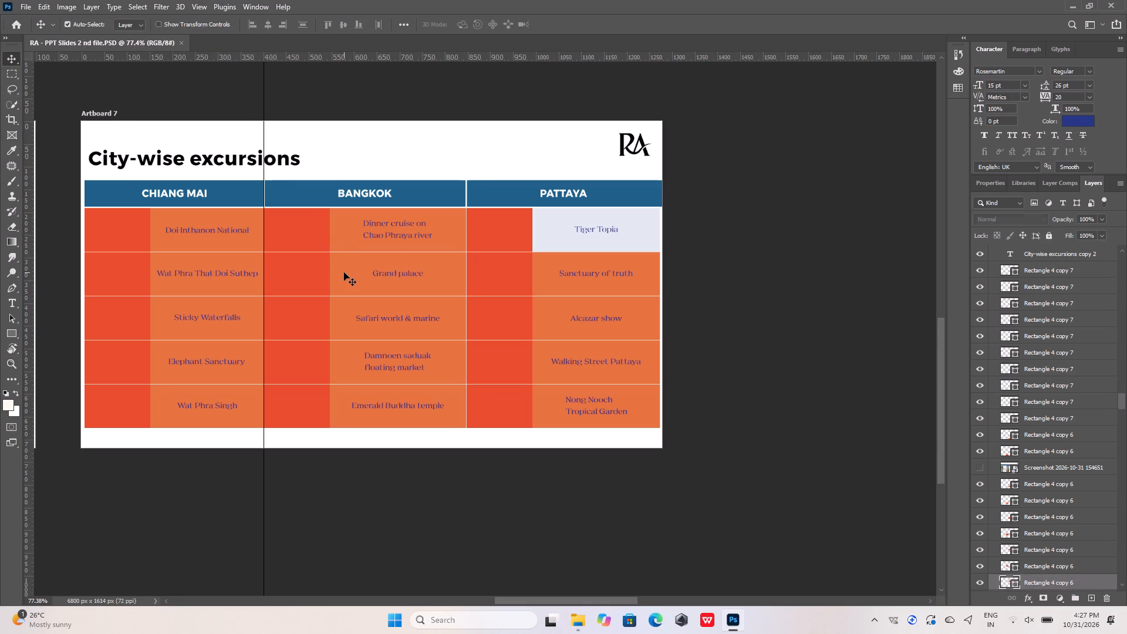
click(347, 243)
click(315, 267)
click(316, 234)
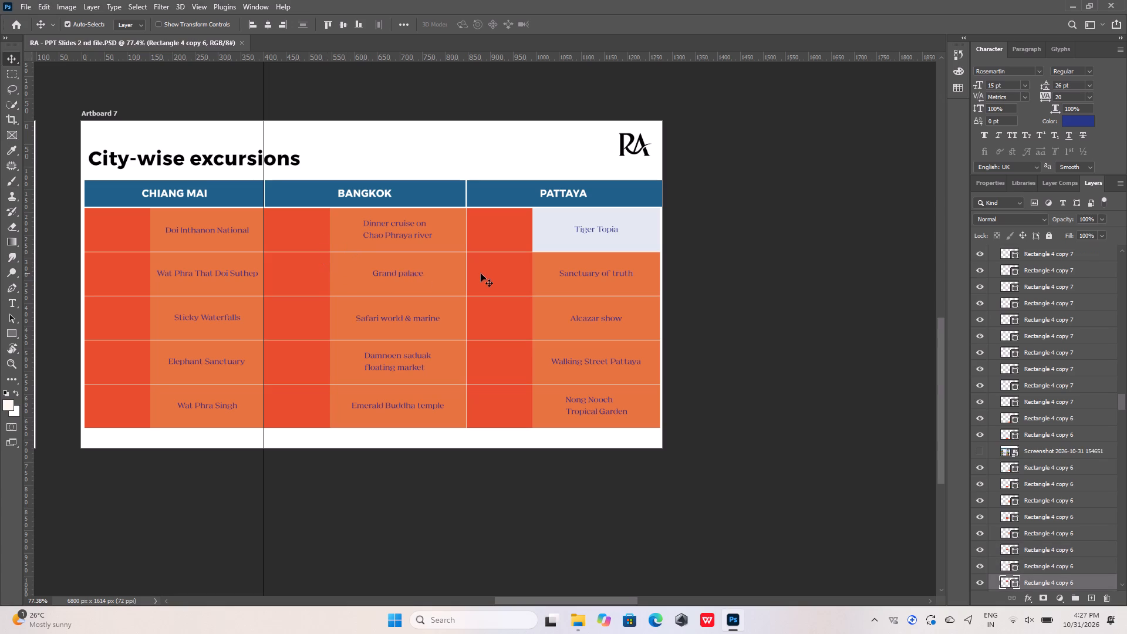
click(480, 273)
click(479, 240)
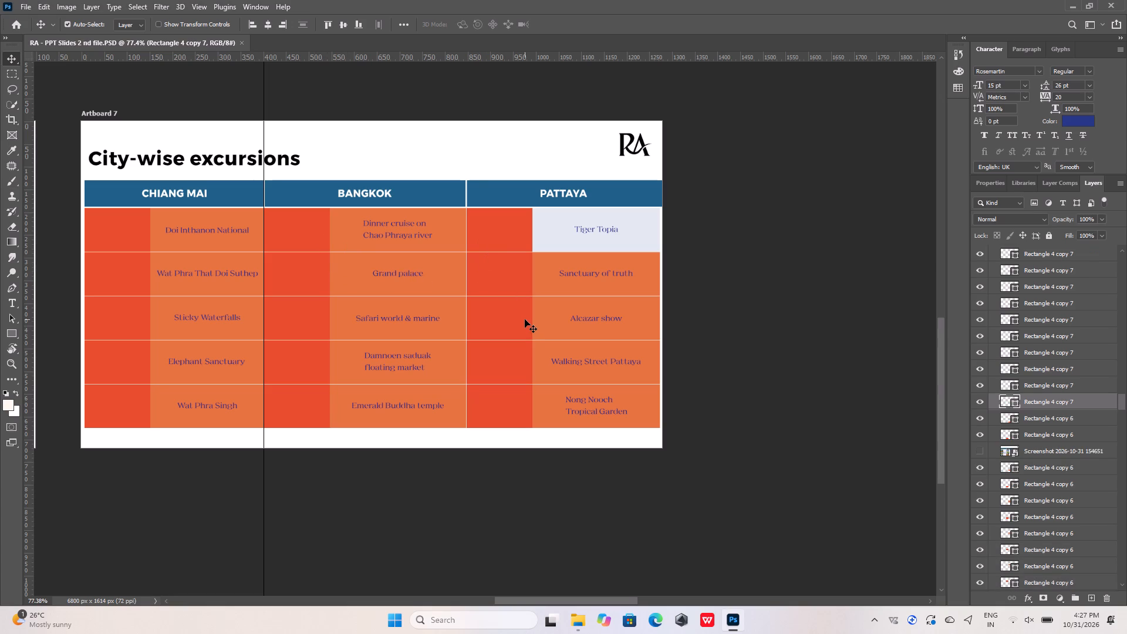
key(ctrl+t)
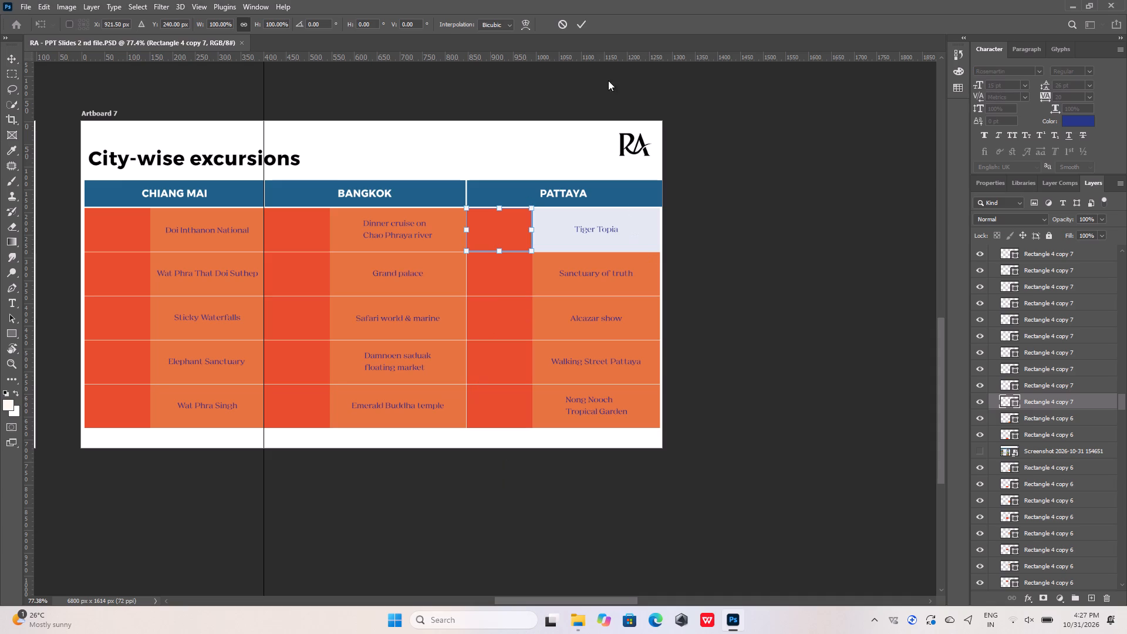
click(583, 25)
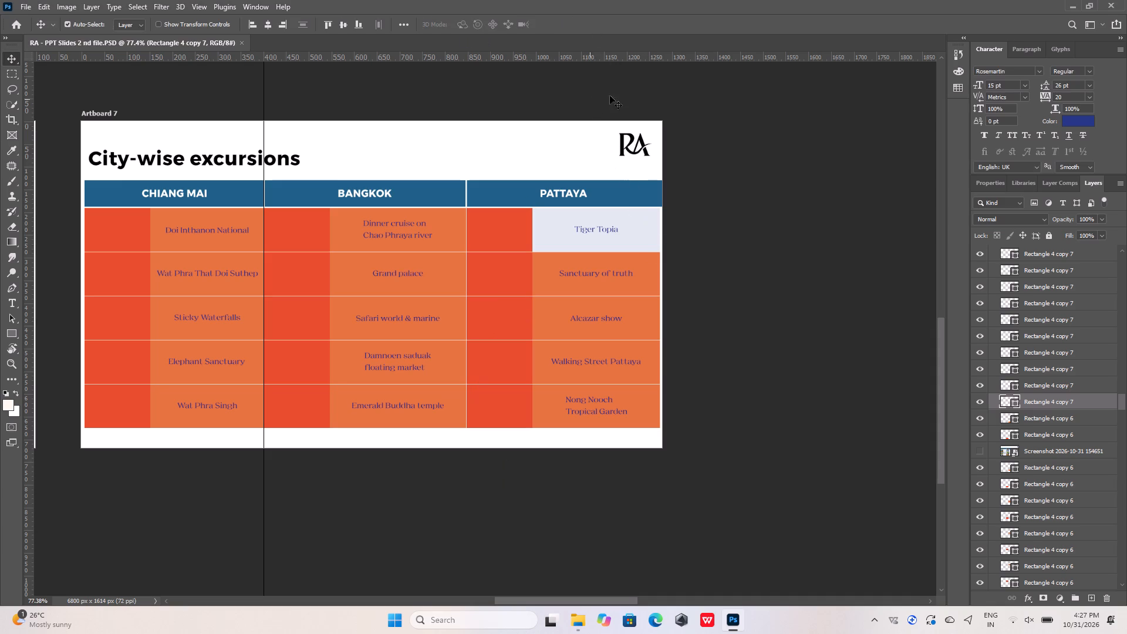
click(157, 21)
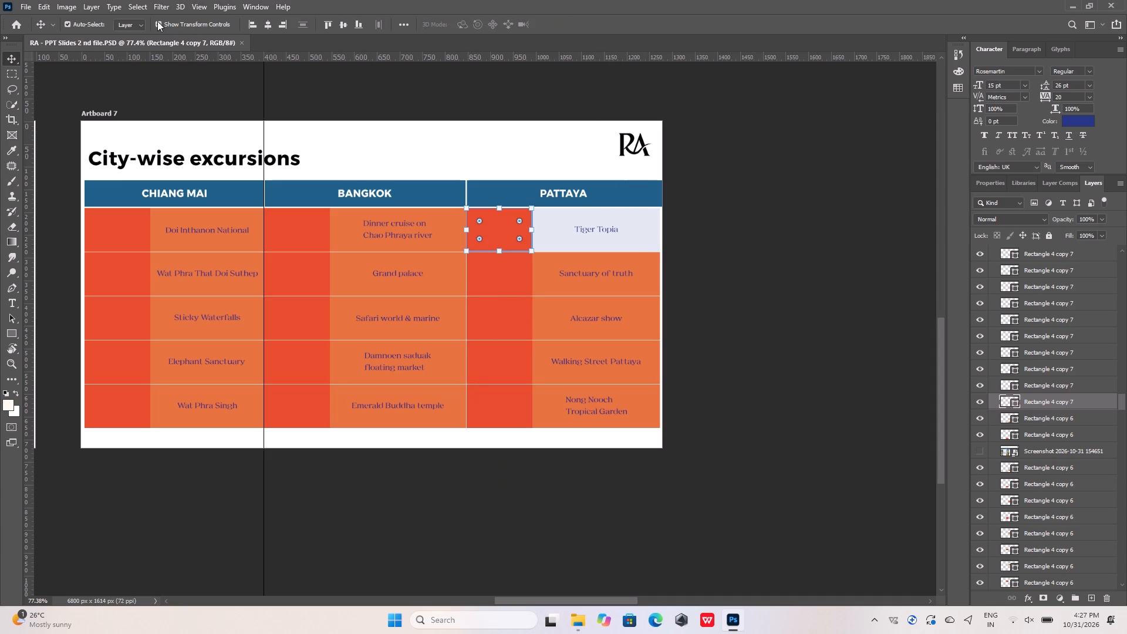
Give the Sanctuary of truth, Alcazar show and Walking Street Pattaya cell rectangles no stroke and the recently used pale lavender fill.
click(642, 289)
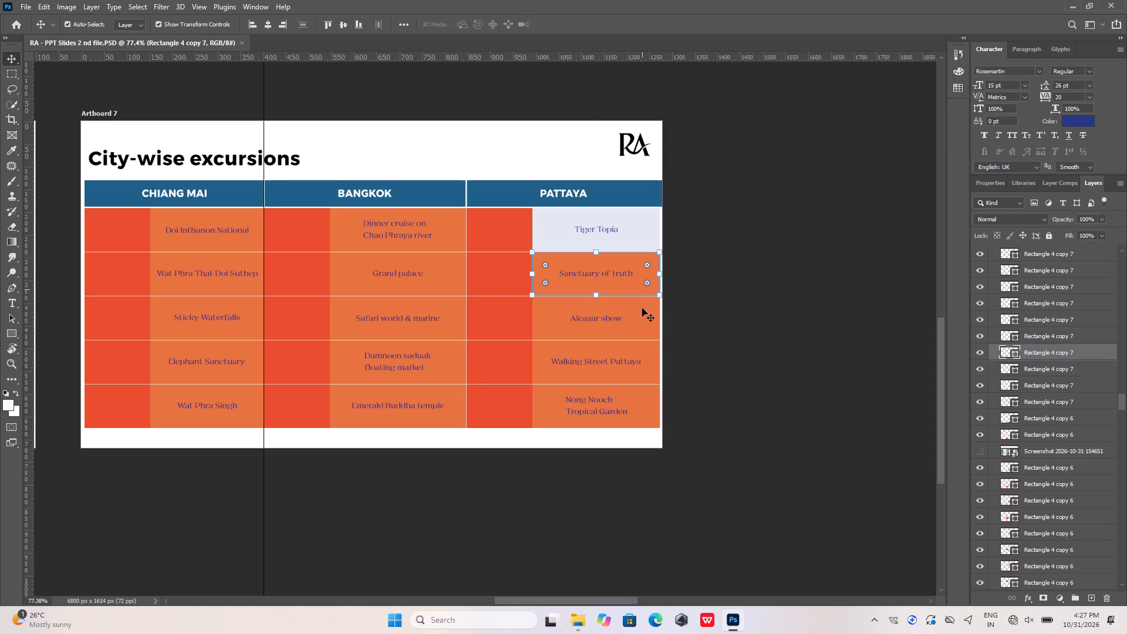
ctrl+click(643, 314)
shift+click(645, 329)
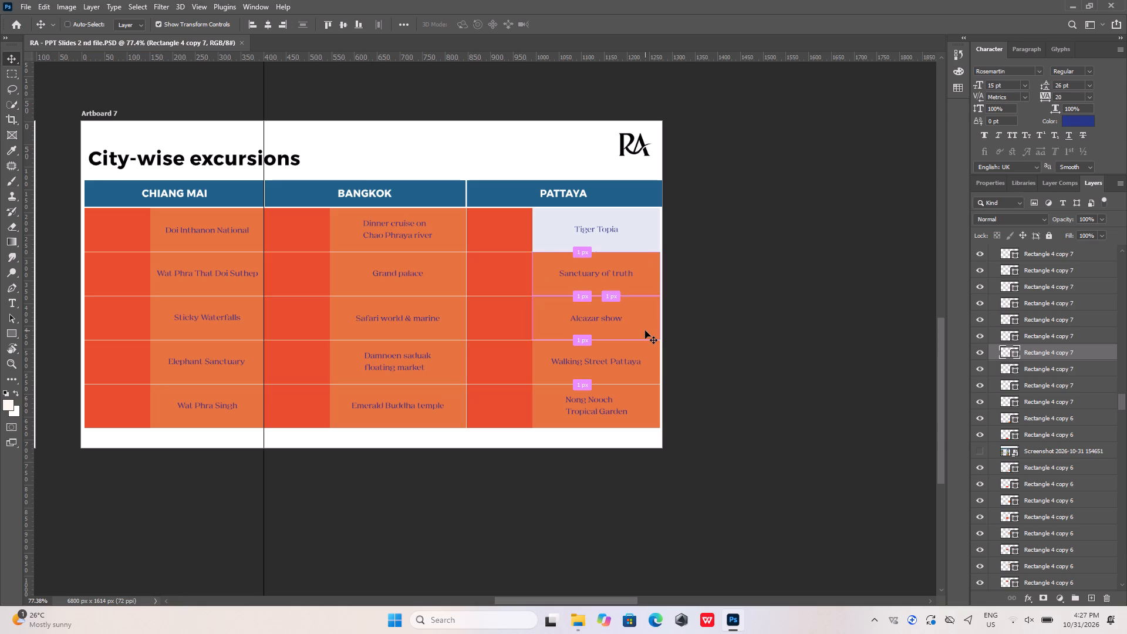
shift+click(645, 362)
shift+click(646, 398)
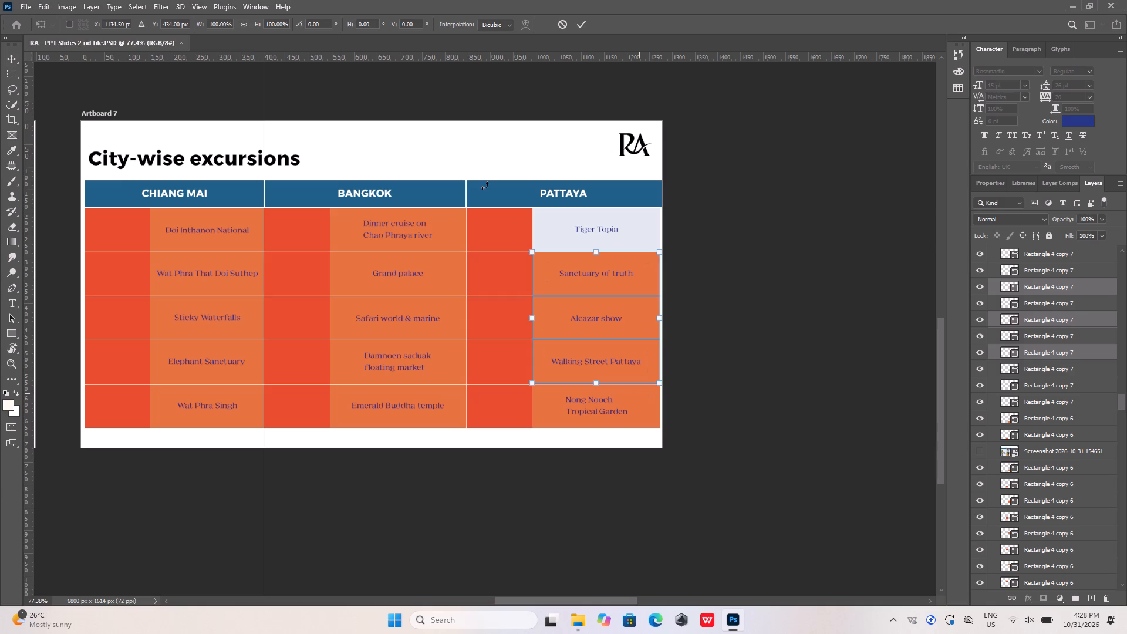
click(12, 335)
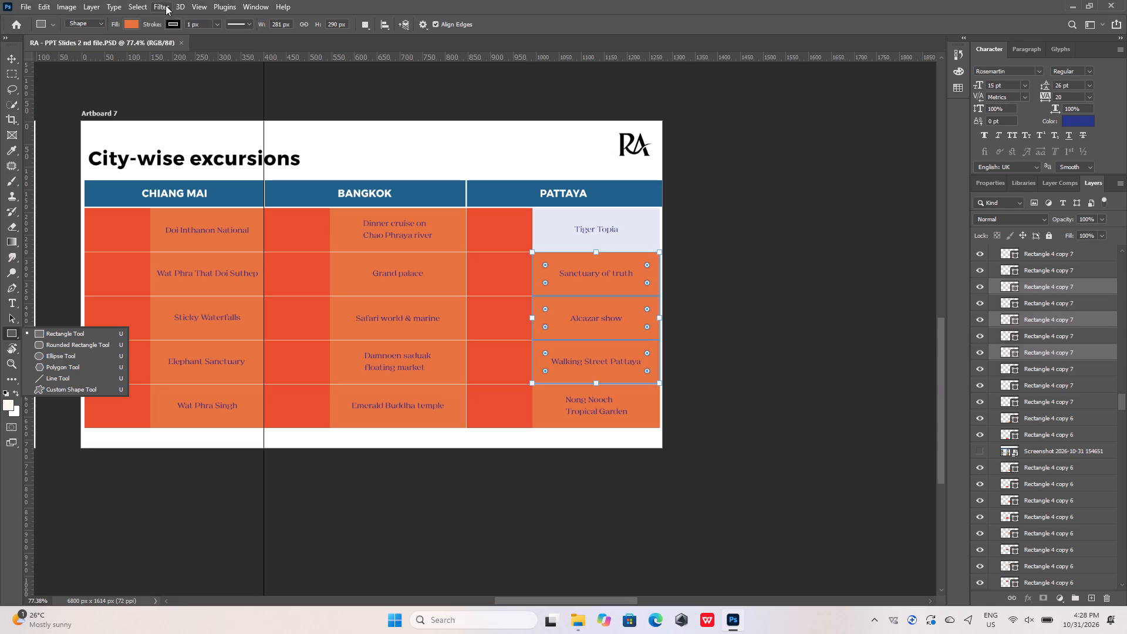
click(171, 26)
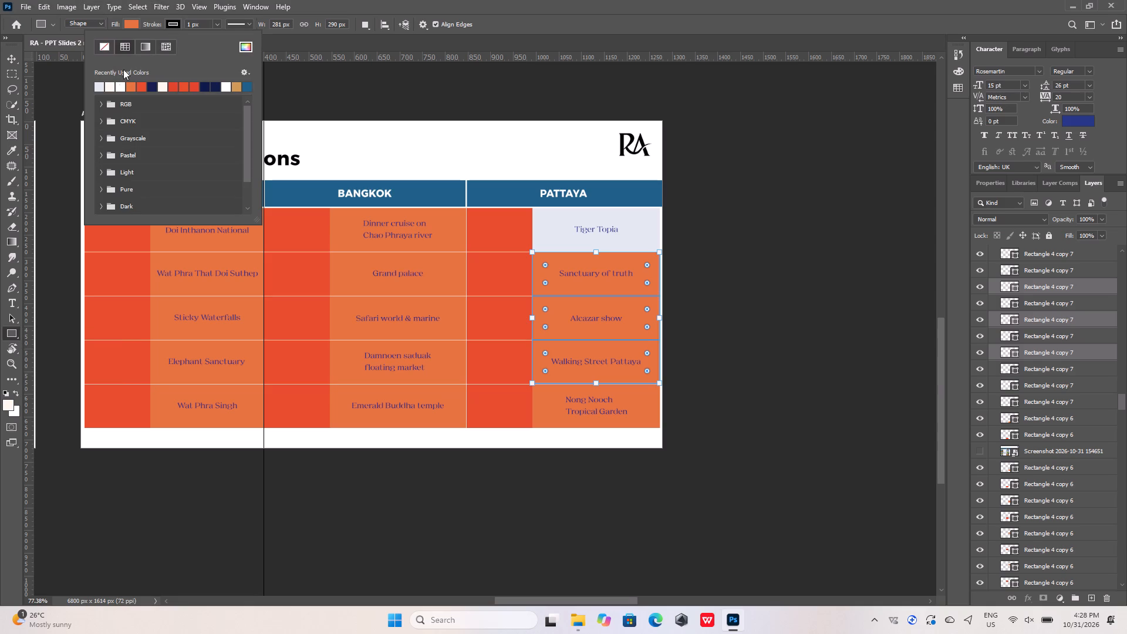
click(106, 45)
click(131, 23)
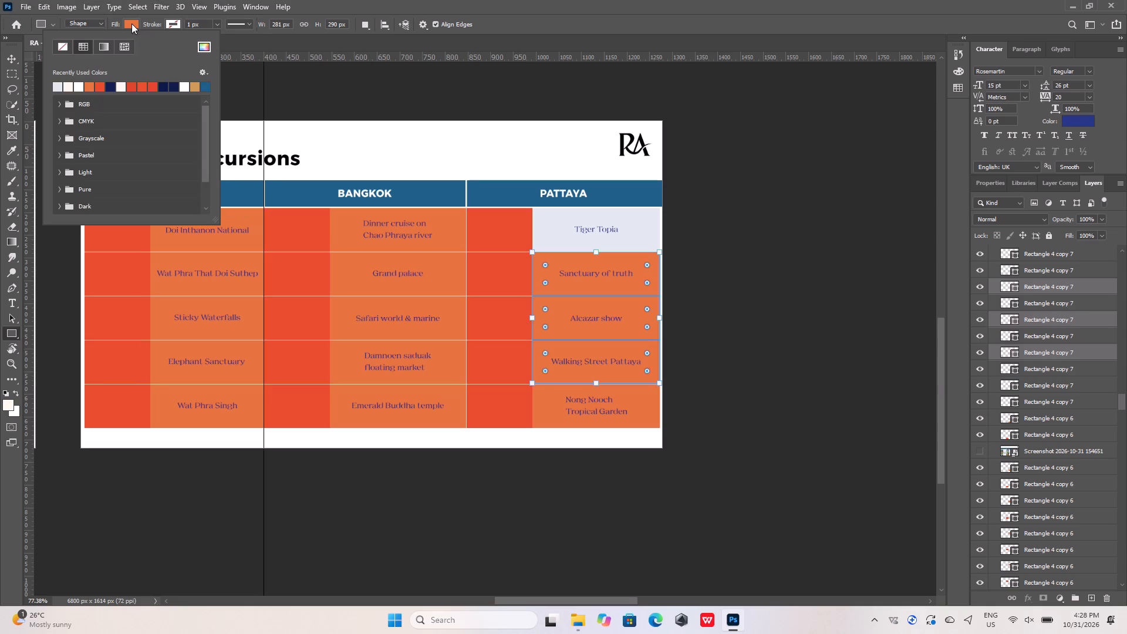
click(55, 86)
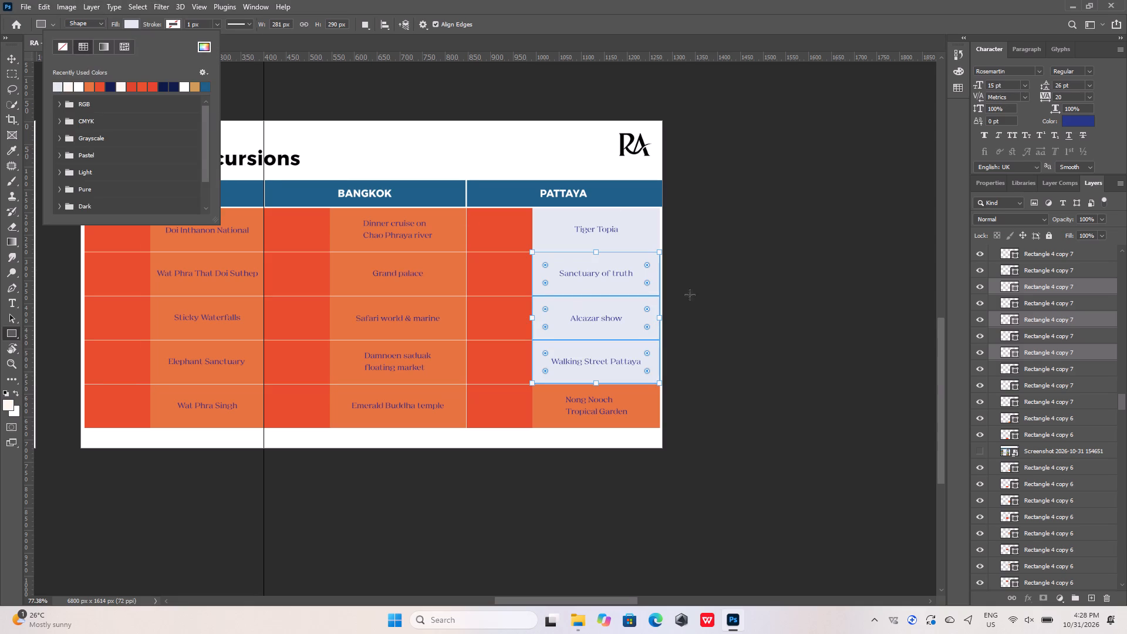
Give the Nong Nooch Tropical Garden cell and all five Bangkok excursion cell rectangles no stroke and the recently used pale lavender fill.
click(11, 58)
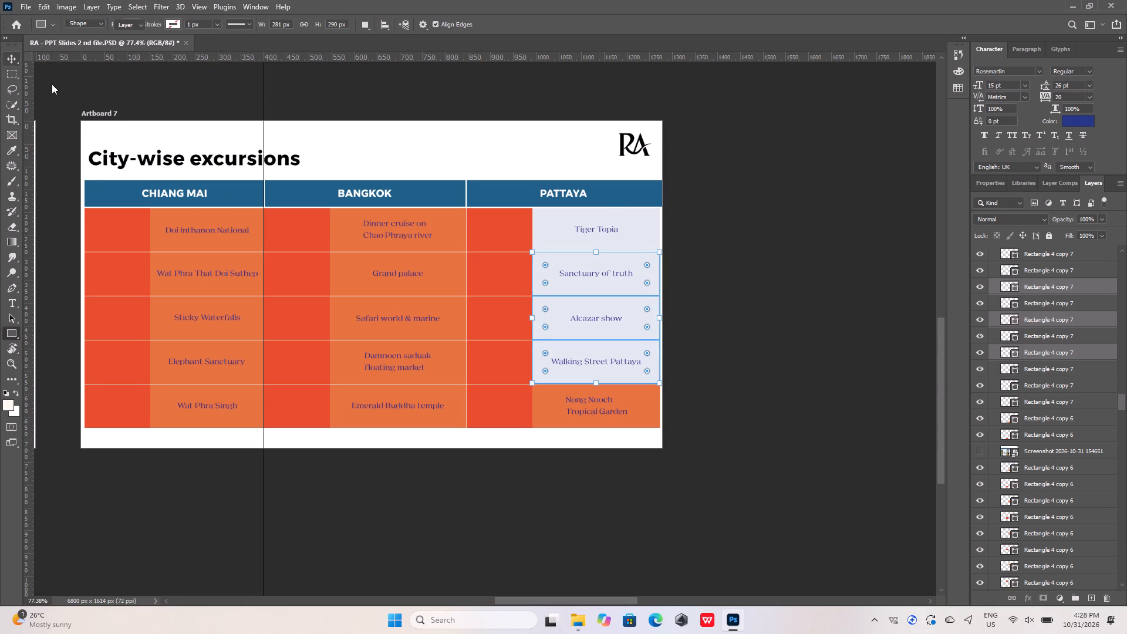
click(646, 413)
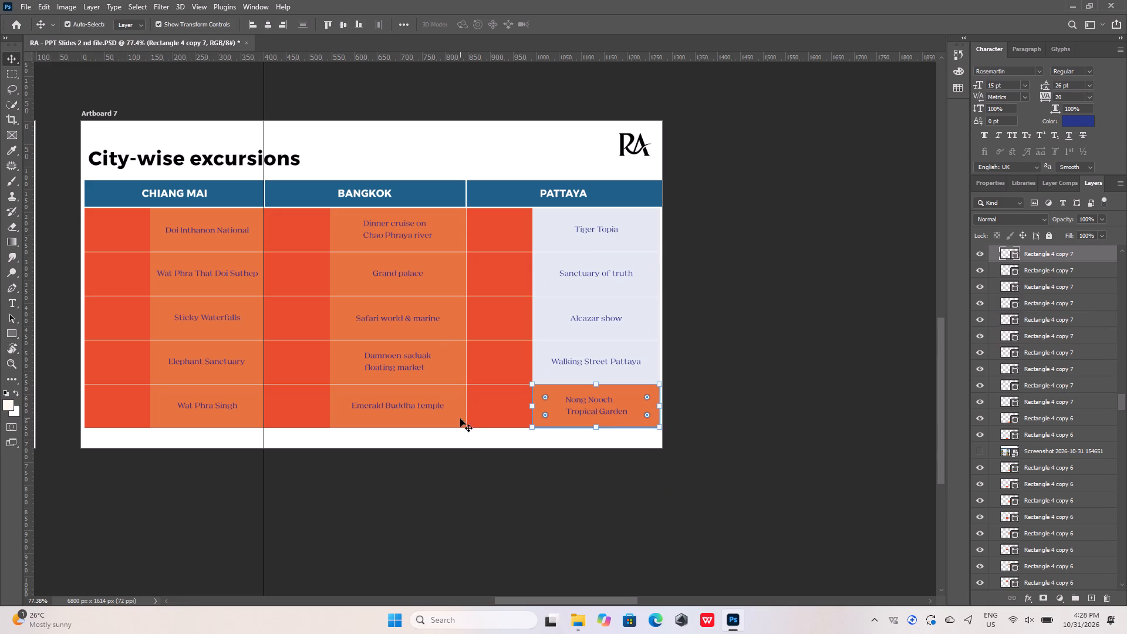
shift+click(460, 419)
shift+click(450, 370)
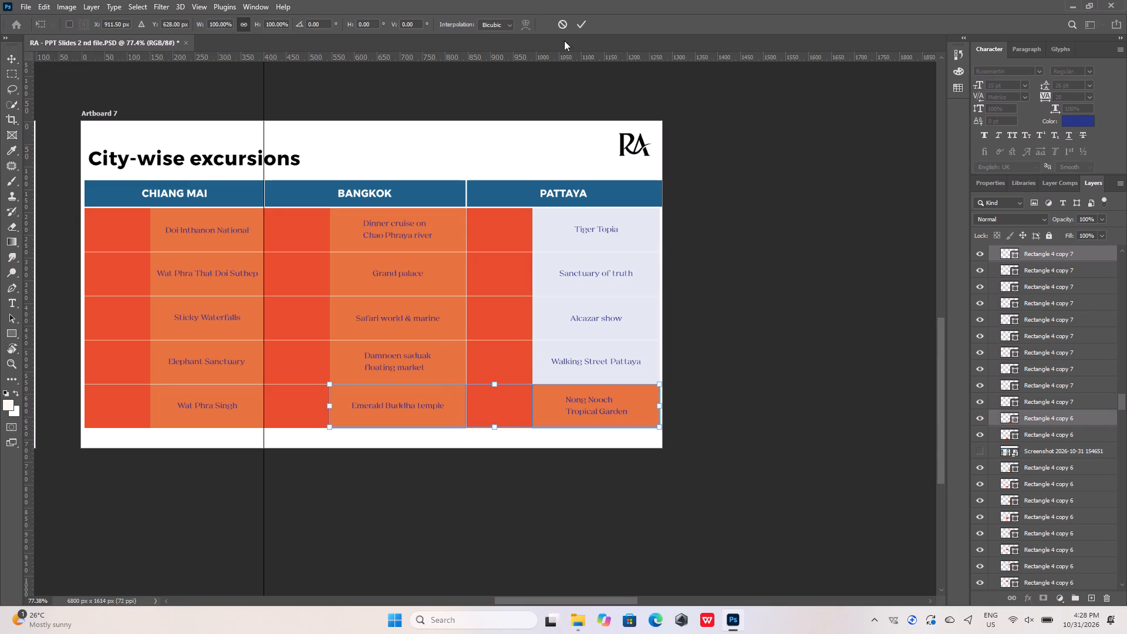
click(583, 29)
shift+click(447, 352)
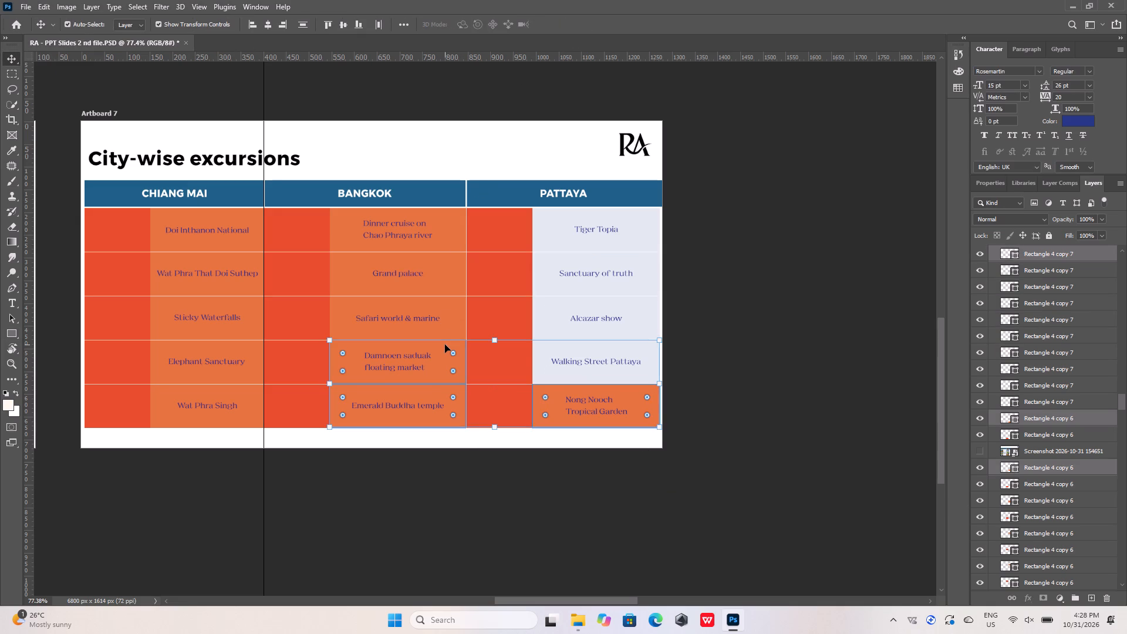
shift+click(451, 312)
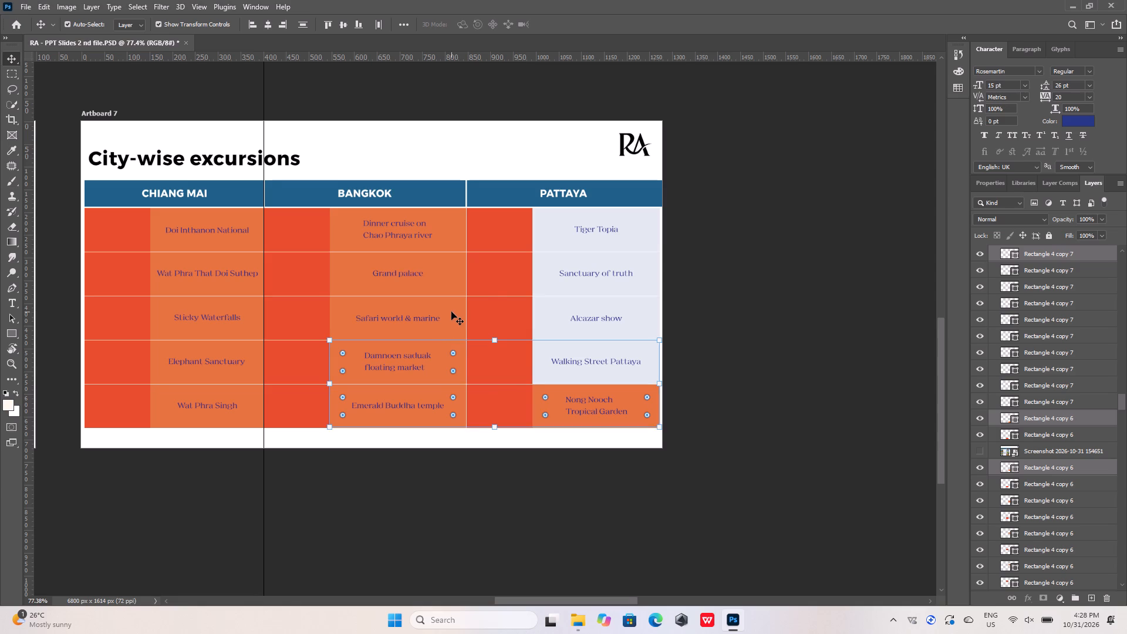
shift+click(449, 276)
shift+click(456, 234)
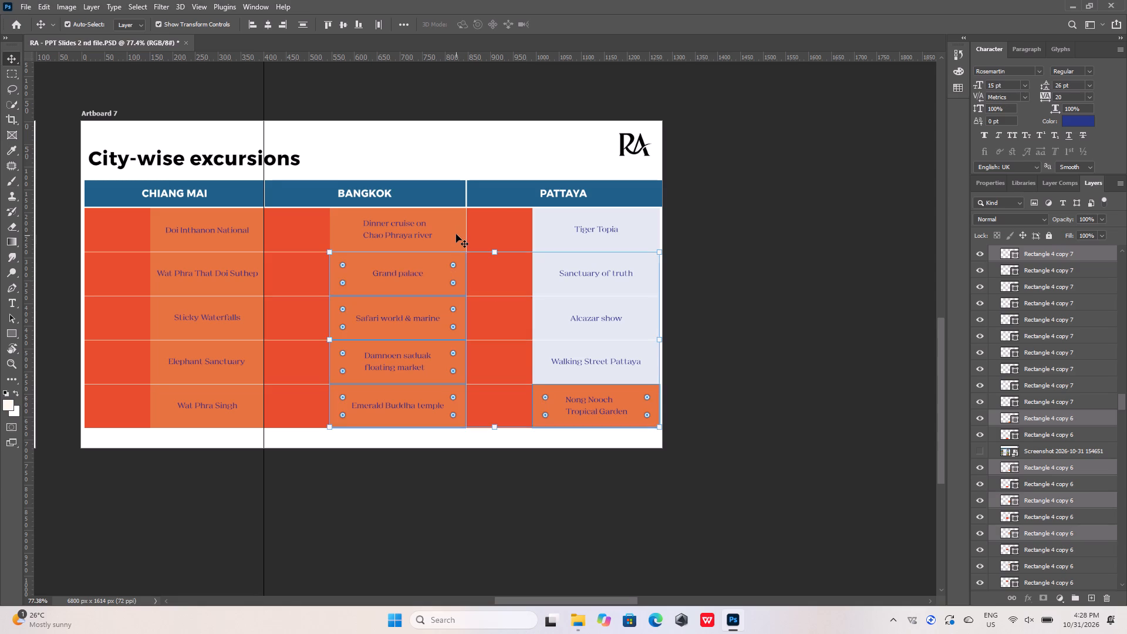
click(11, 335)
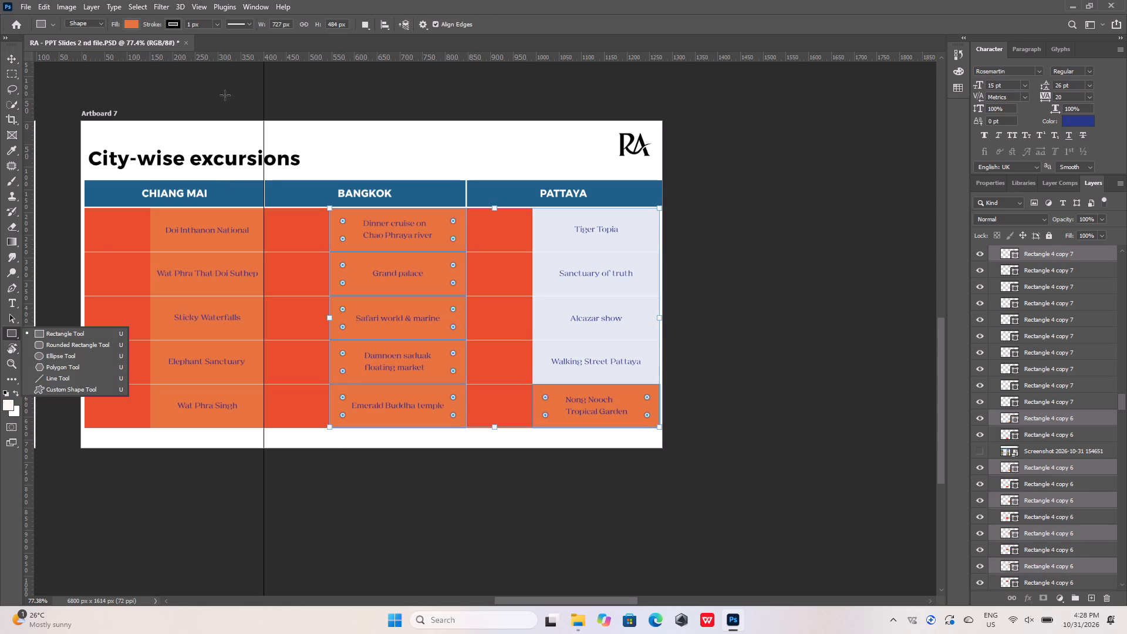
click(174, 26)
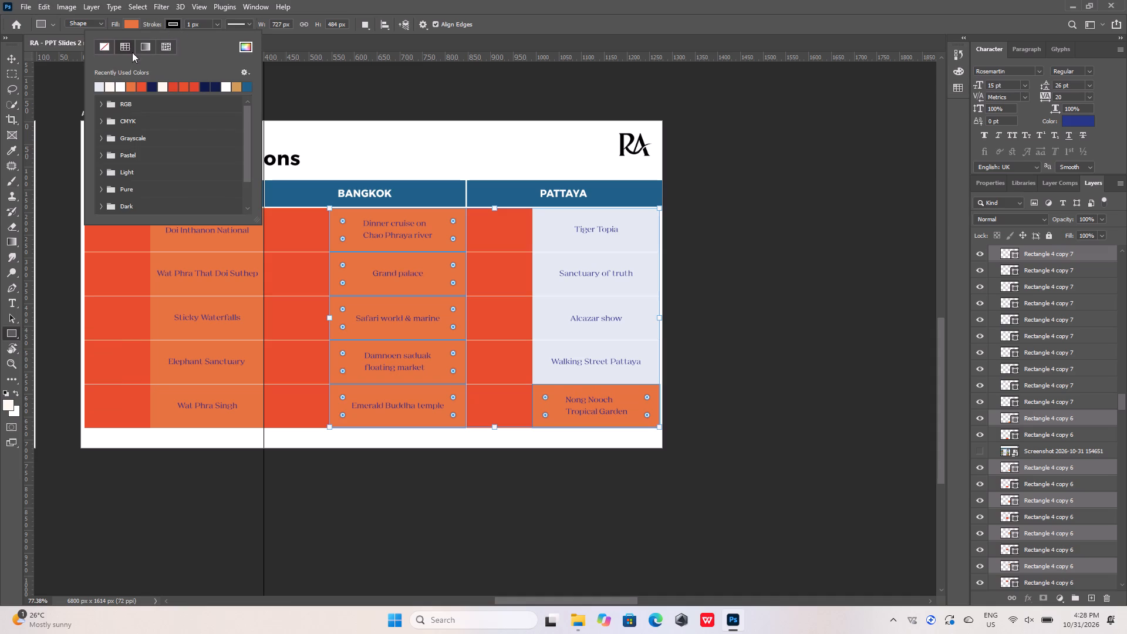
click(106, 49)
click(131, 25)
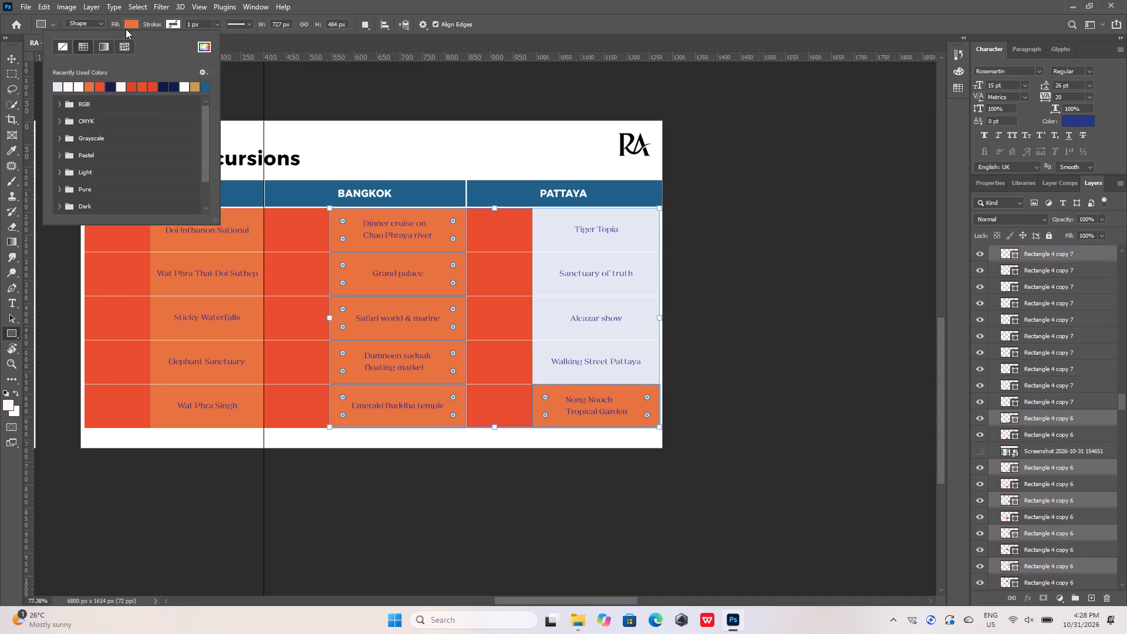
click(58, 86)
click(14, 60)
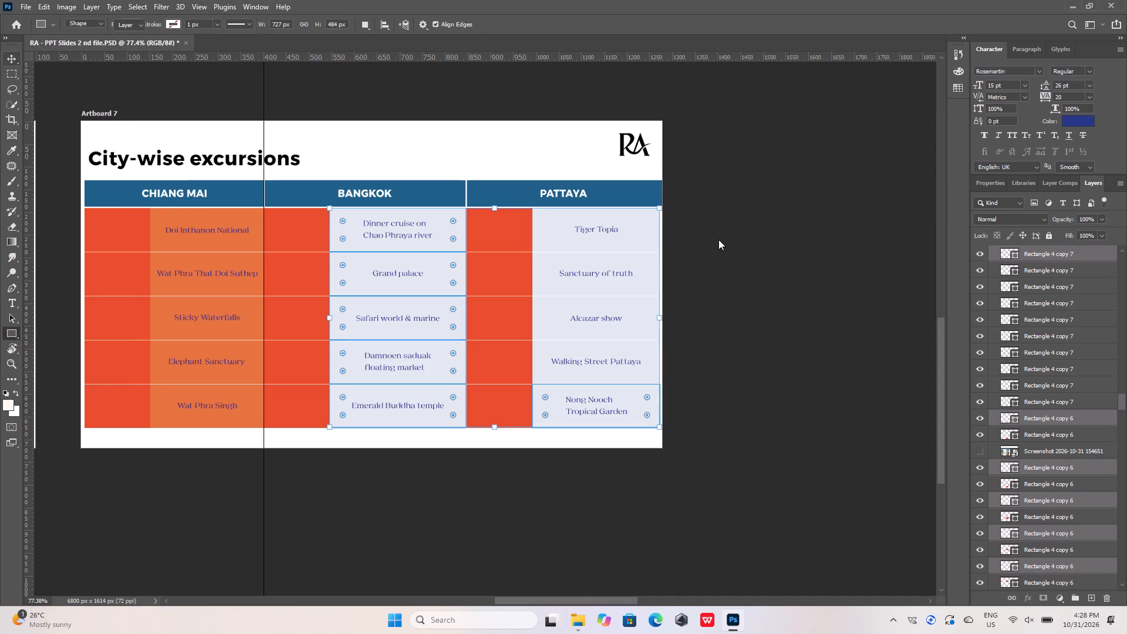
click(744, 241)
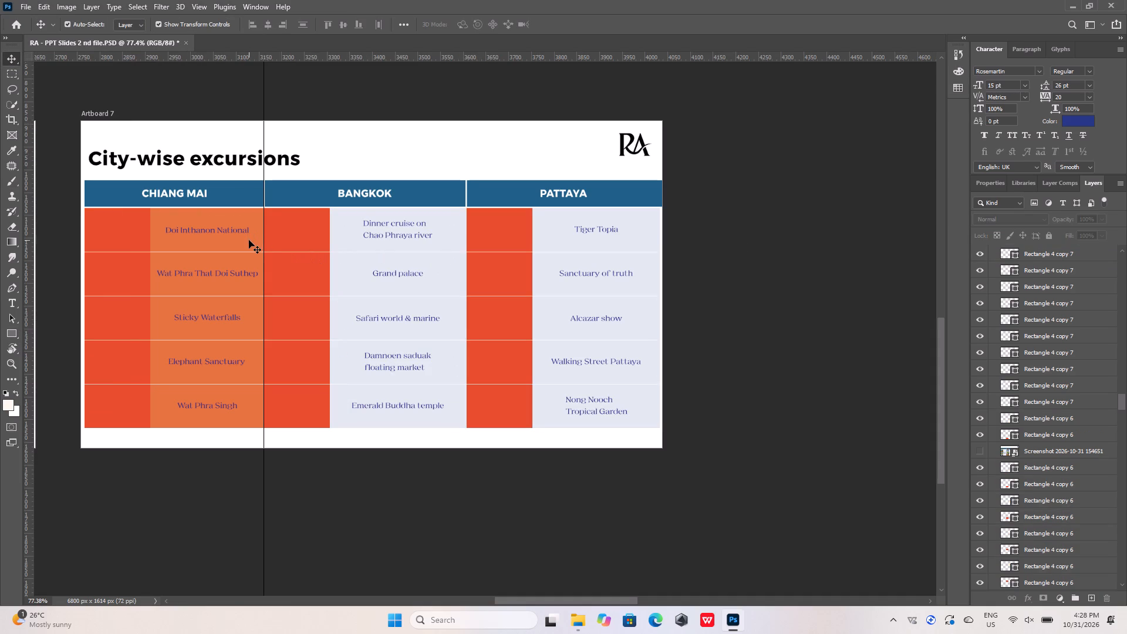
Give all five orange Chiang Mai excursion cell rectangles the recently used pale lavender fill and no stroke.
click(249, 241)
shift+click(252, 293)
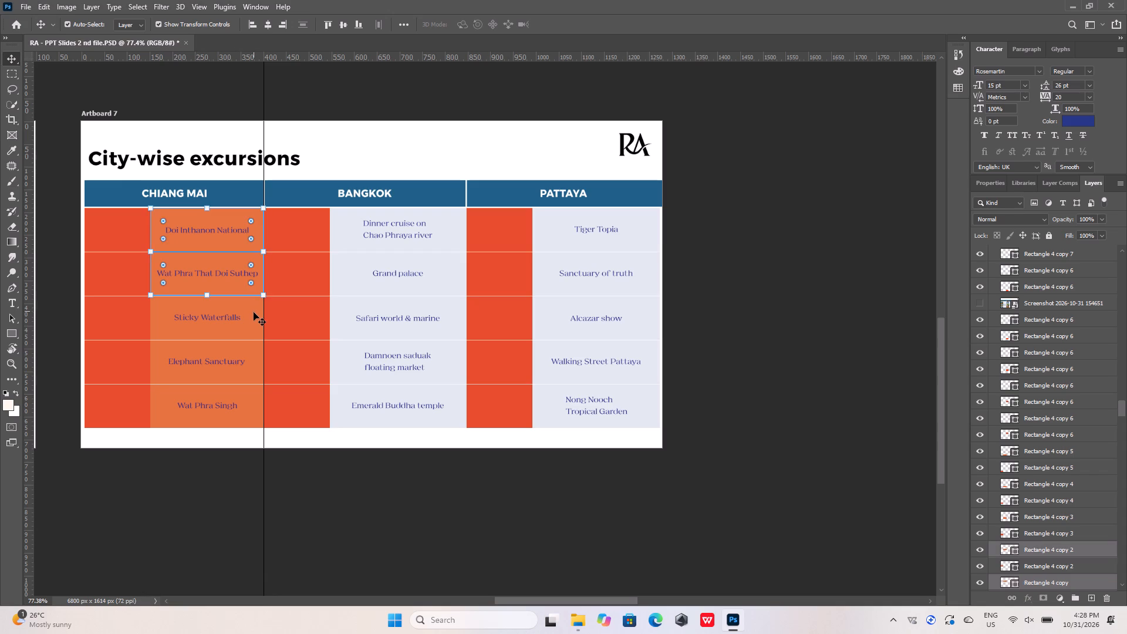
shift+click(254, 312)
shift+click(252, 359)
shift+click(252, 392)
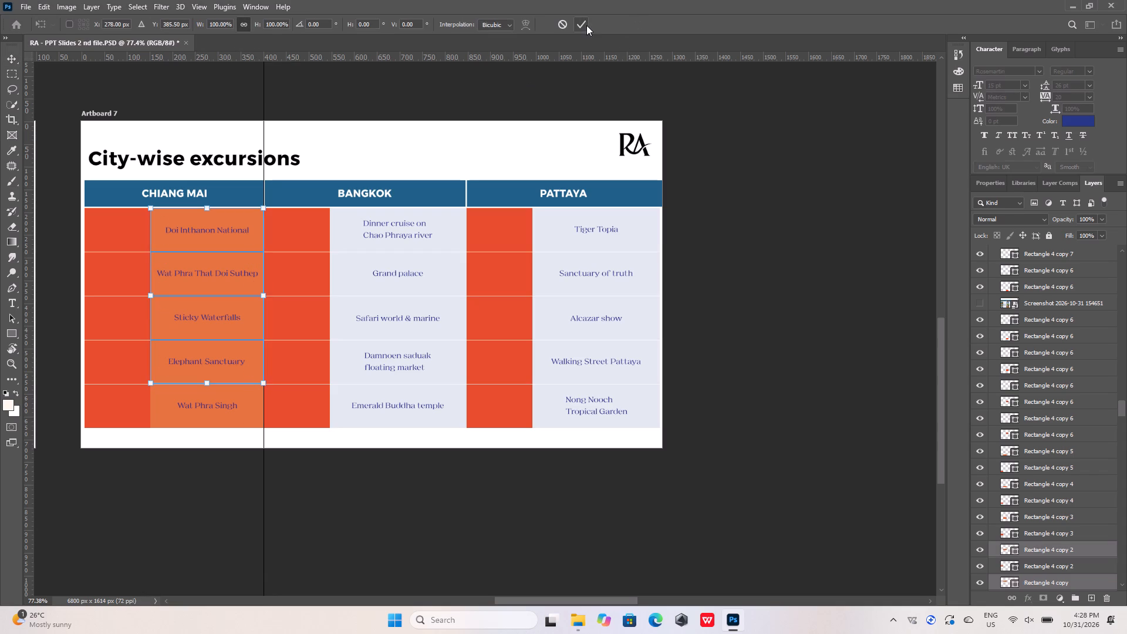
click(586, 25)
shift+click(256, 416)
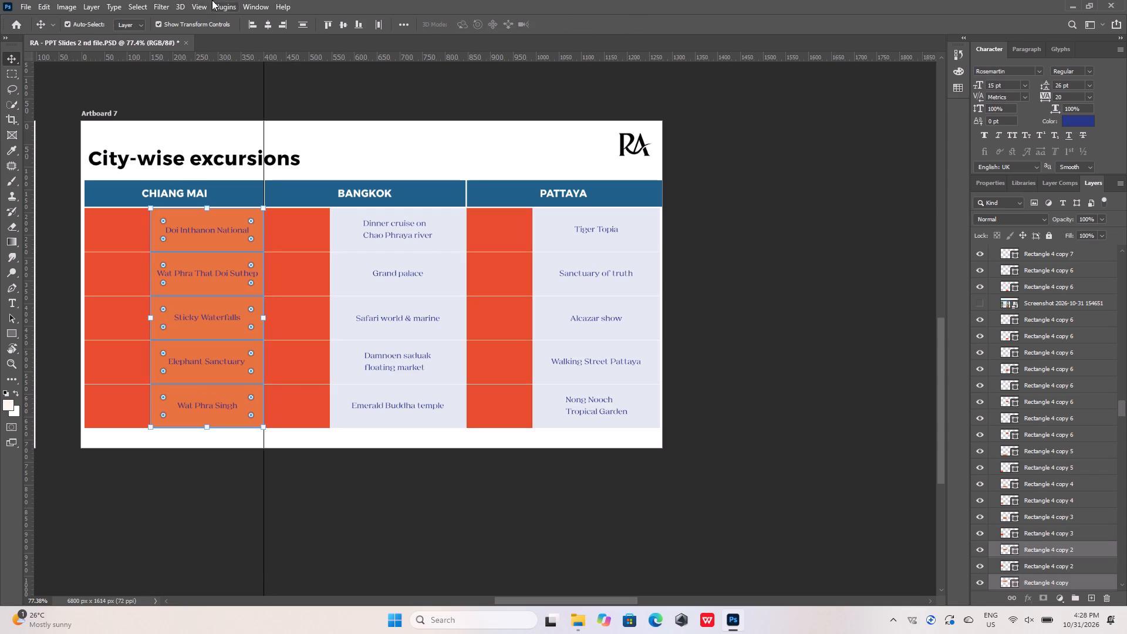
click(6, 331)
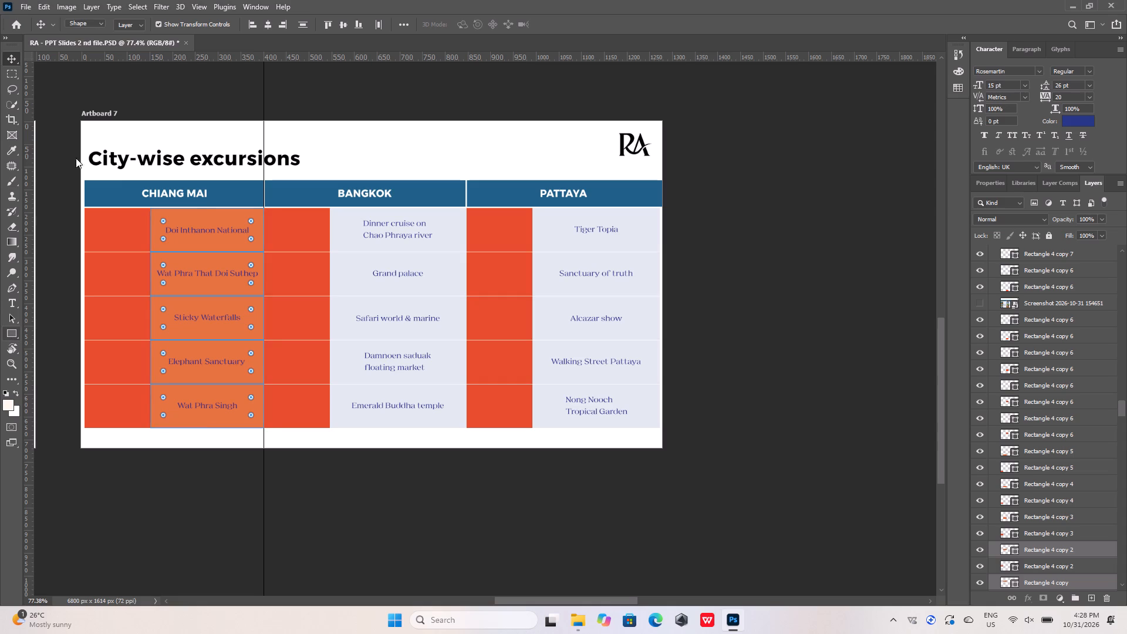
click(136, 26)
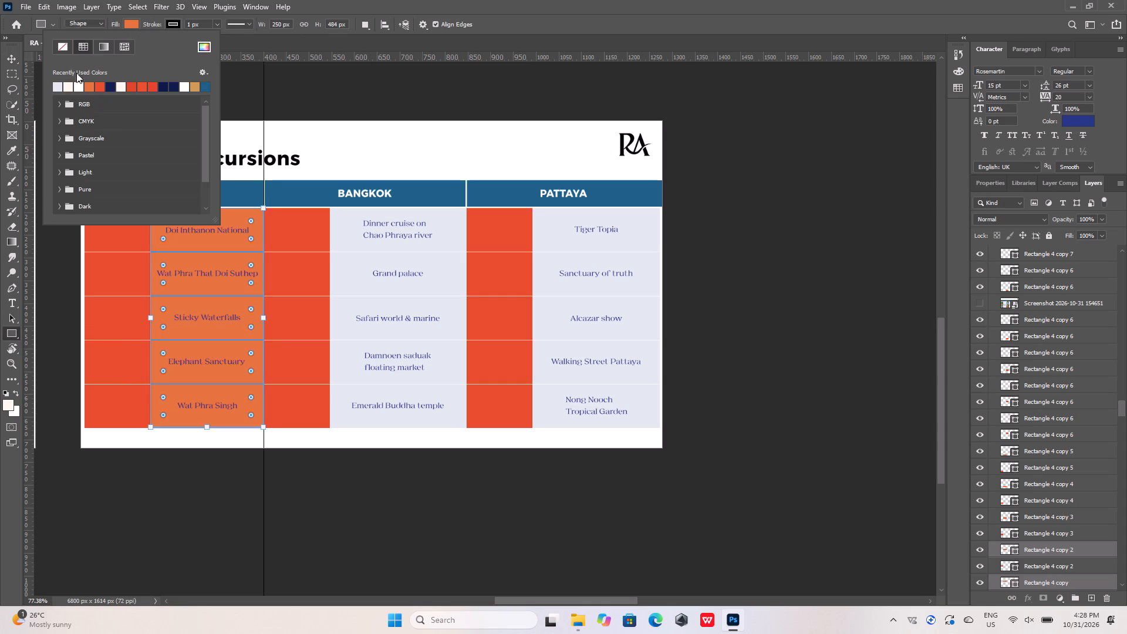
click(57, 90)
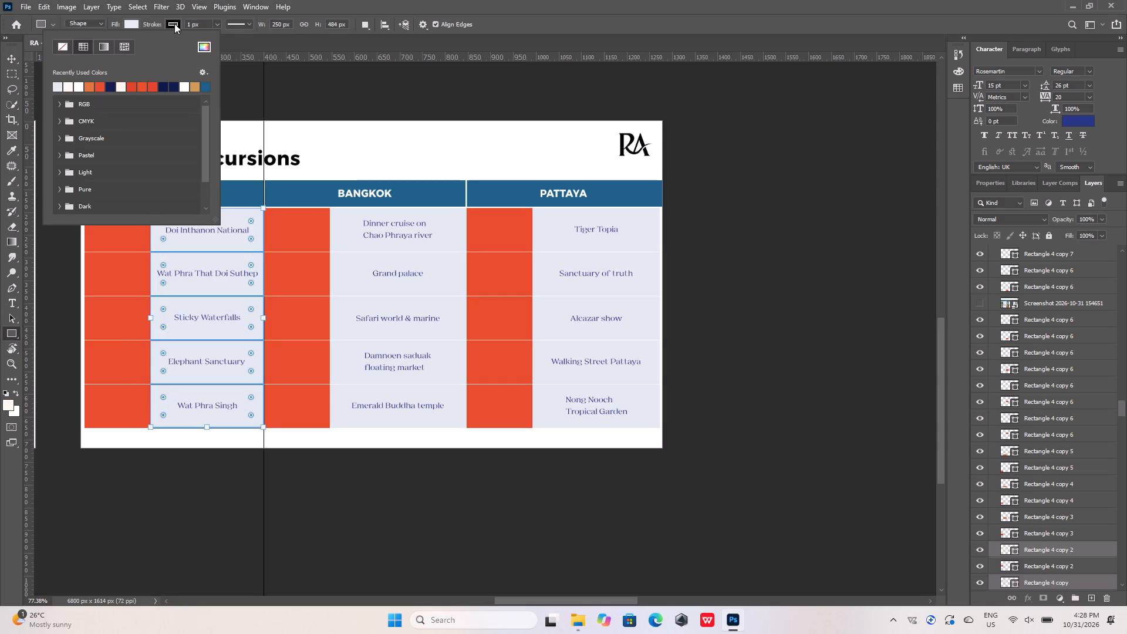
click(174, 23)
click(106, 46)
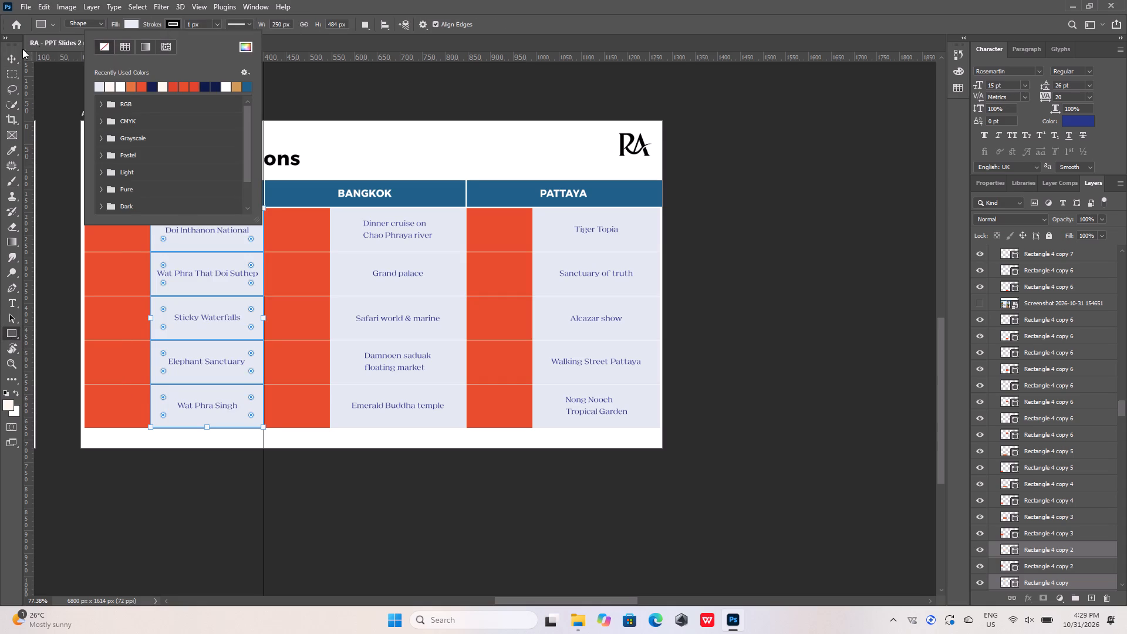
click(8, 59)
click(240, 79)
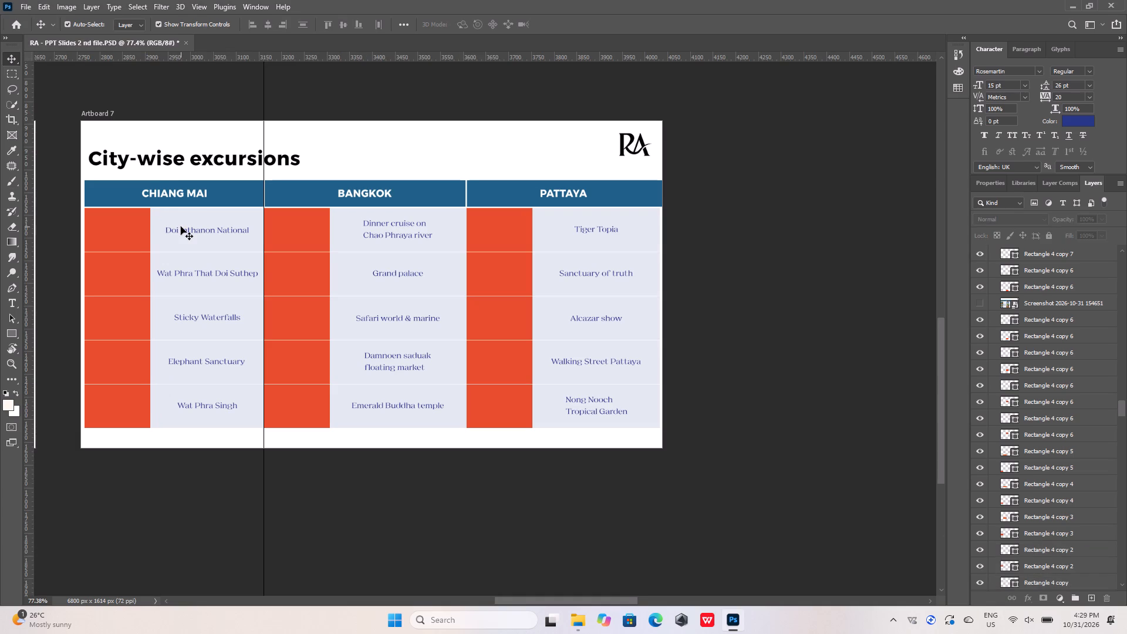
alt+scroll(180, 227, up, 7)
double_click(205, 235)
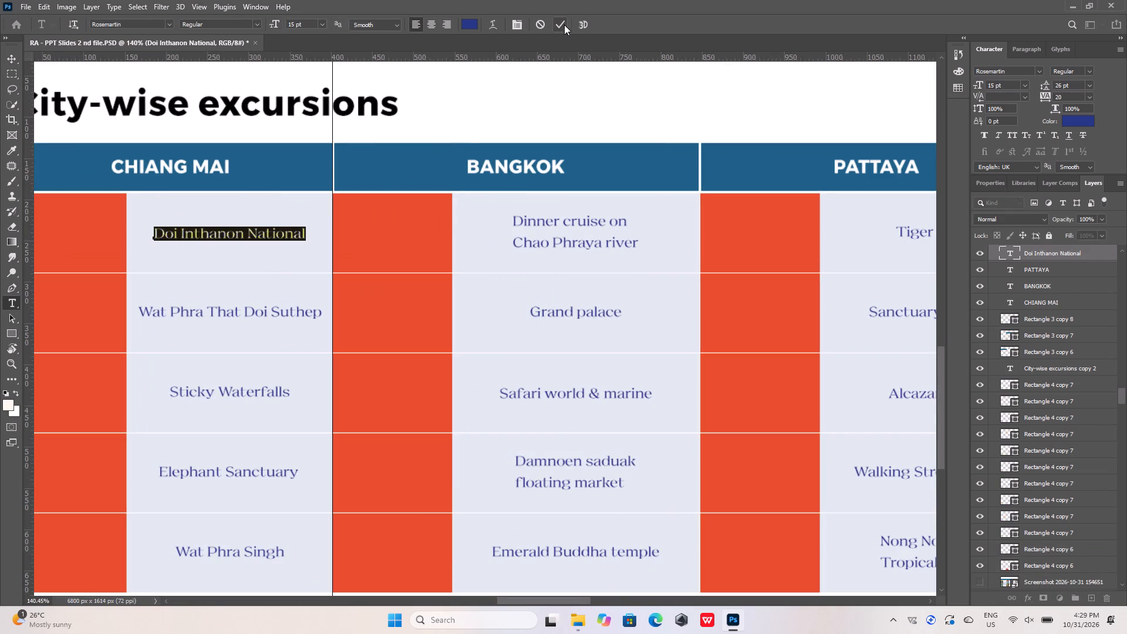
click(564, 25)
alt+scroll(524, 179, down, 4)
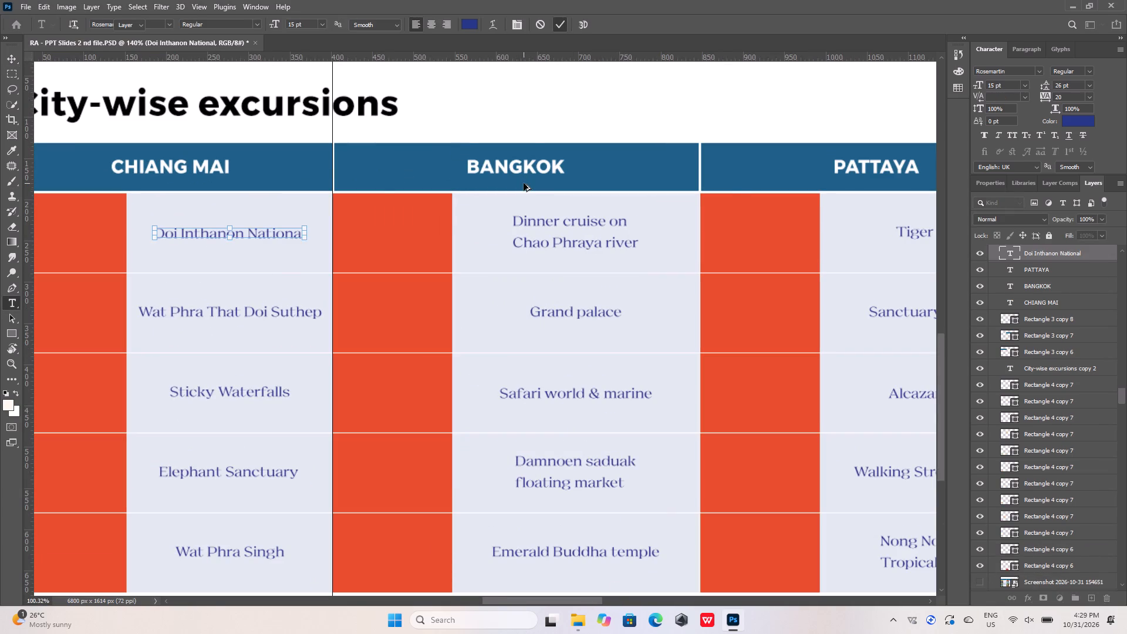
Save the document on the computer as a layered Photoshop file, overwriting RA - PPT Slides 2 nd file in Downloads.
click(26, 6)
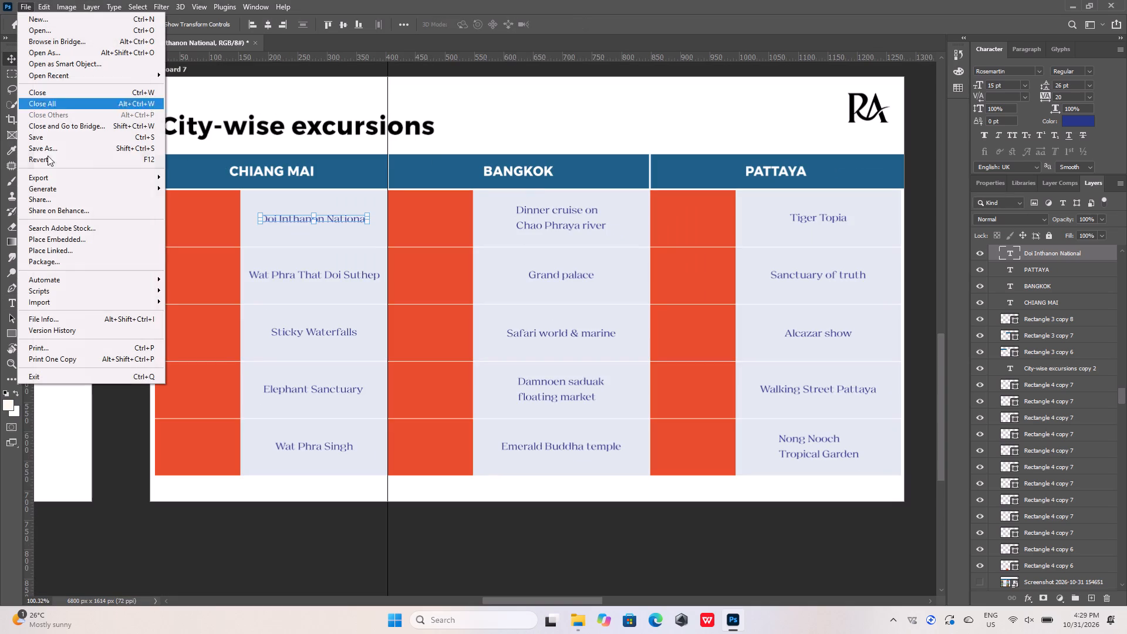
click(53, 150)
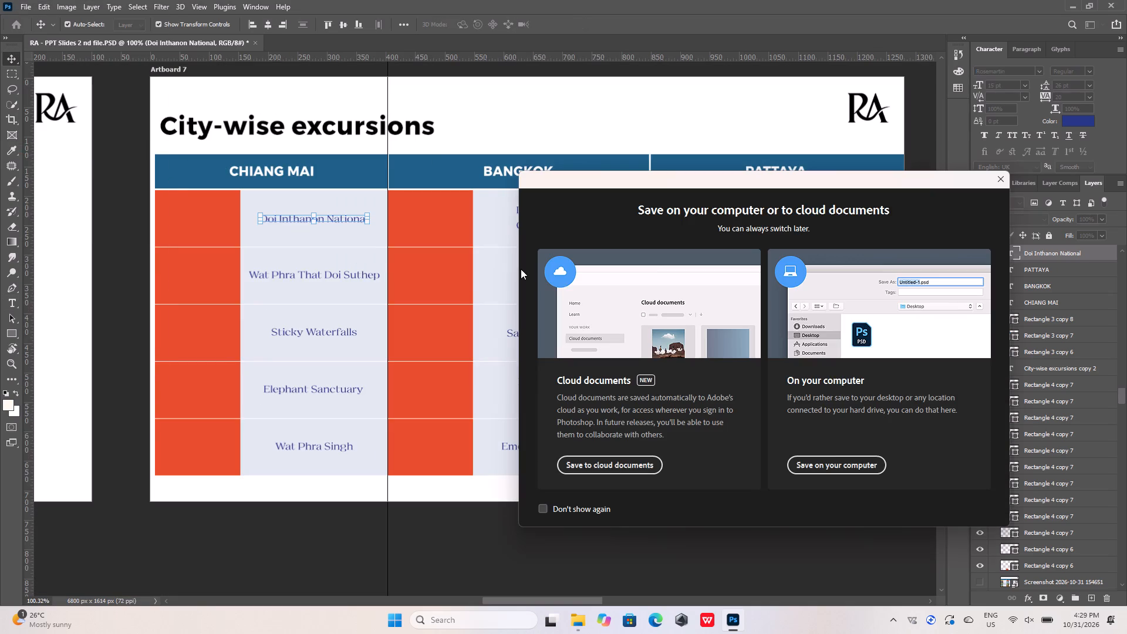
click(830, 464)
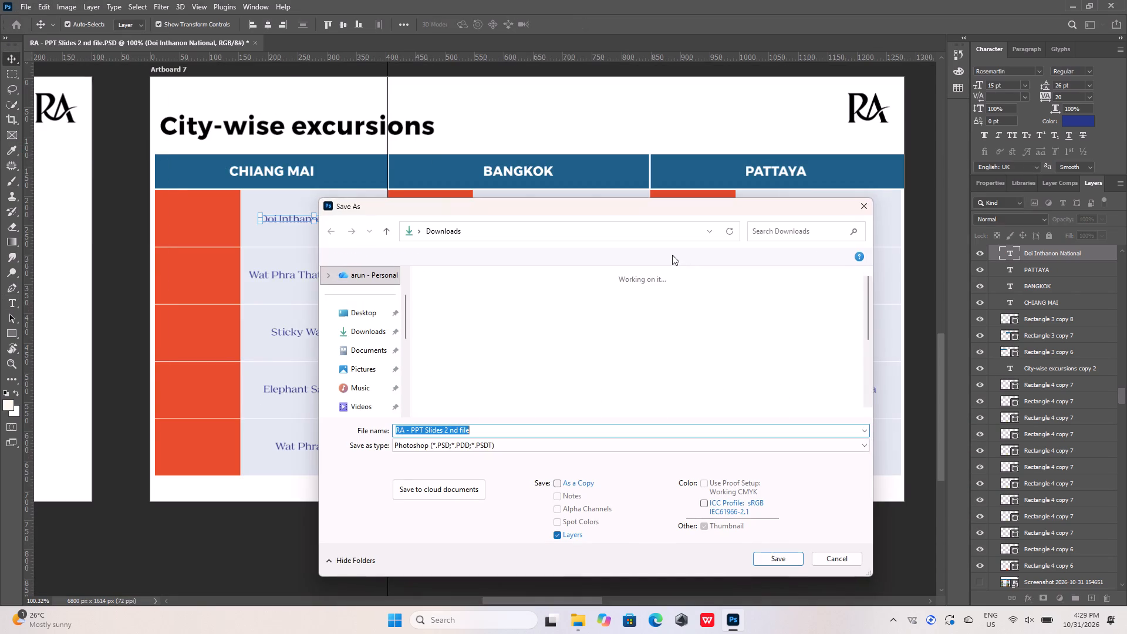
click(457, 322)
click(781, 556)
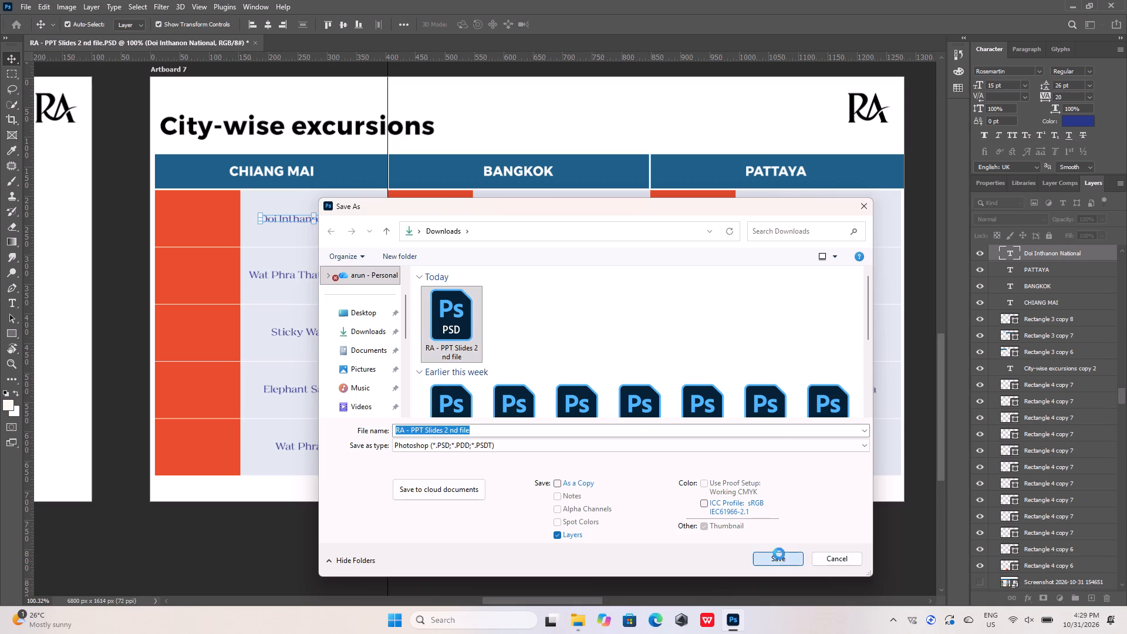
click(599, 313)
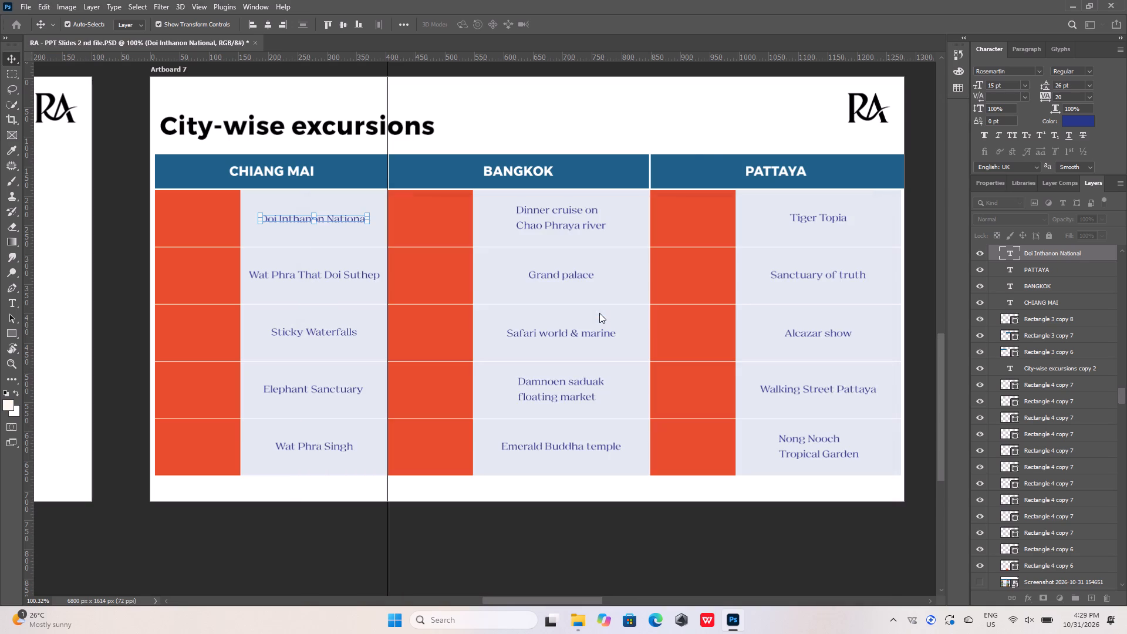
click(692, 173)
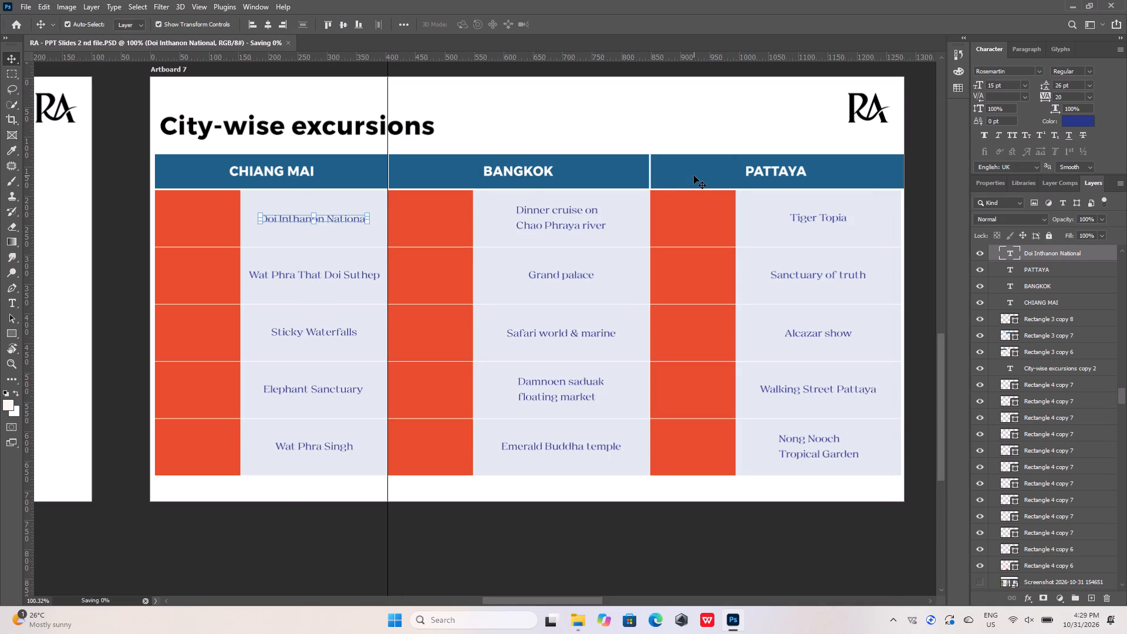
Select the red picture cell beside Doi Inthanon National and look through the Downloads folder in File Explorer for excursion photos.
click(212, 220)
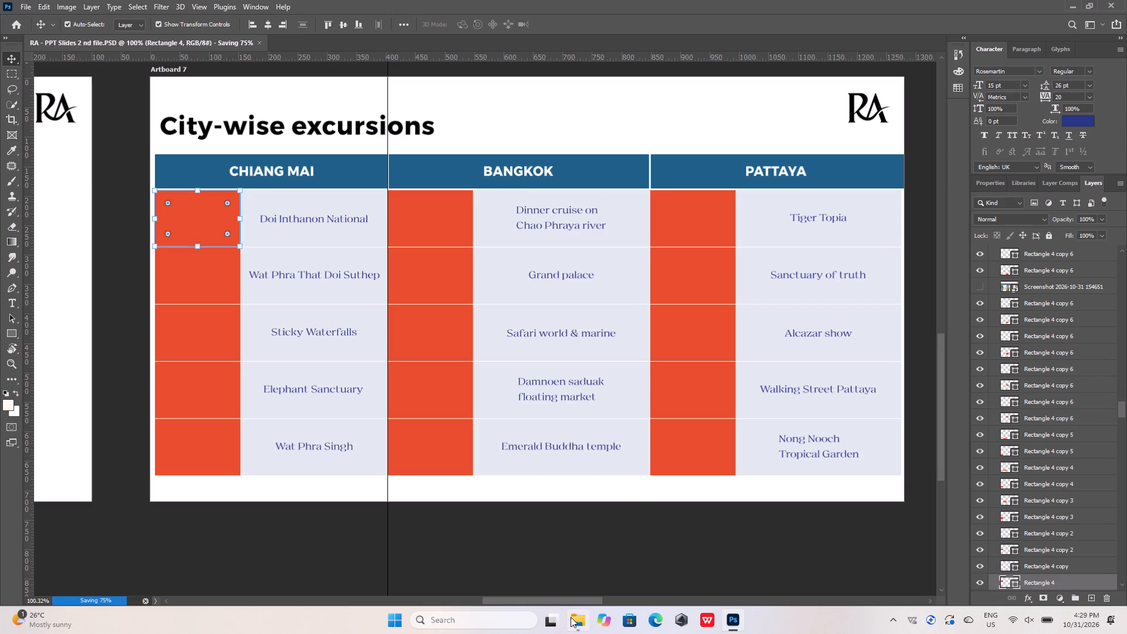
click(586, 558)
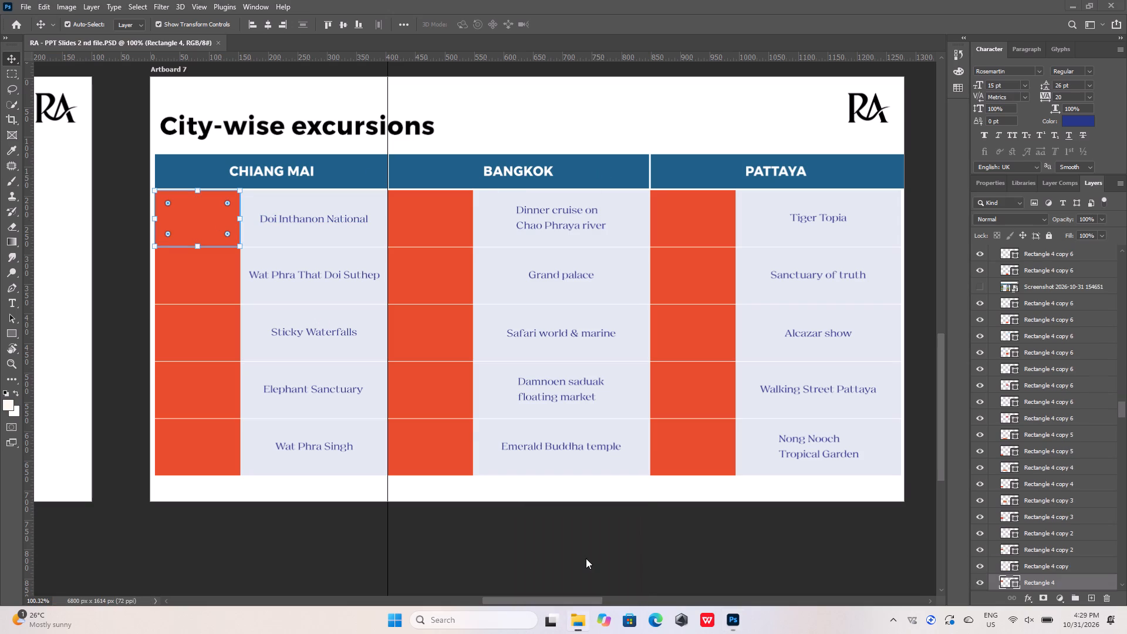
click(85, 208)
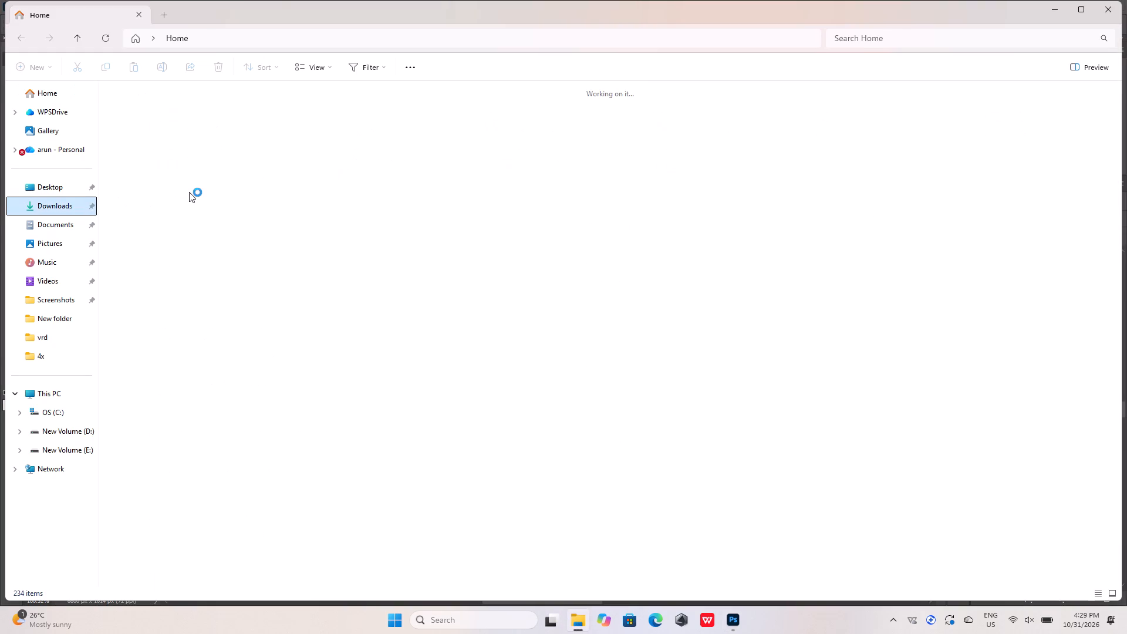
click(238, 183)
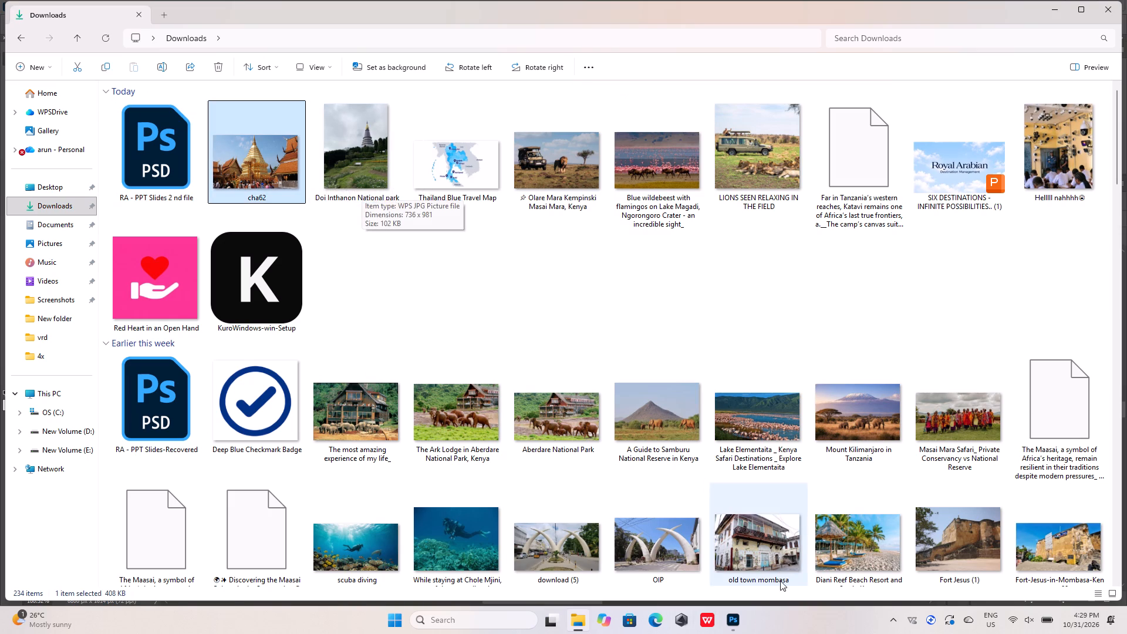
Return to Photoshop and copy the Doi Inthanon National text from the first Chiang Mai cell.
click(728, 622)
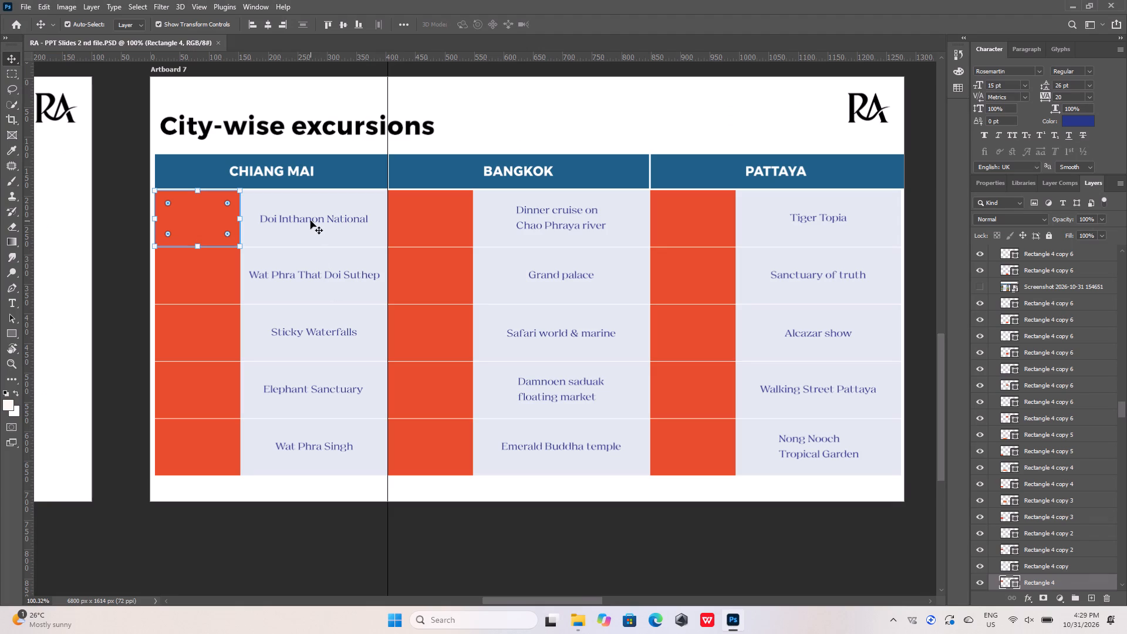
click(311, 221)
double_click(311, 221)
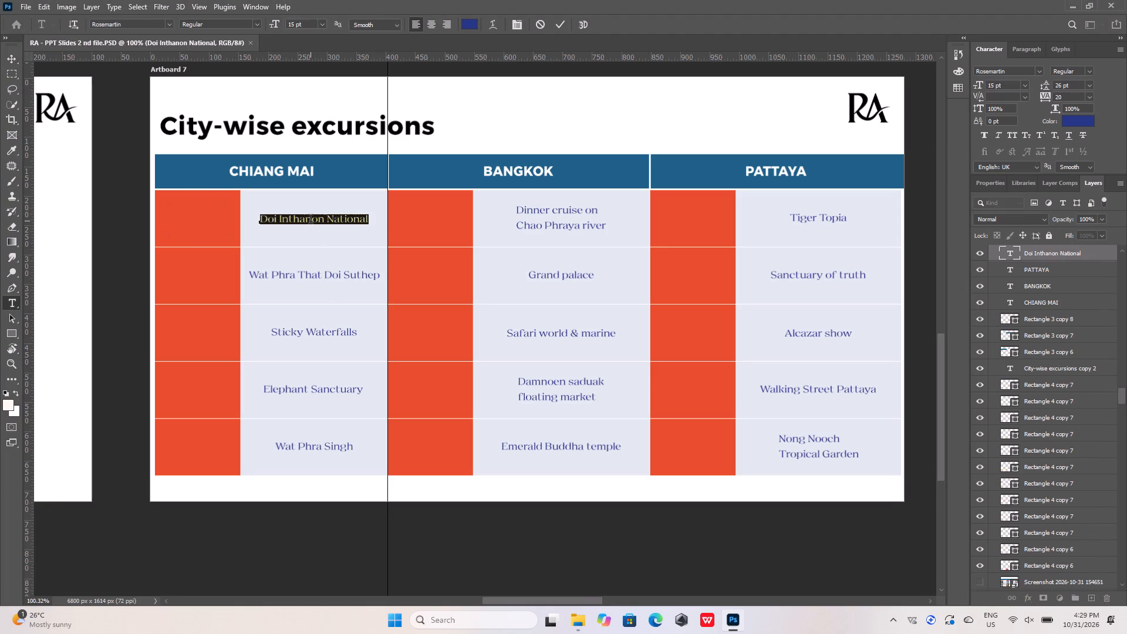
key(ctrl+c)
Minimise Photoshop and the Downloads window, and open Chrome using its profile shortcut on the desktop.
click(1070, 3)
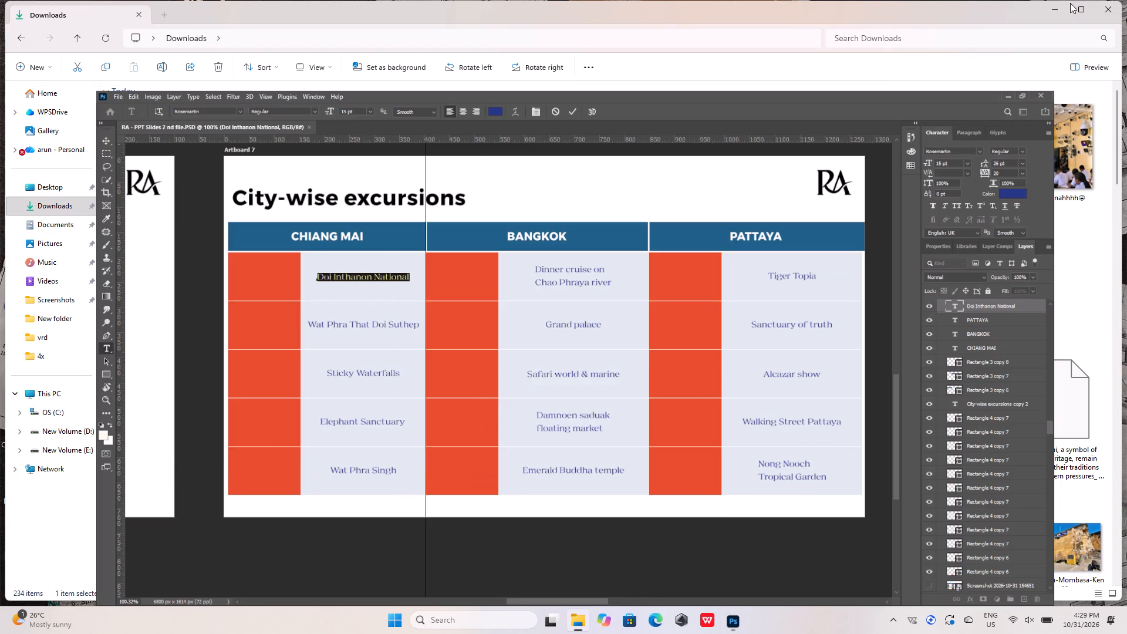
click(1056, 9)
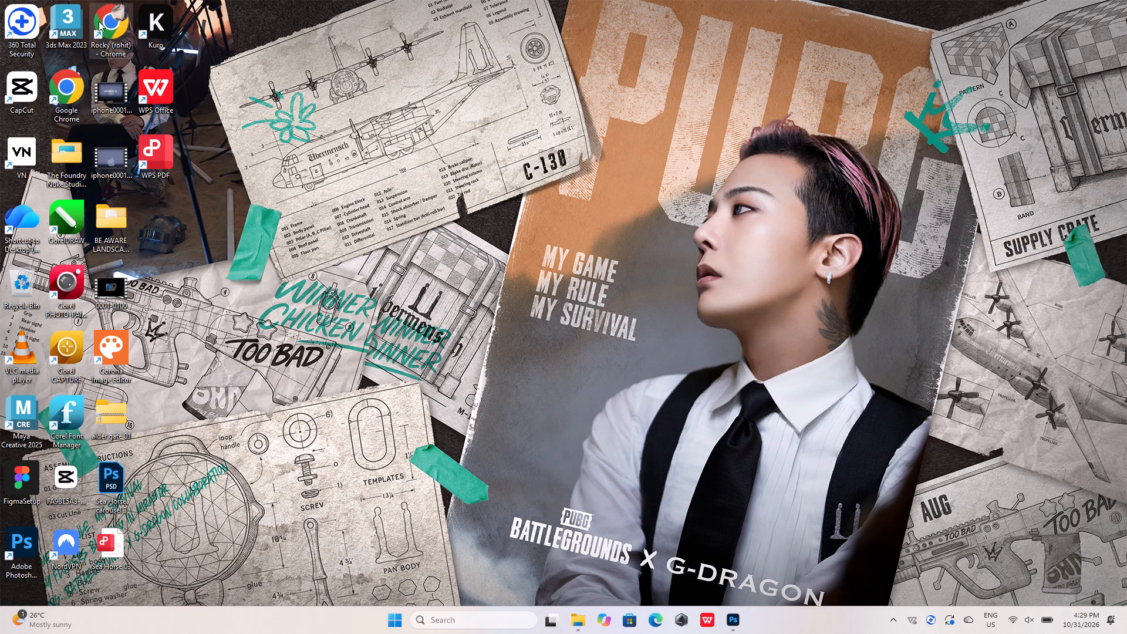
double_click(106, 16)
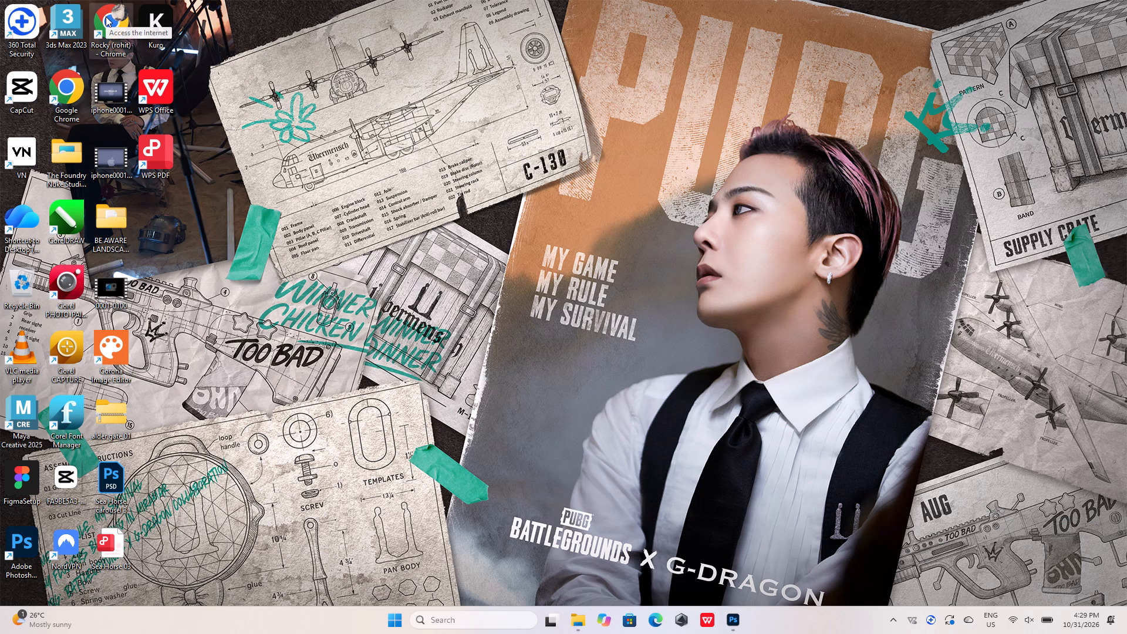
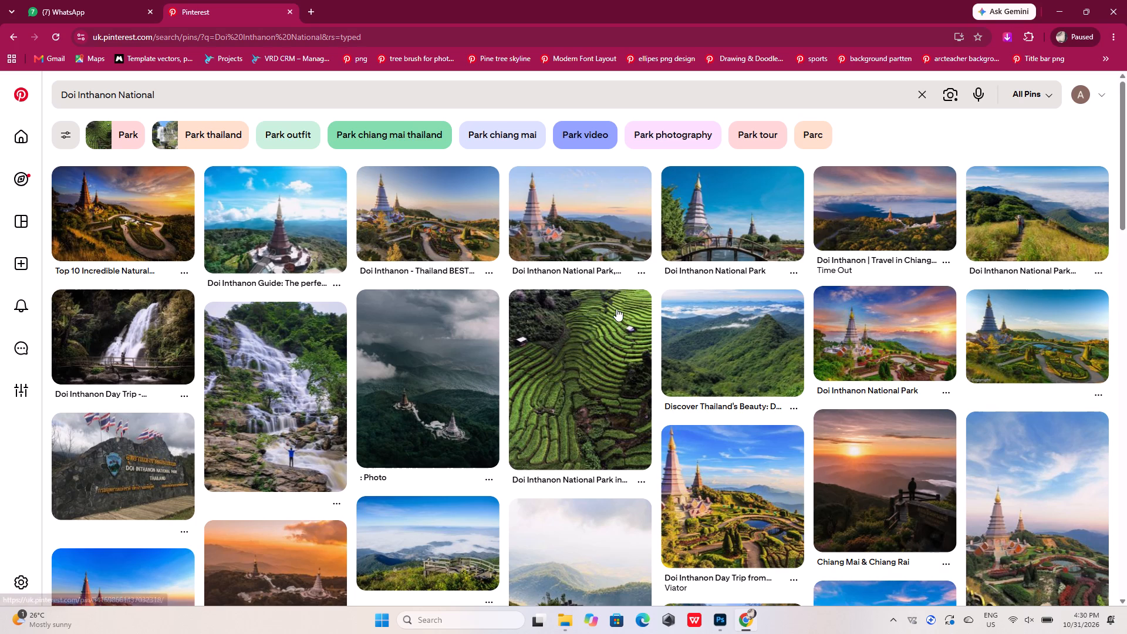
Look through the Doi Inthanon National results and the Day Trip To Doi Inthanon pin's related images for a suitable excursion photo.
scroll(615, 315, down, 1)
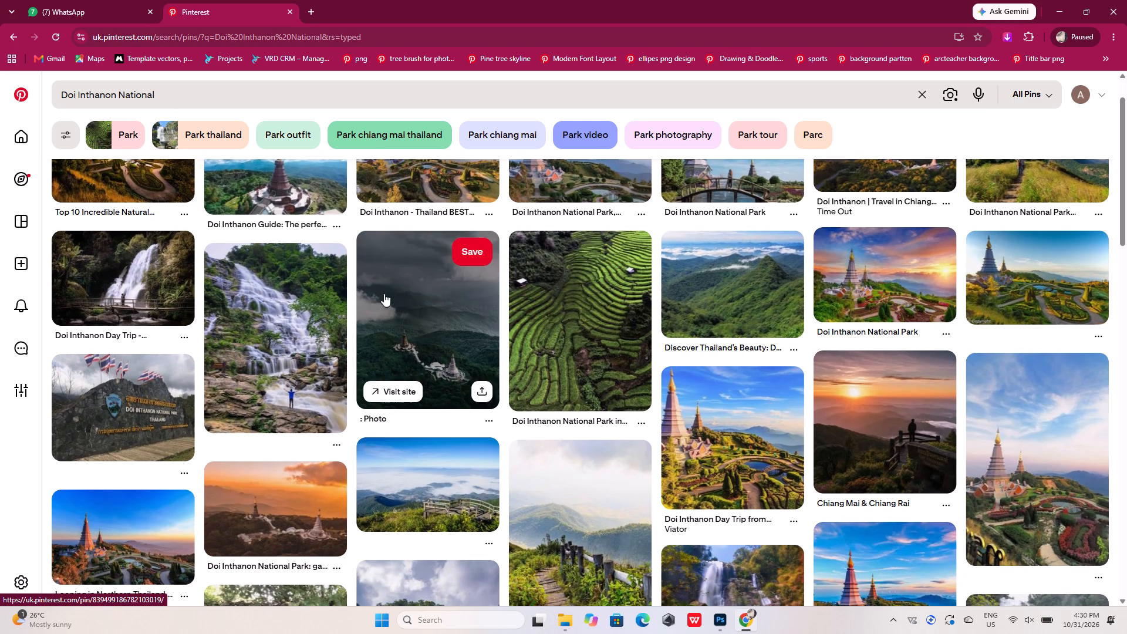
scroll(276, 187, up, 3)
scroll(284, 234, up, 1)
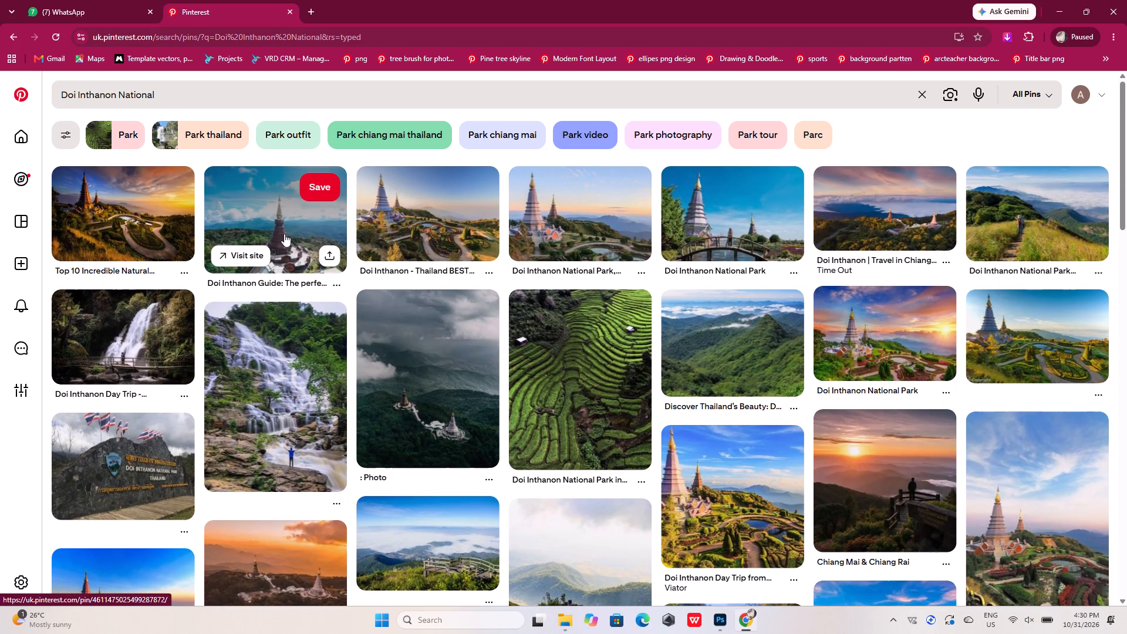
click(284, 234)
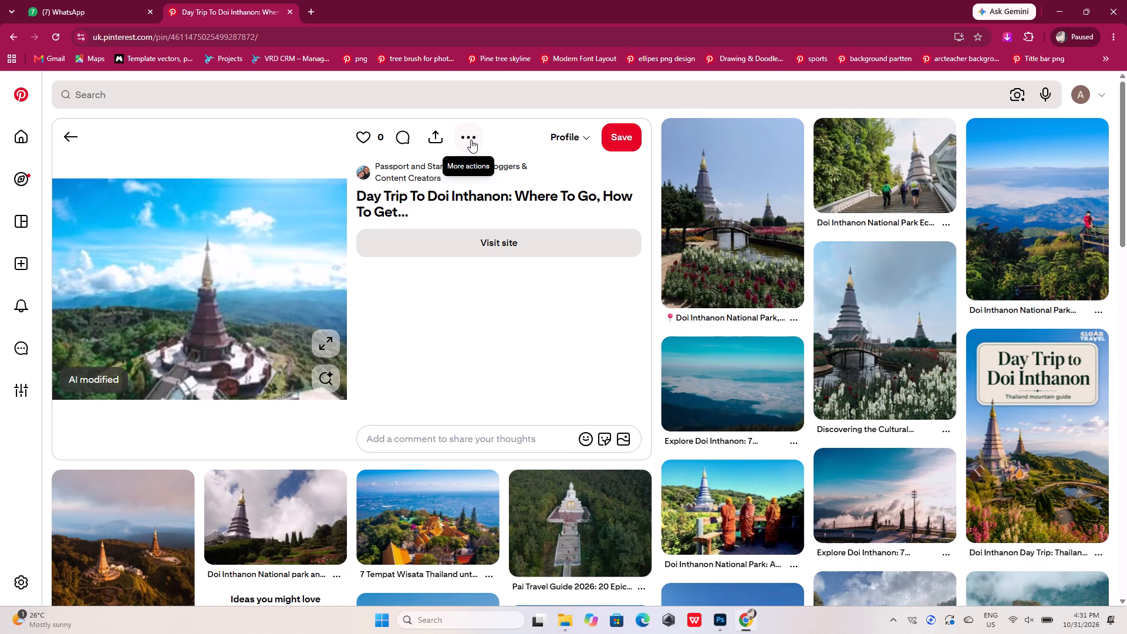
scroll(426, 410, down, 1)
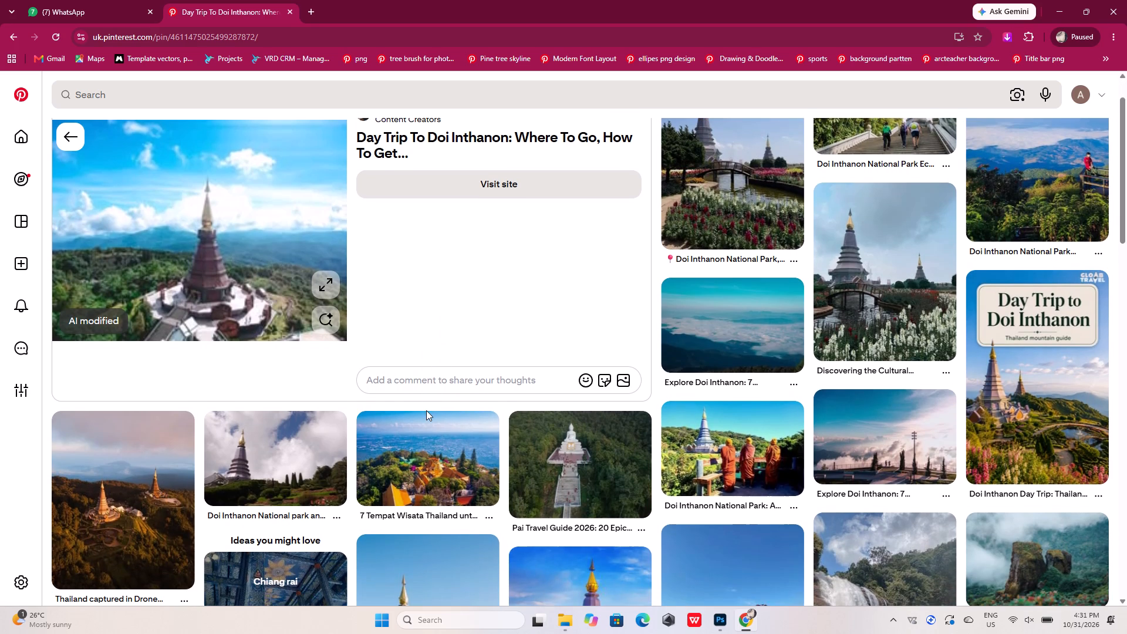
scroll(426, 409, up, 3)
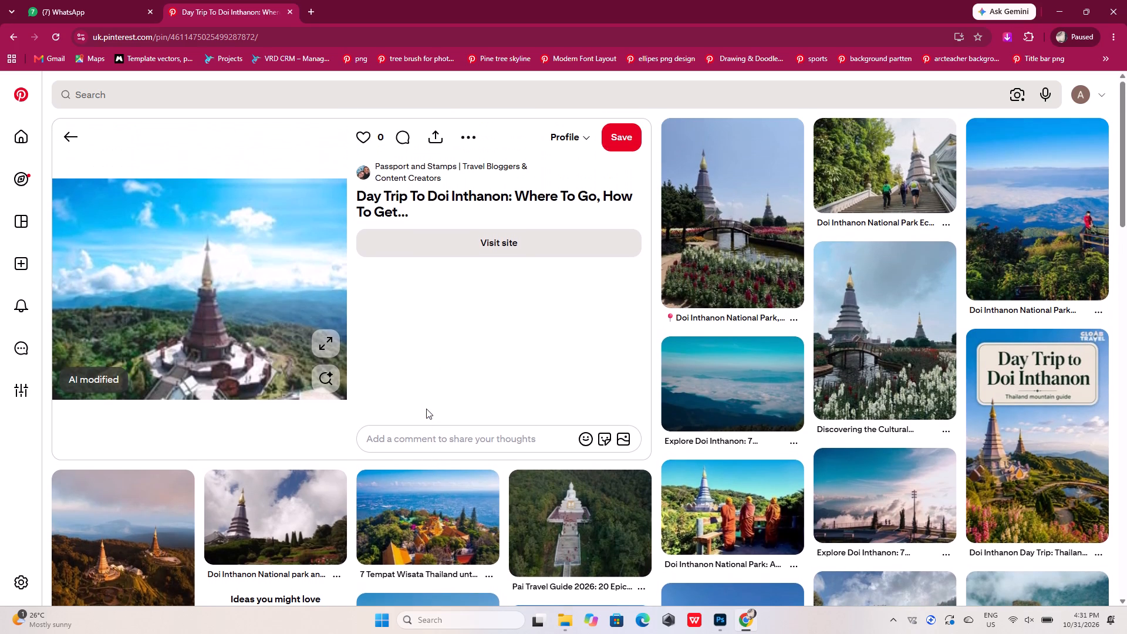
scroll(426, 409, up, 1)
scroll(426, 409, down, 2)
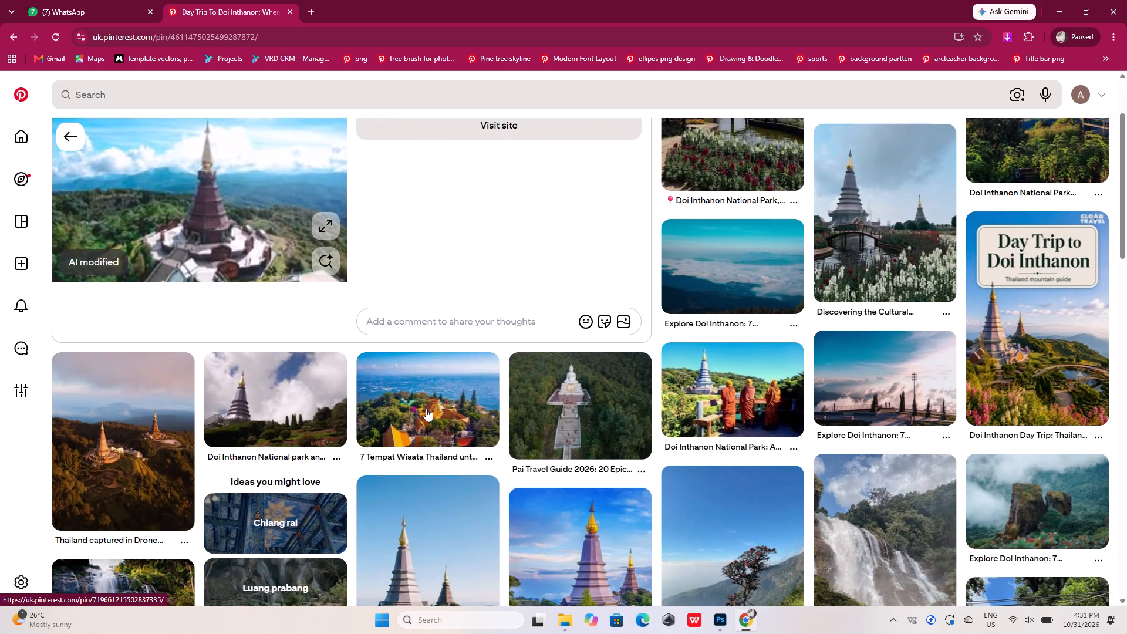
scroll(426, 409, down, 3)
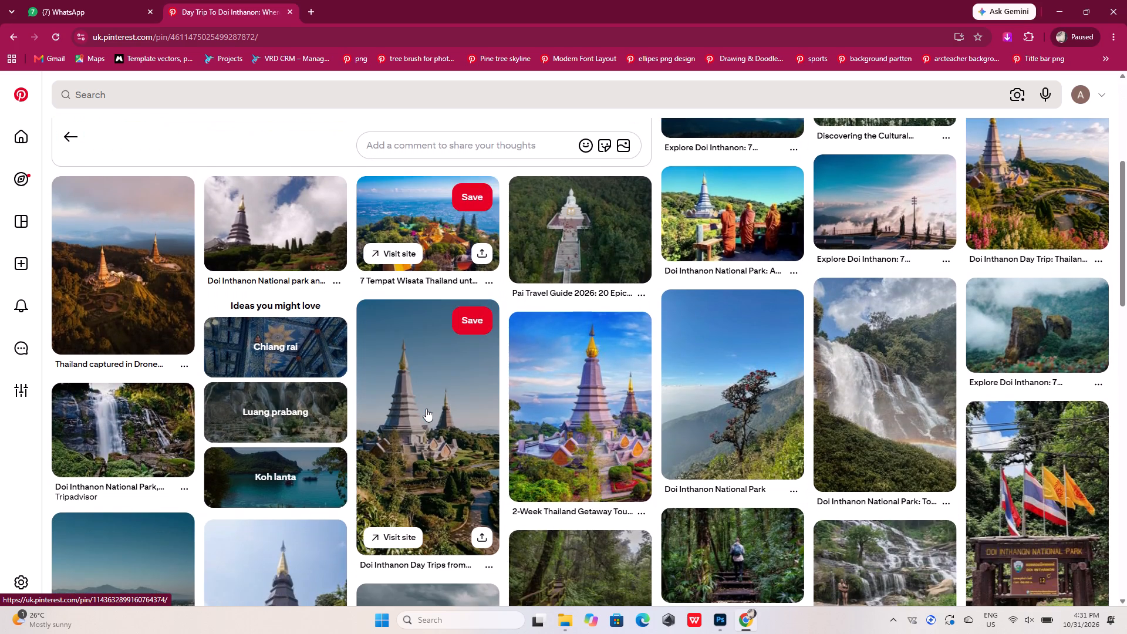
scroll(426, 409, down, 4)
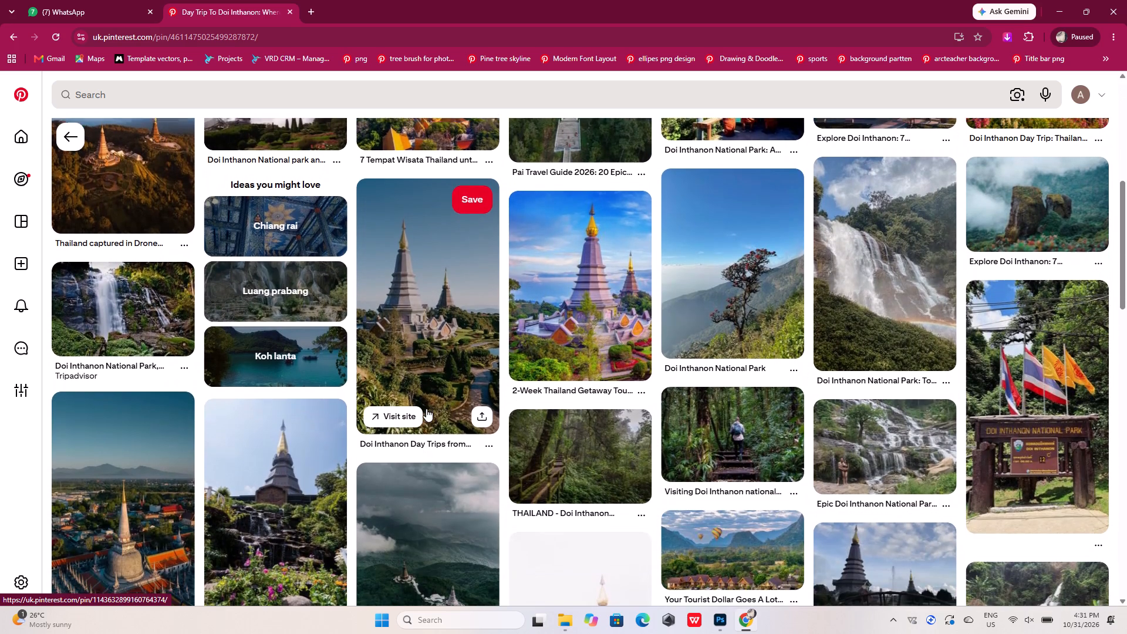
scroll(426, 409, down, 1)
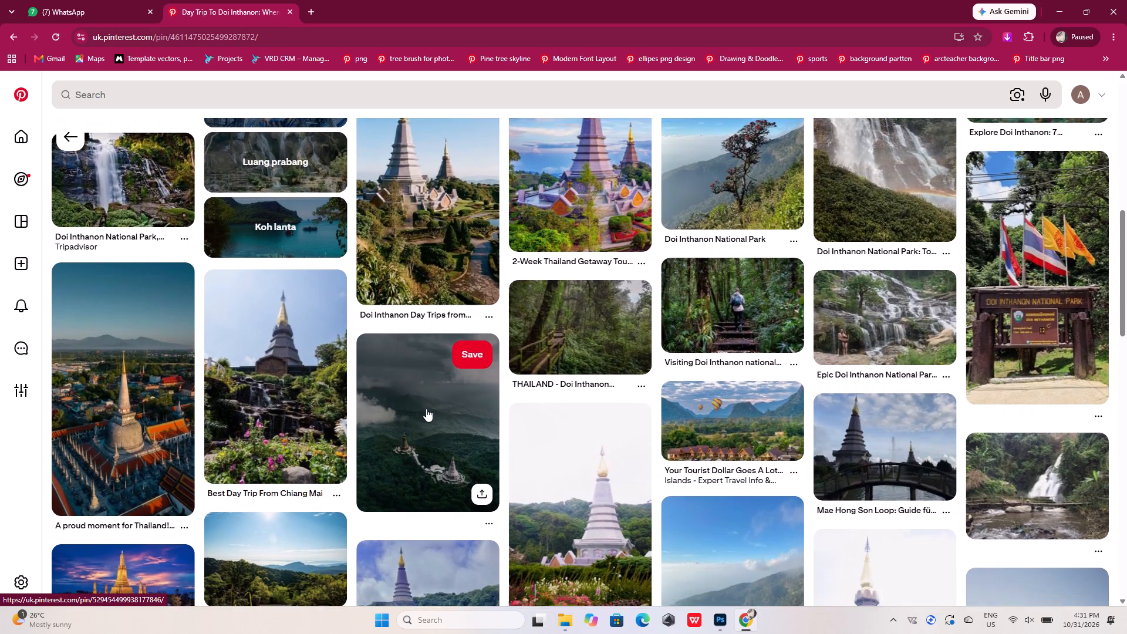
scroll(426, 409, up, 10)
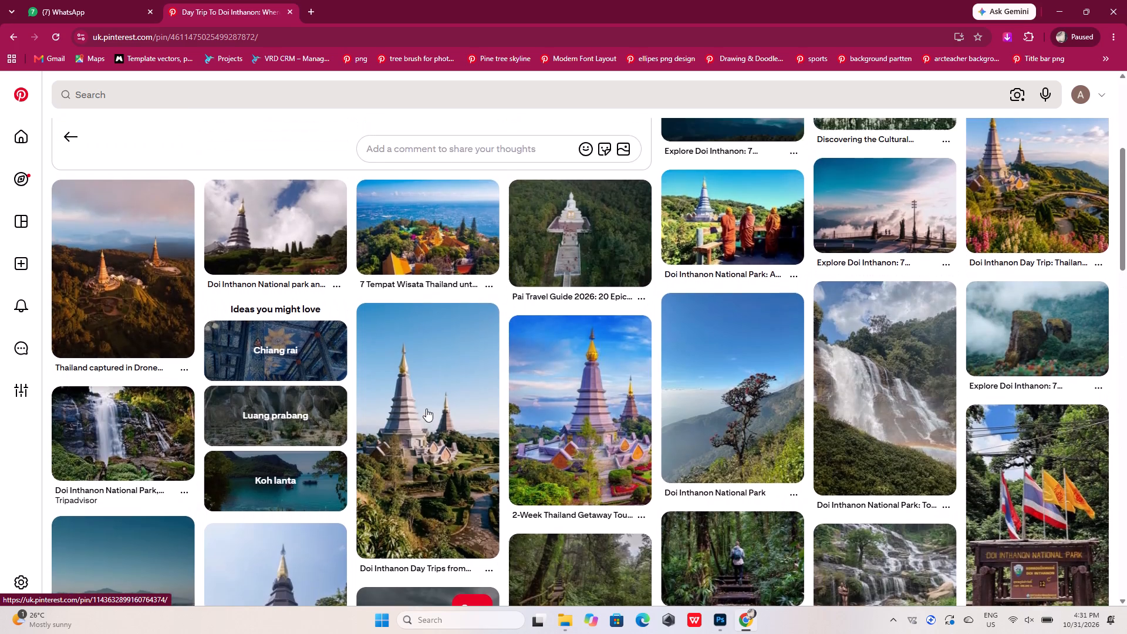
scroll(426, 409, up, 2)
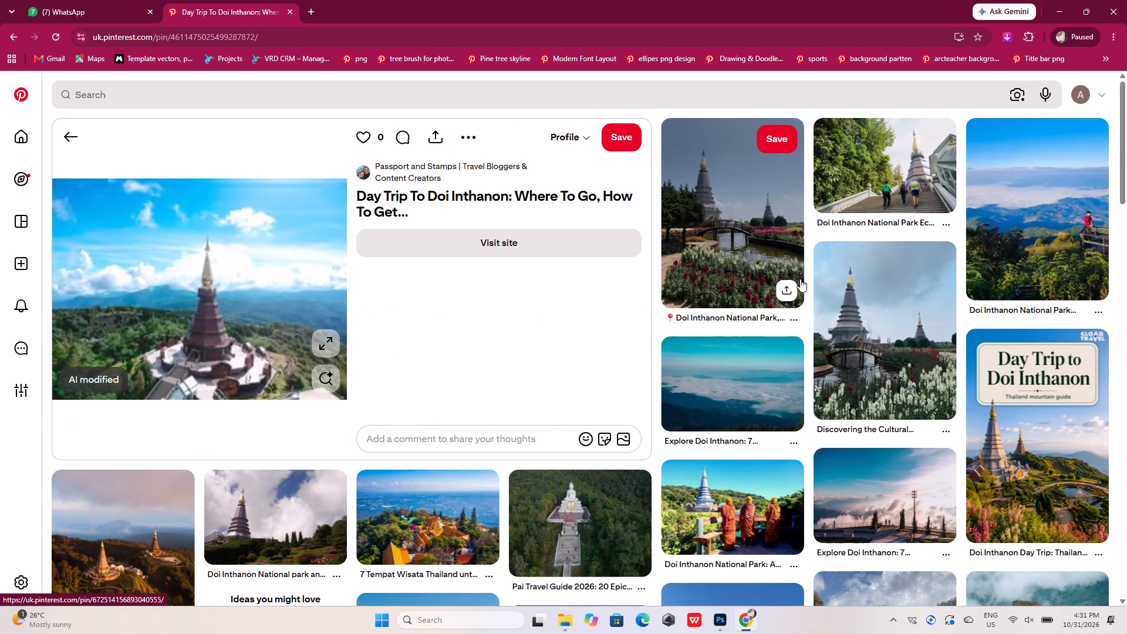
Examine more related pins, including the Doi Inthanon Day Trips from Chiang Mai pin, for a landscape-format pagoda photo.
scroll(798, 305, down, 2)
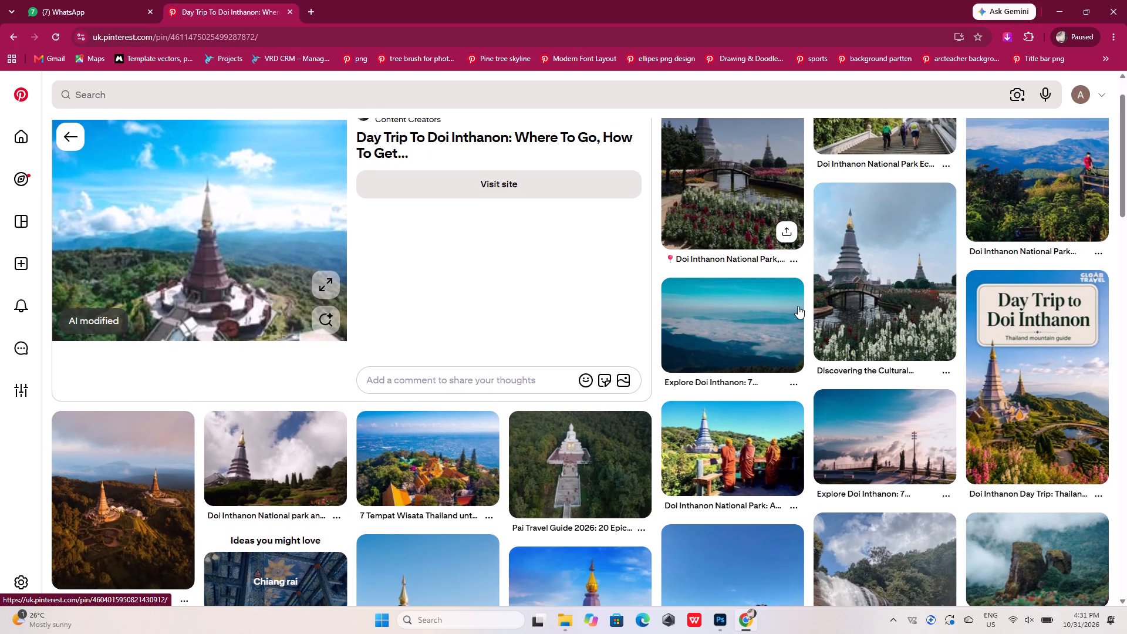
scroll(798, 306, down, 3)
scroll(656, 340, down, 2)
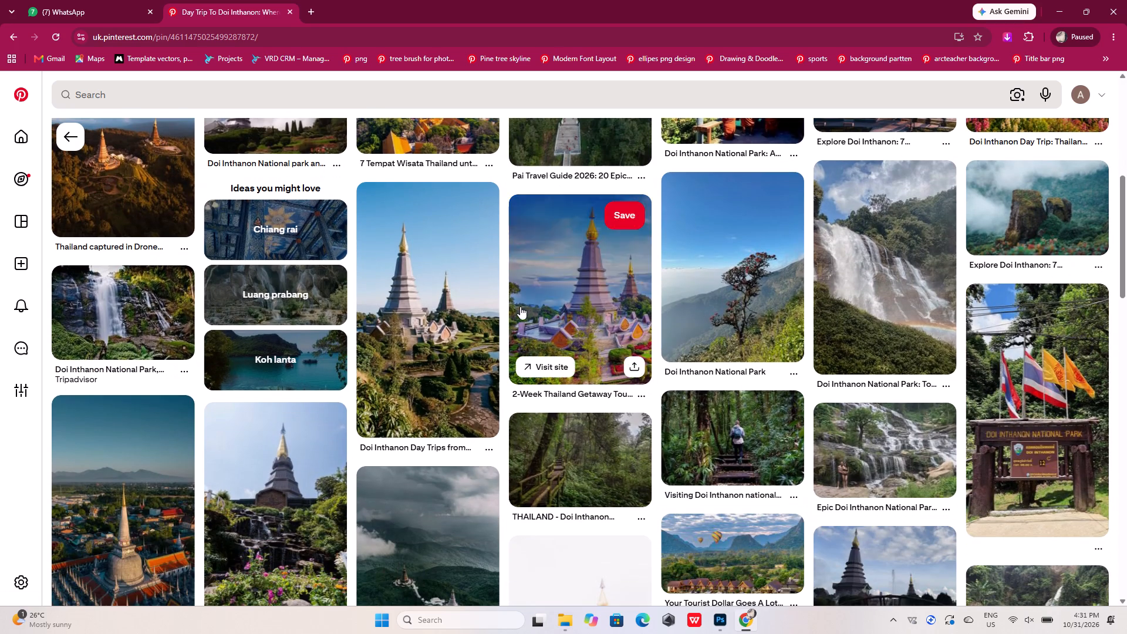
click(429, 287)
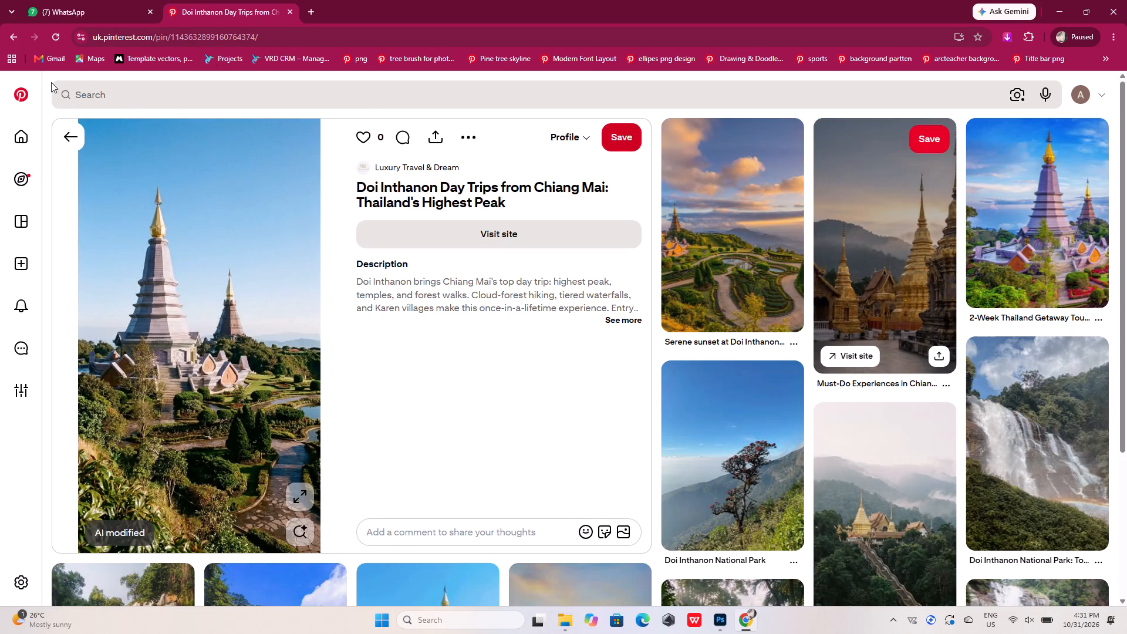
click(14, 37)
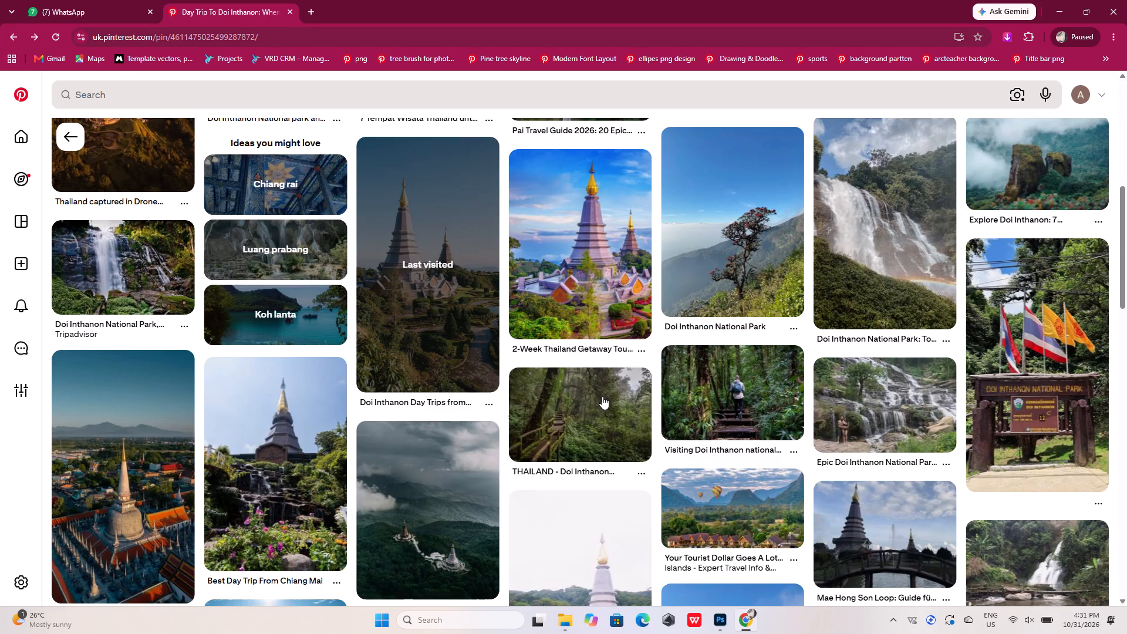
scroll(605, 396, down, 4)
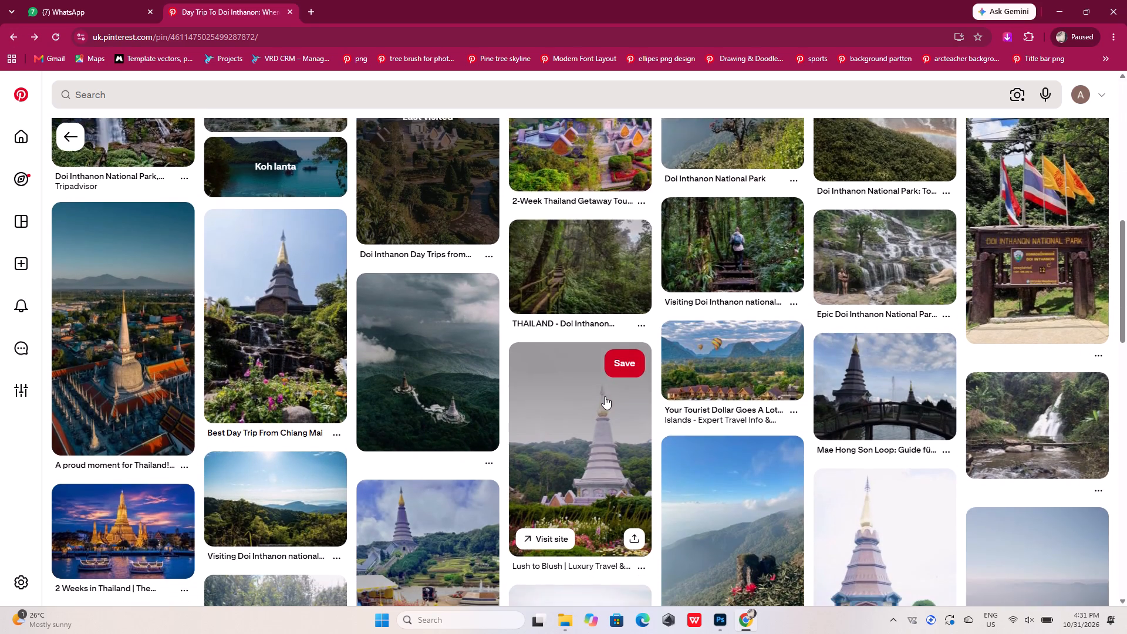
Check the remaining related pins, return to the Doi Inthanon National results, and open the Northern Thailand at sunset pin.
scroll(605, 396, down, 3)
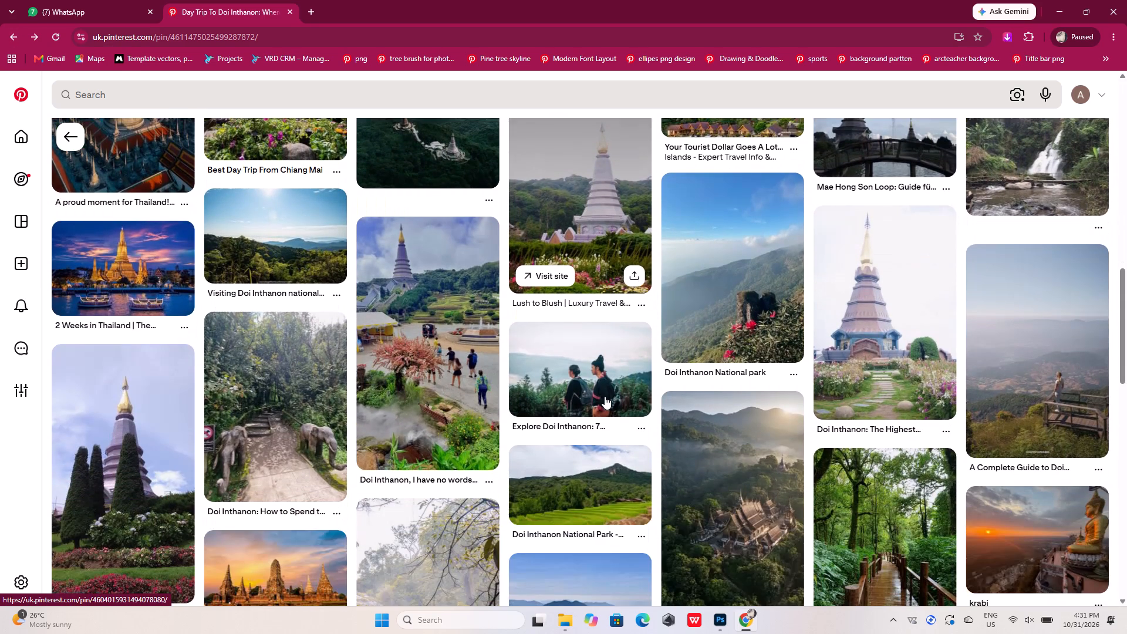
scroll(605, 396, up, 17)
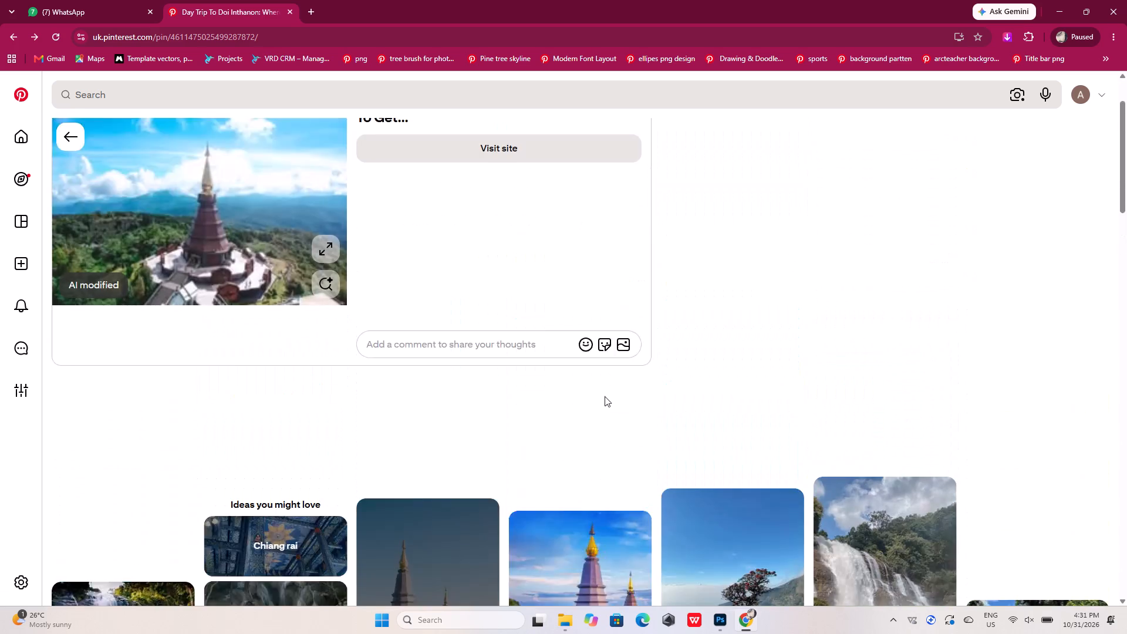
click(9, 38)
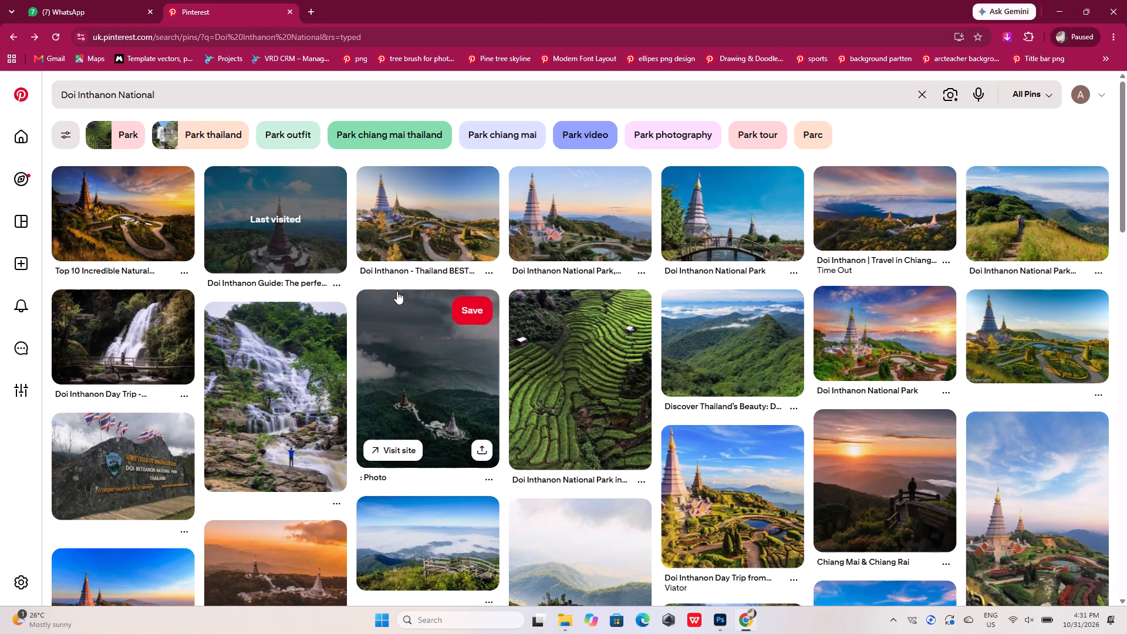
click(565, 245)
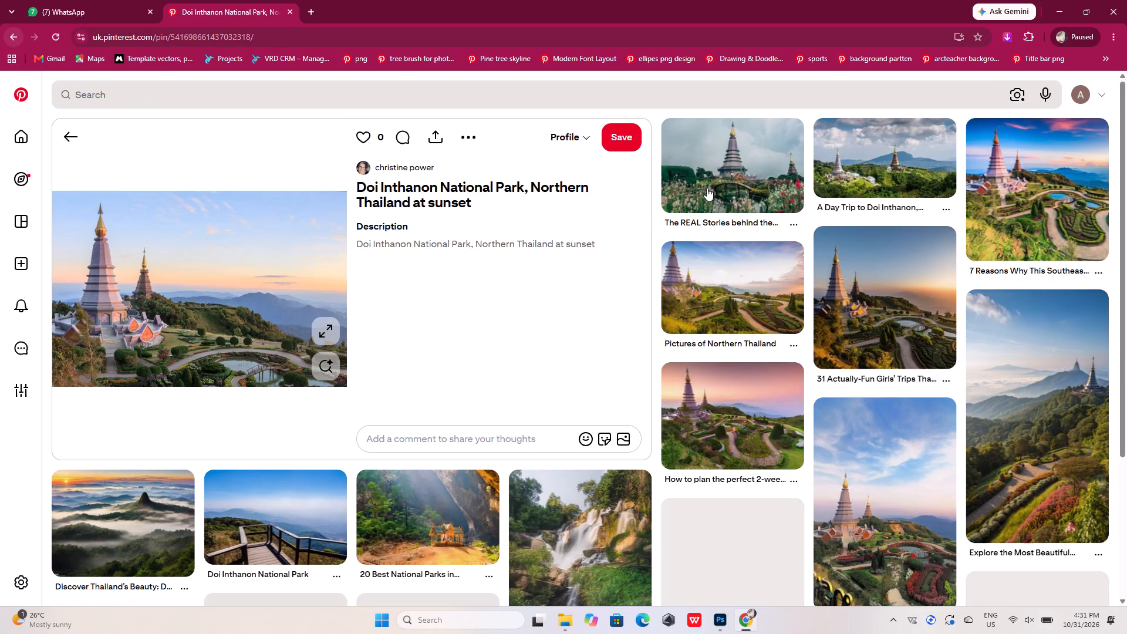
Look through the source article of The REAL Stories behind the Instagram Photos pin for the pagoda photo, returning to Pinterest.
click(708, 188)
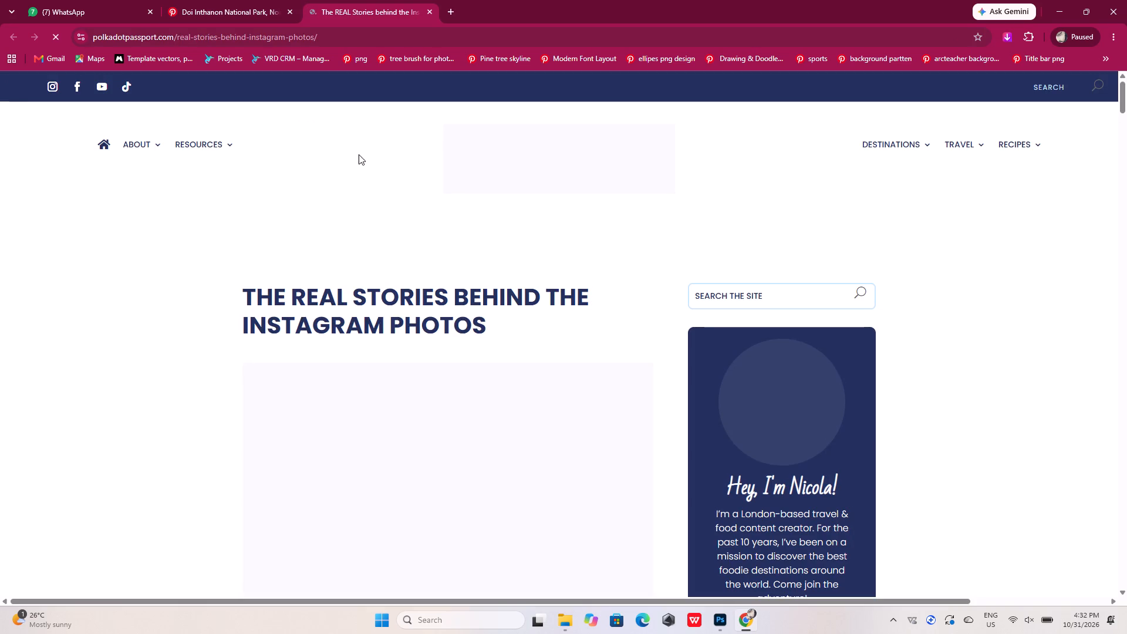
scroll(424, 361, down, 4)
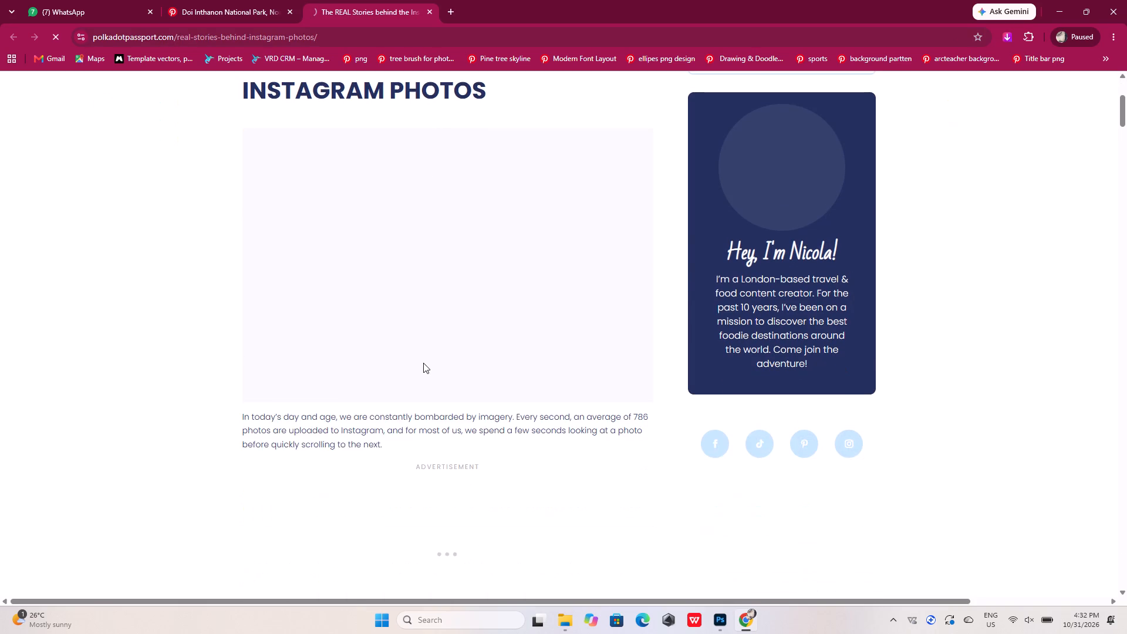
scroll(423, 363, up, 1)
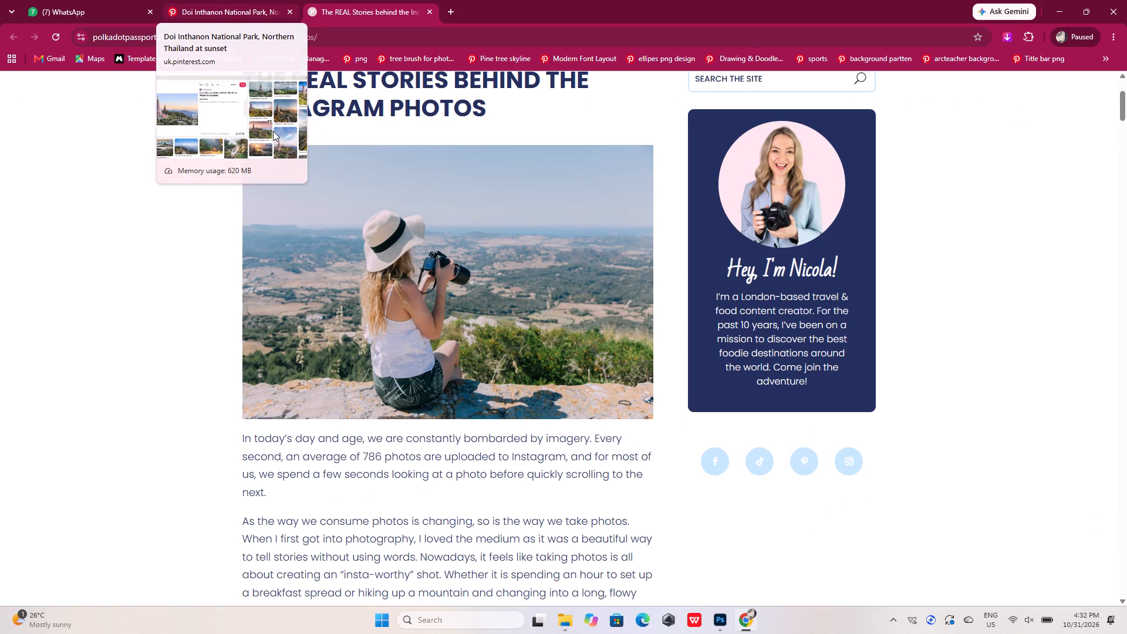
scroll(325, 269, down, 12)
click(221, 2)
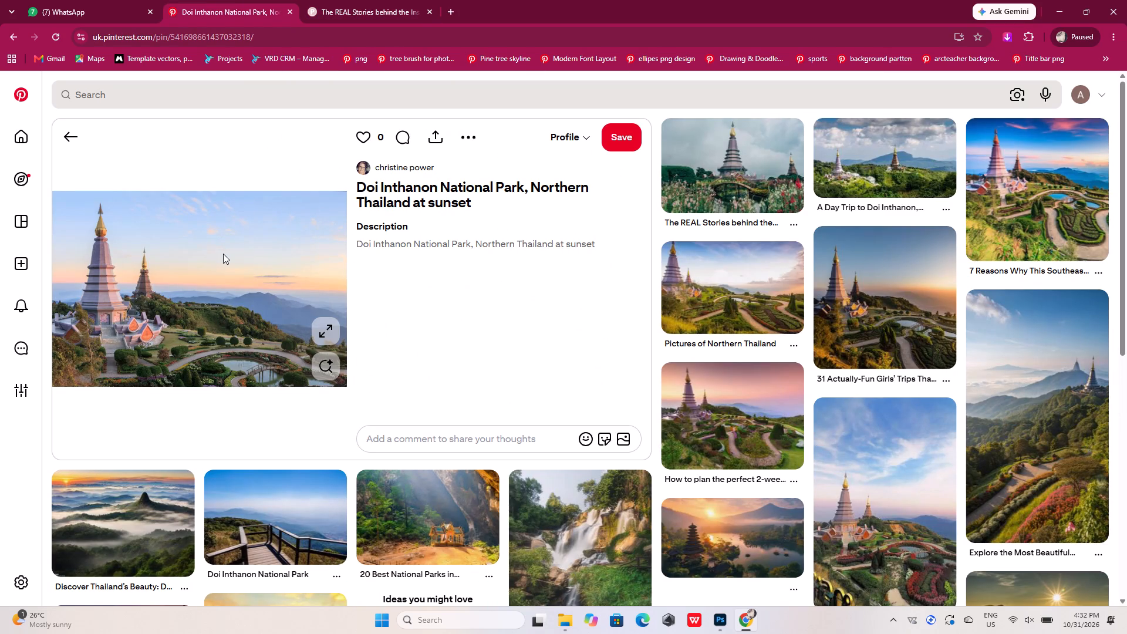
Open The REAL Stories behind the Instagram Photos pin and download its pagoda image.
click(697, 171)
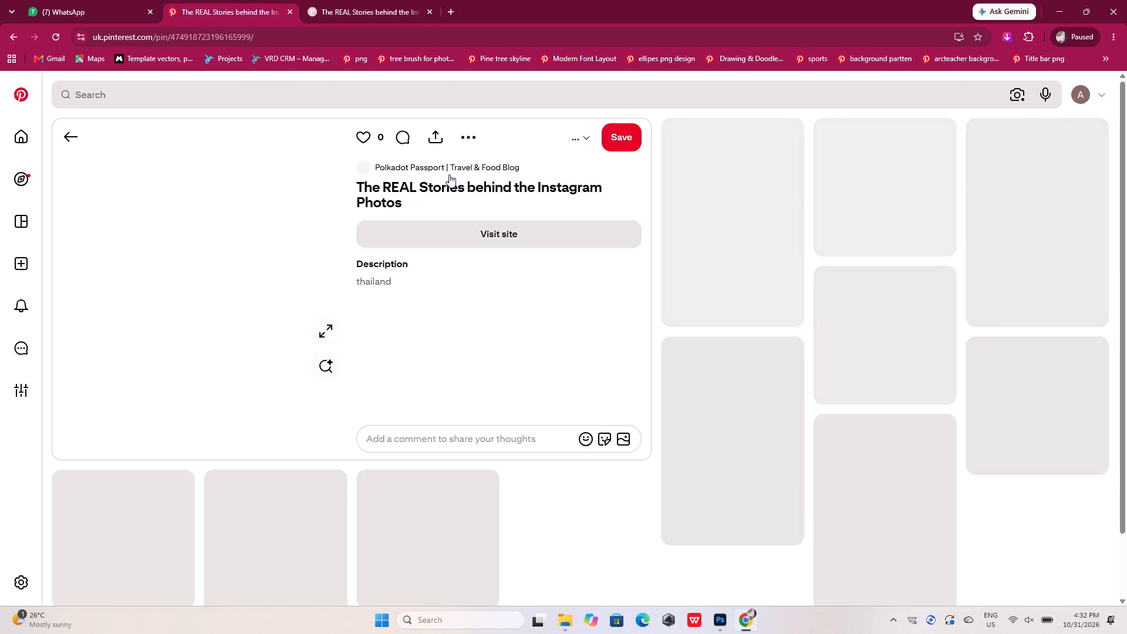
click(464, 137)
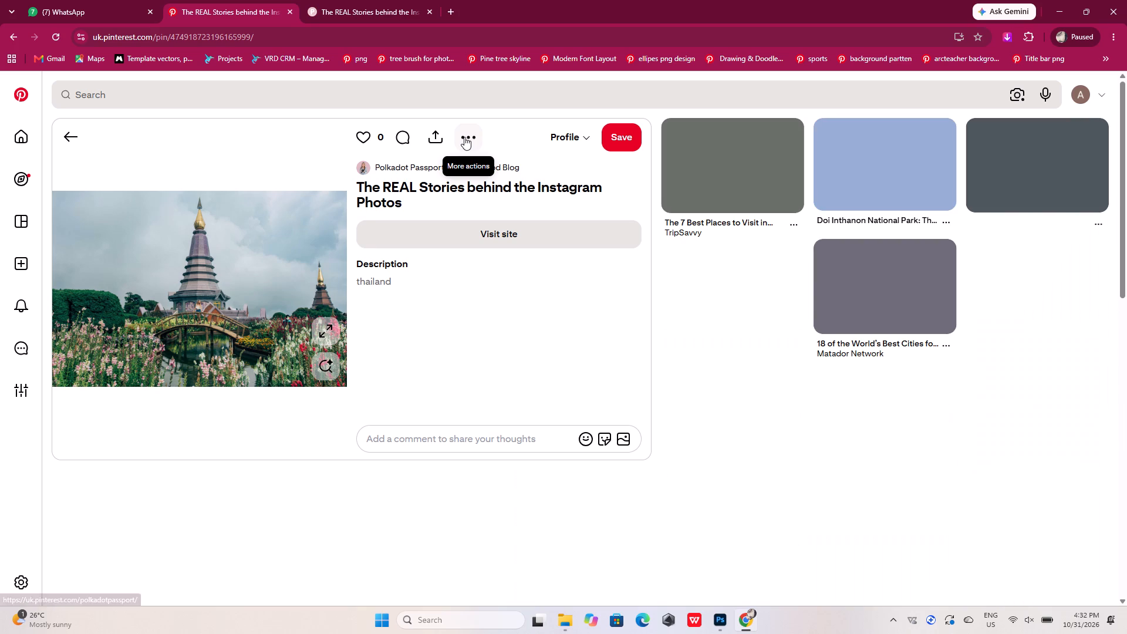
click(464, 137)
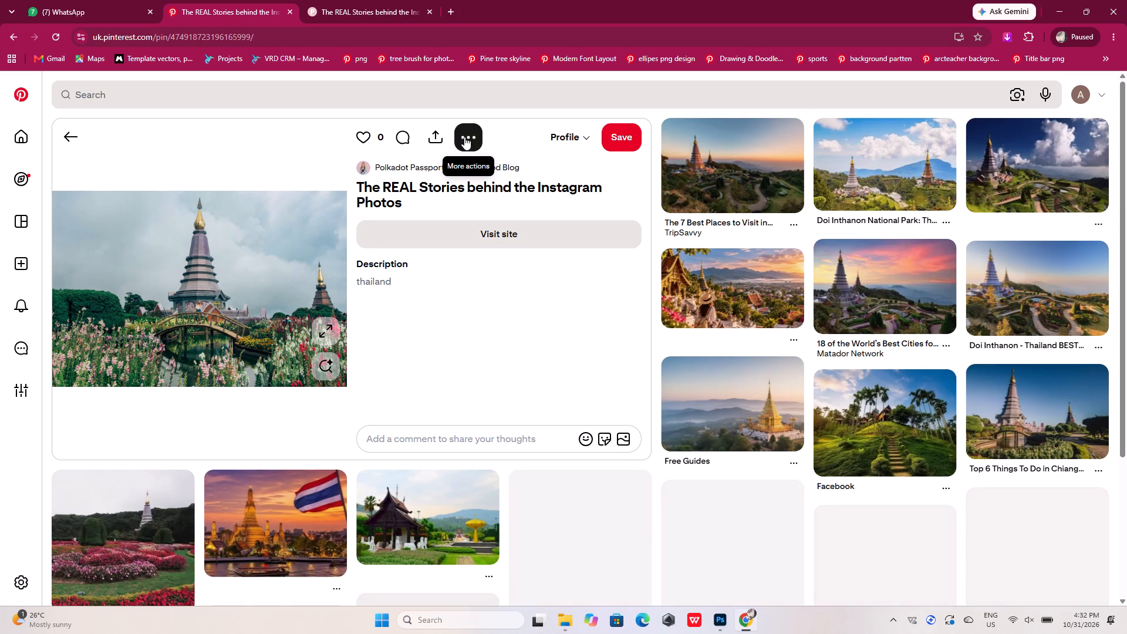
click(466, 140)
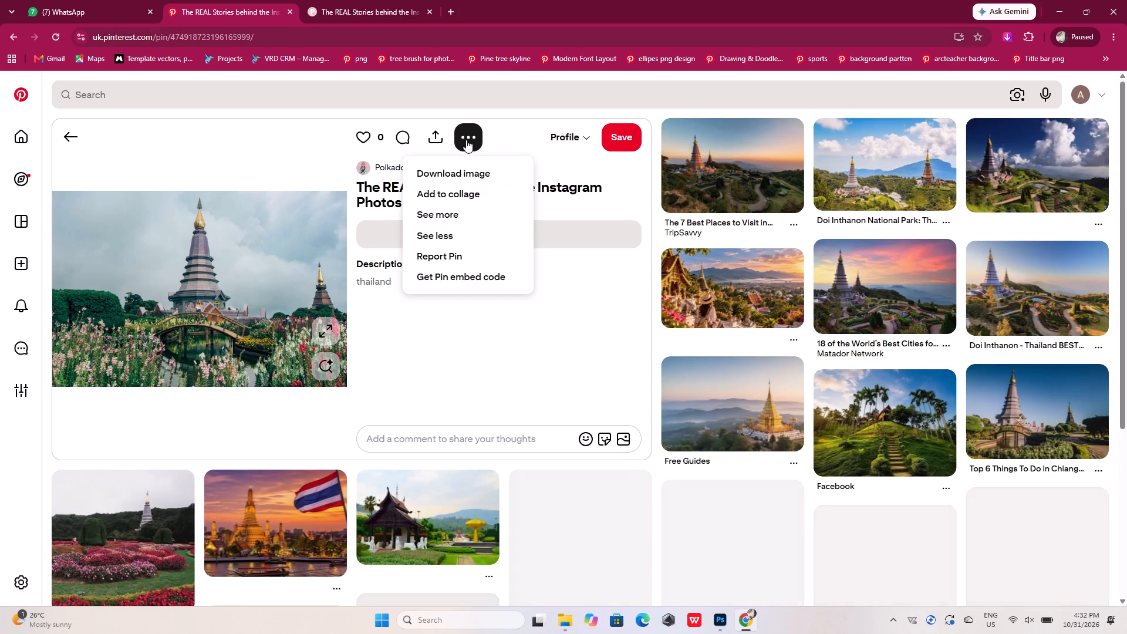
Download the image from The REAL Stories behind the Instagram Photos pin and open the Downloads folder in File Explorer.
click(465, 171)
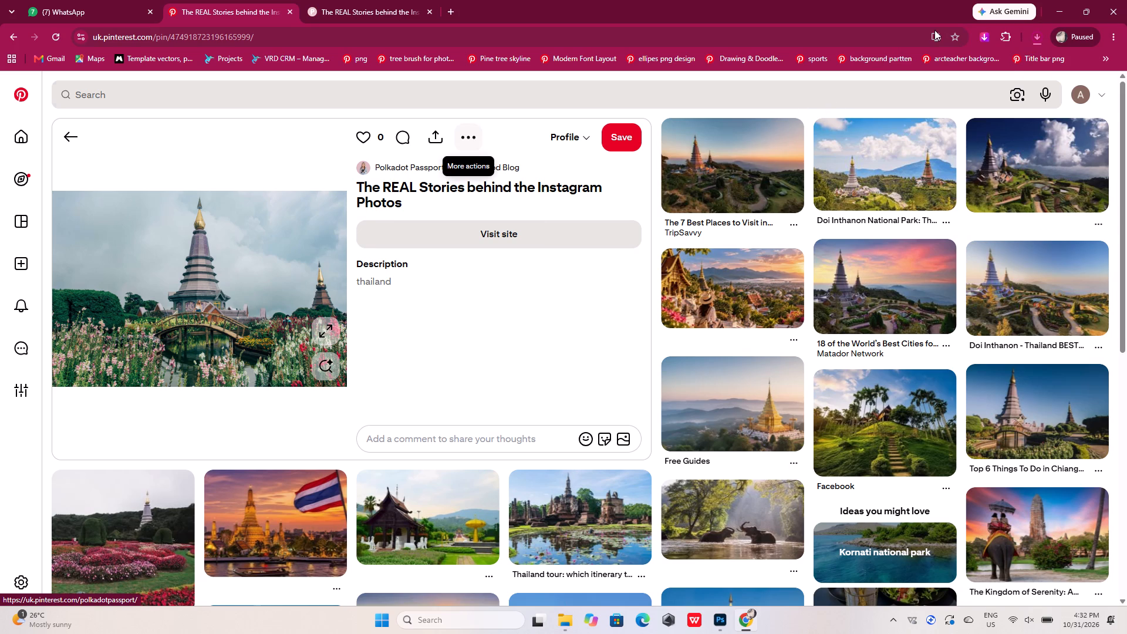
click(1007, 66)
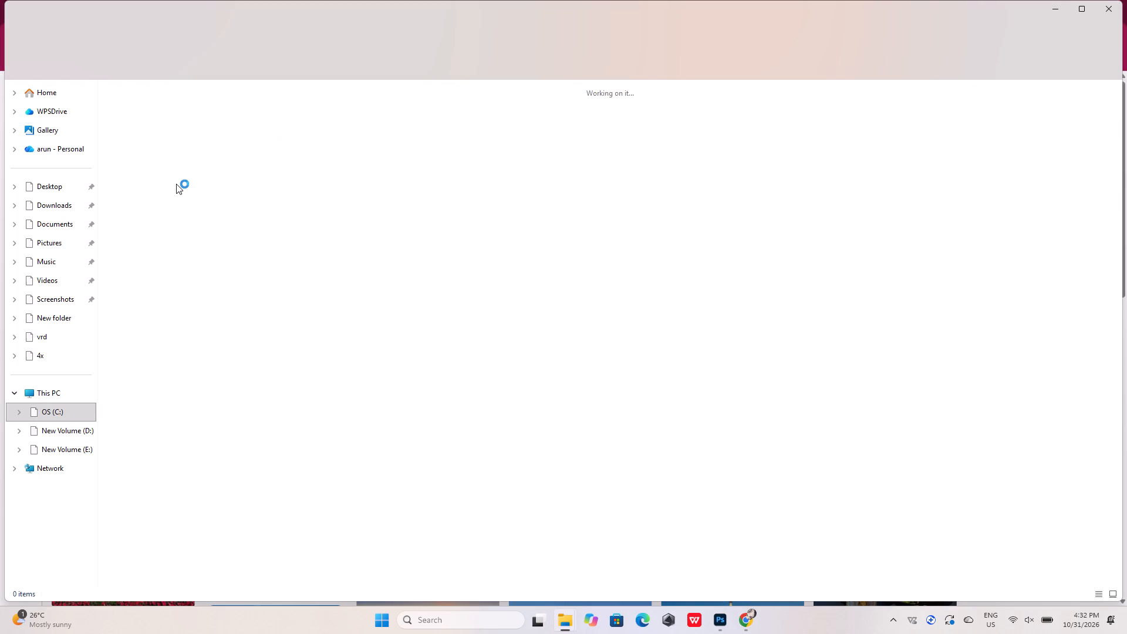
click(44, 207)
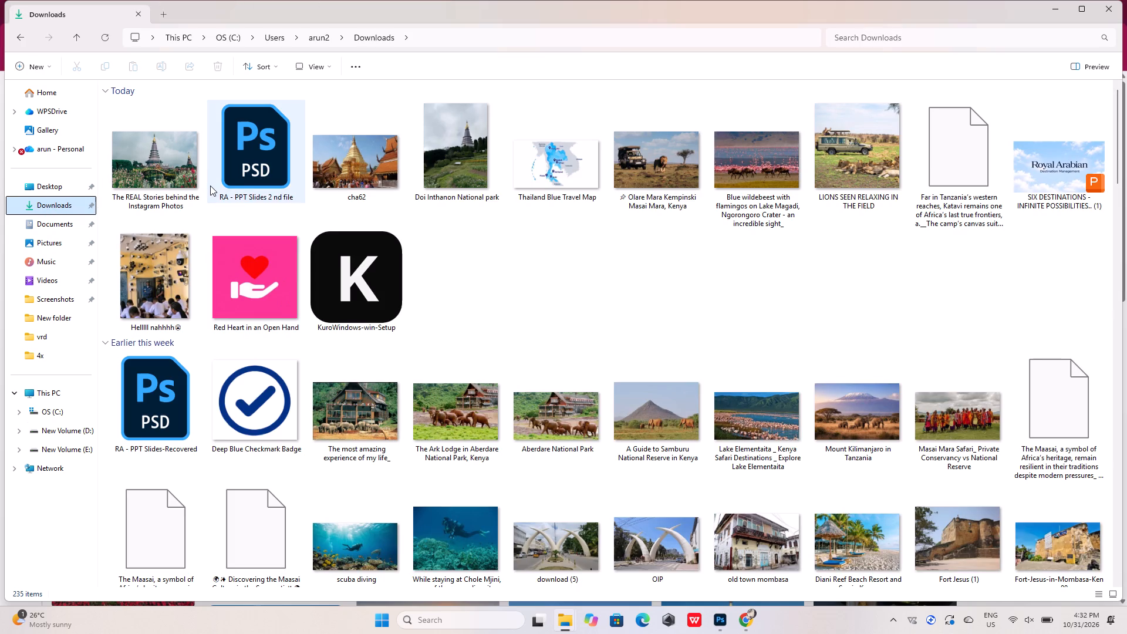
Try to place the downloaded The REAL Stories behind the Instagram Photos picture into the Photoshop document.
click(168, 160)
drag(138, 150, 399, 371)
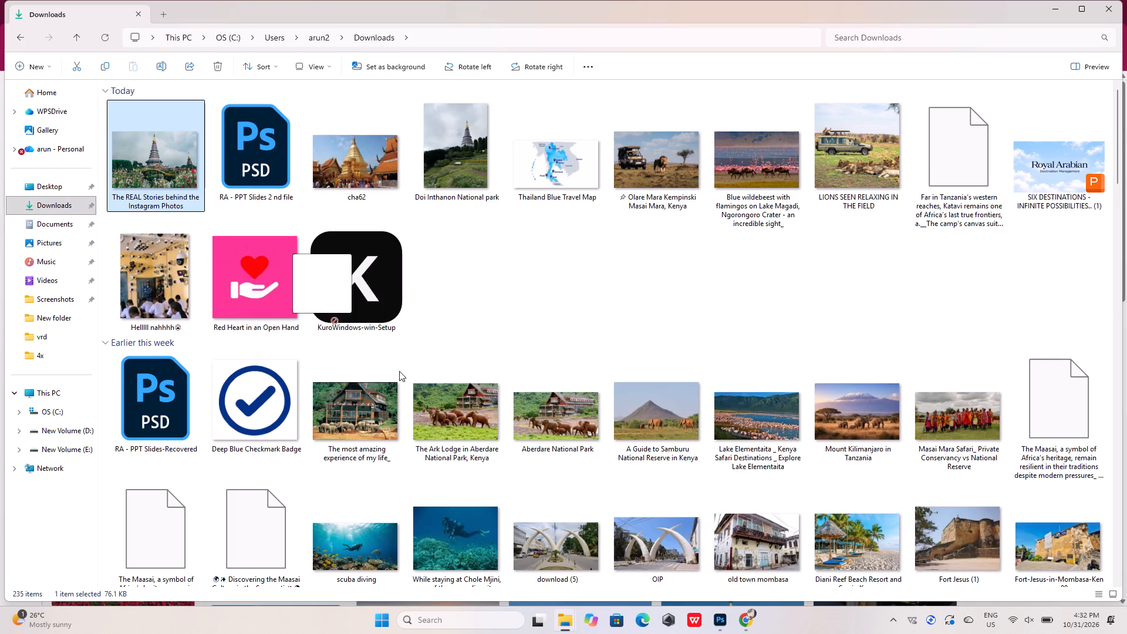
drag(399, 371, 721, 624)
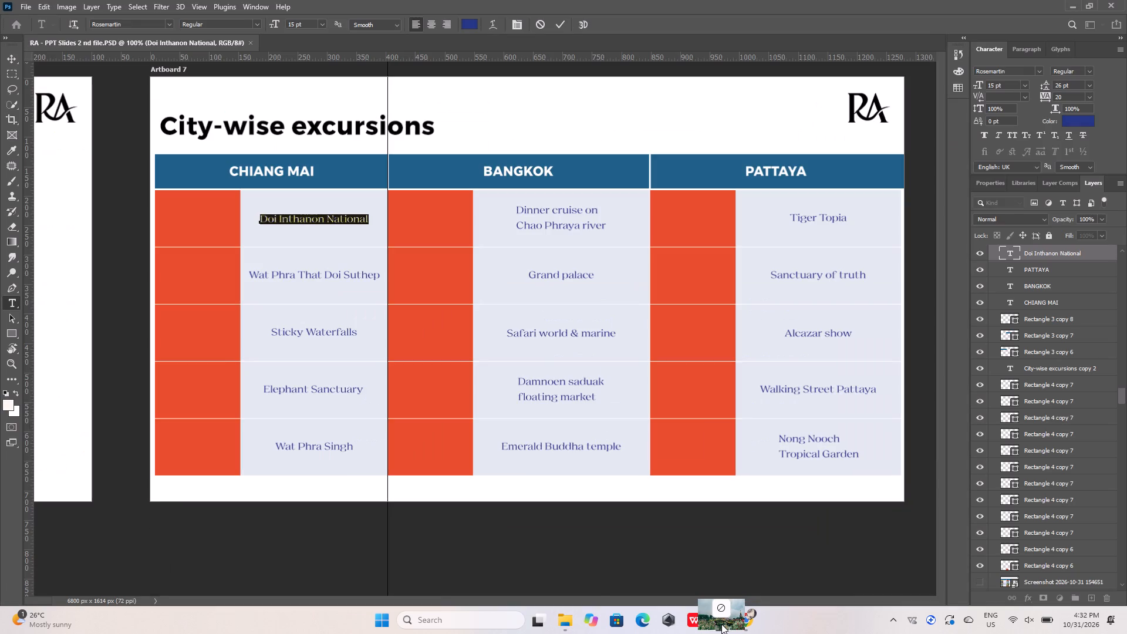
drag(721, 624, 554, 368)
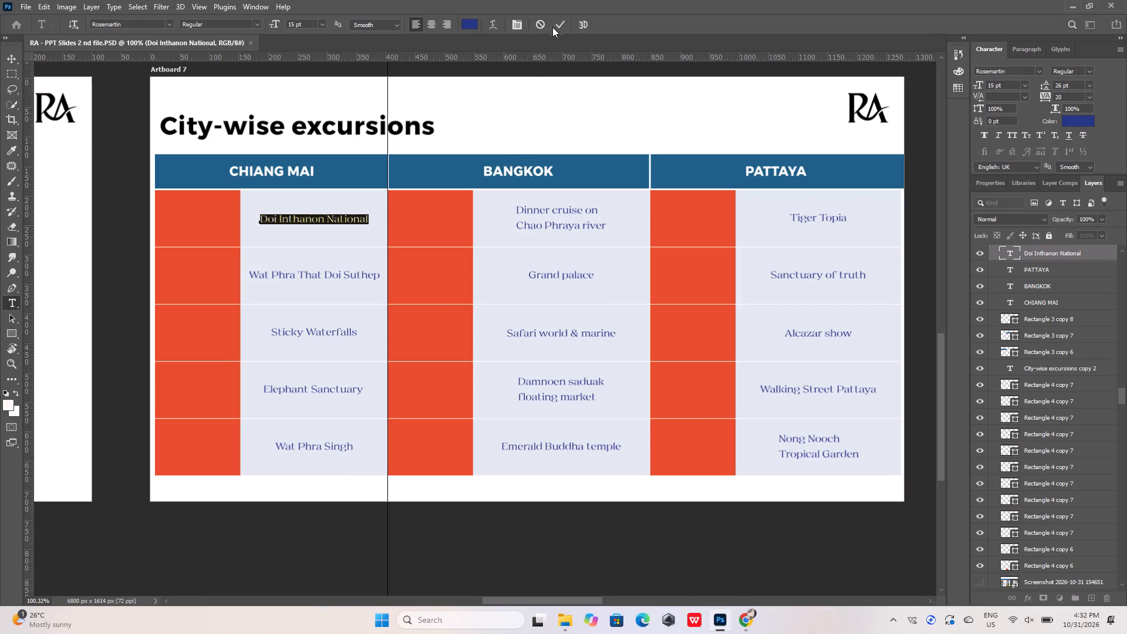
Commit the Doi Inthanon National text edit and place the downloaded pagoda photo from Downloads onto Artboard 7 in Photoshop.
click(554, 25)
click(562, 622)
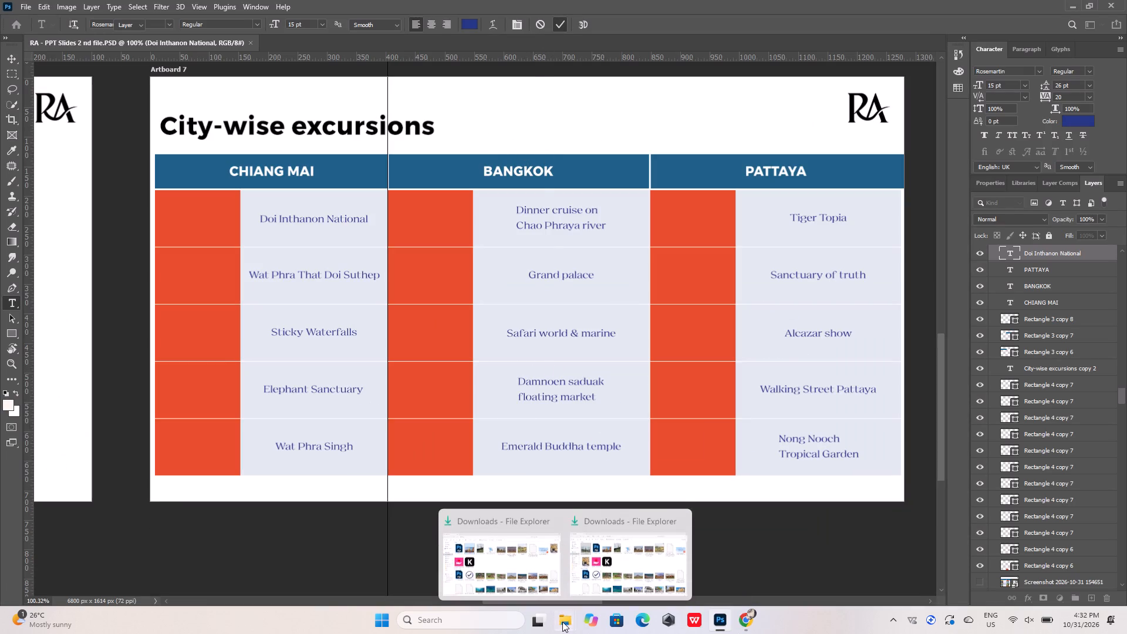
click(606, 572)
drag(167, 163, 723, 632)
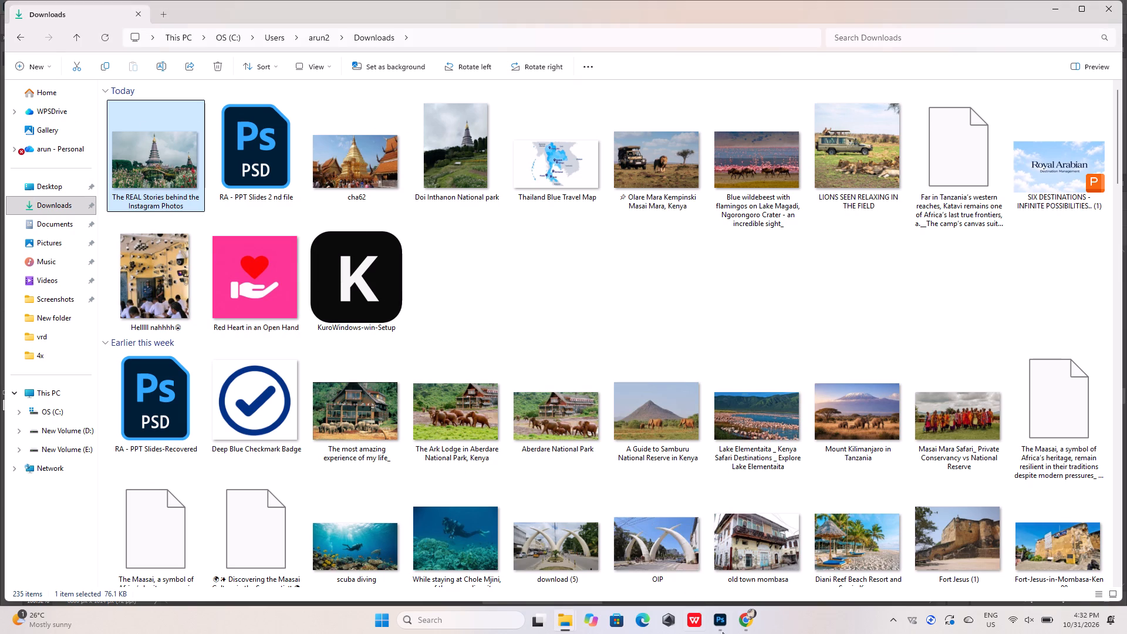
drag(723, 632, 475, 331)
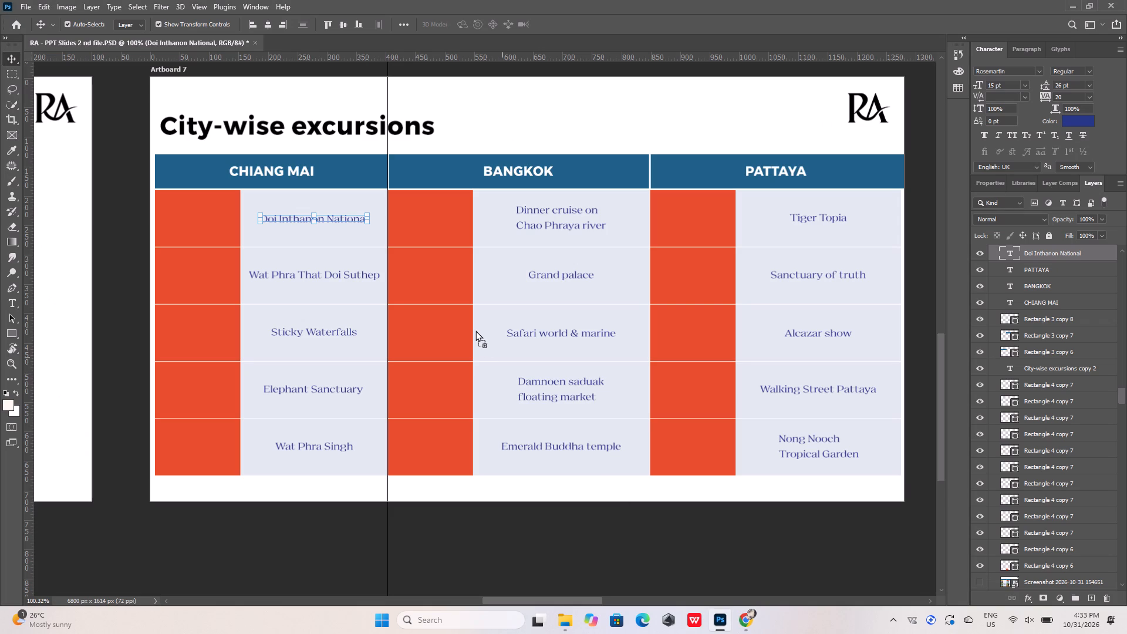
drag(475, 331, 475, 329)
click(610, 562)
drag(168, 163, 466, 384)
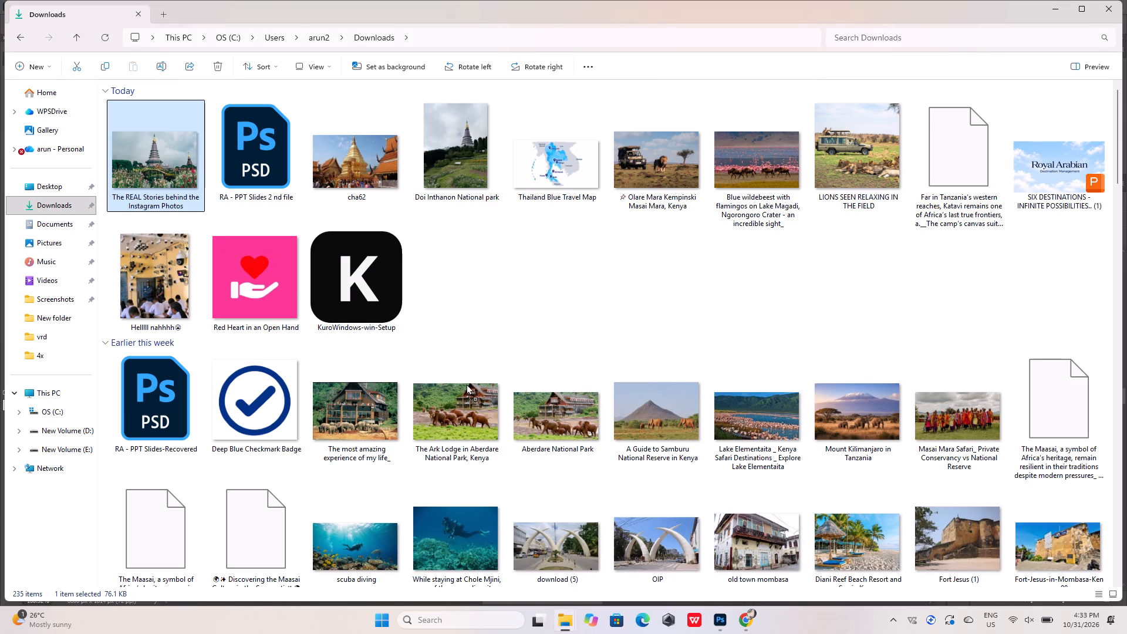
drag(466, 384, 720, 622)
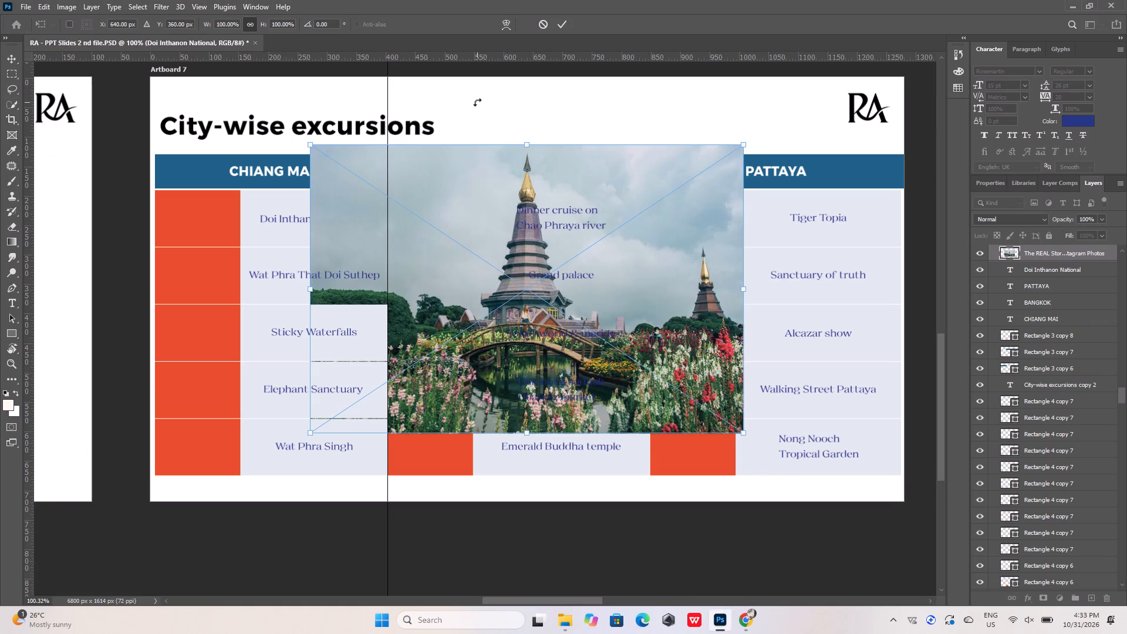
Scale the placed pagoda photo to about 27% and position it over the red picture cell beside Doi Inthanon National.
drag(744, 434, 737, 424)
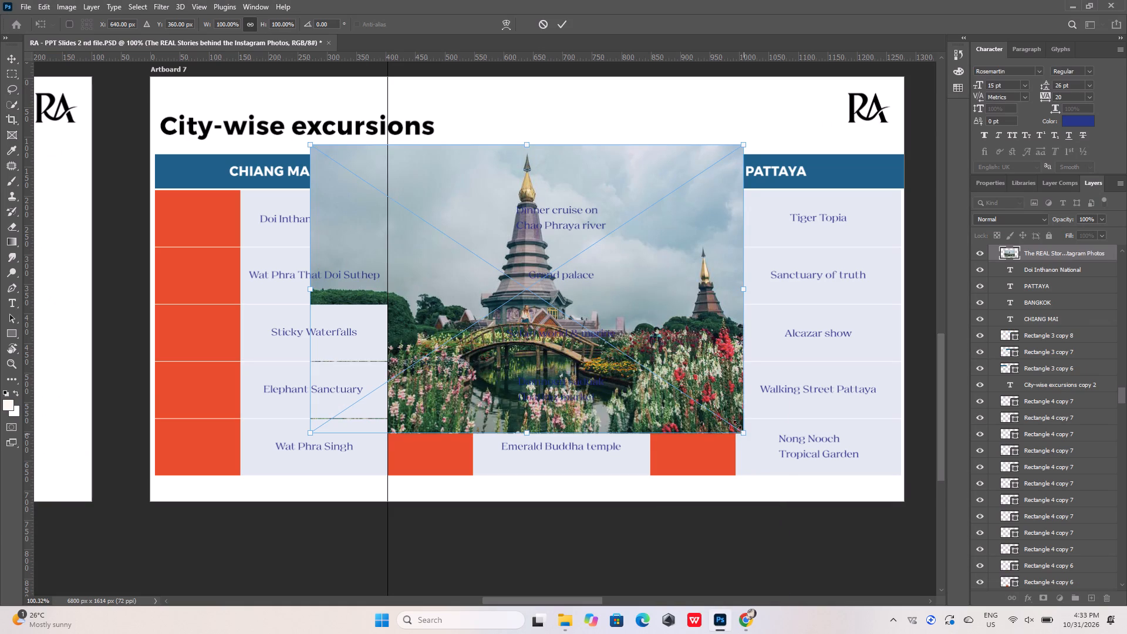
drag(737, 424, 564, 287)
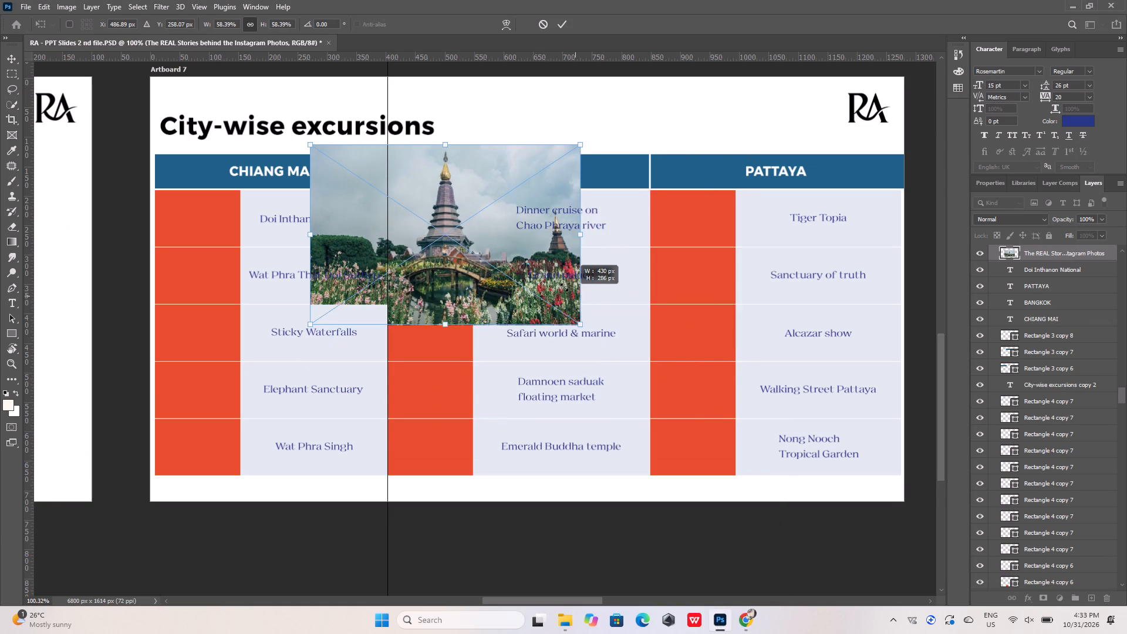
drag(564, 287, 461, 214)
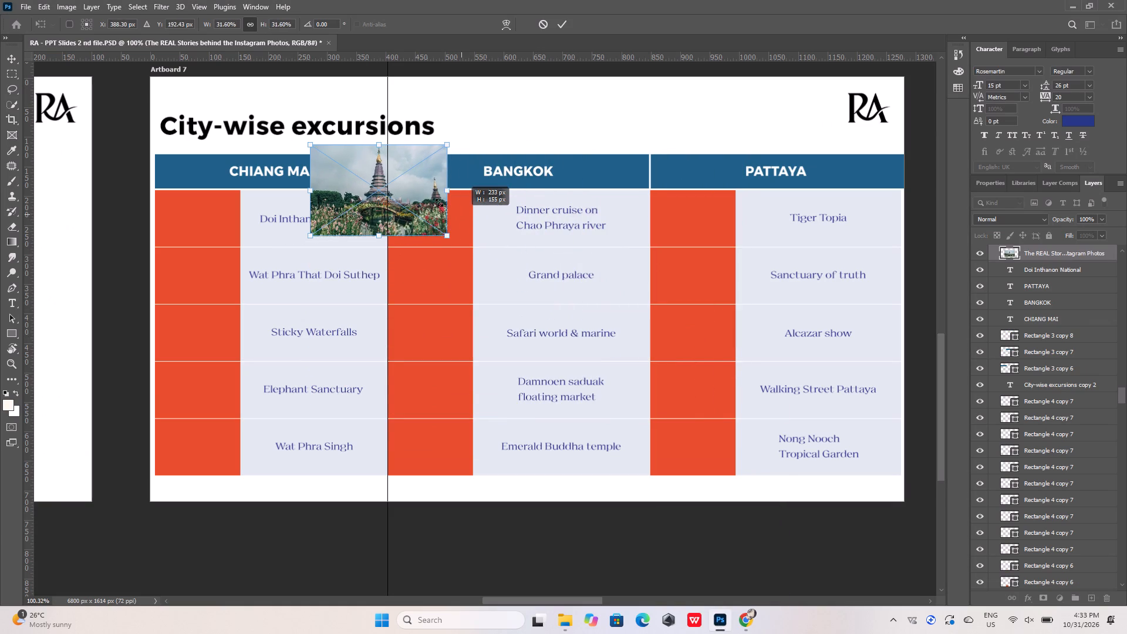
drag(394, 190, 230, 225)
drag(281, 269, 269, 260)
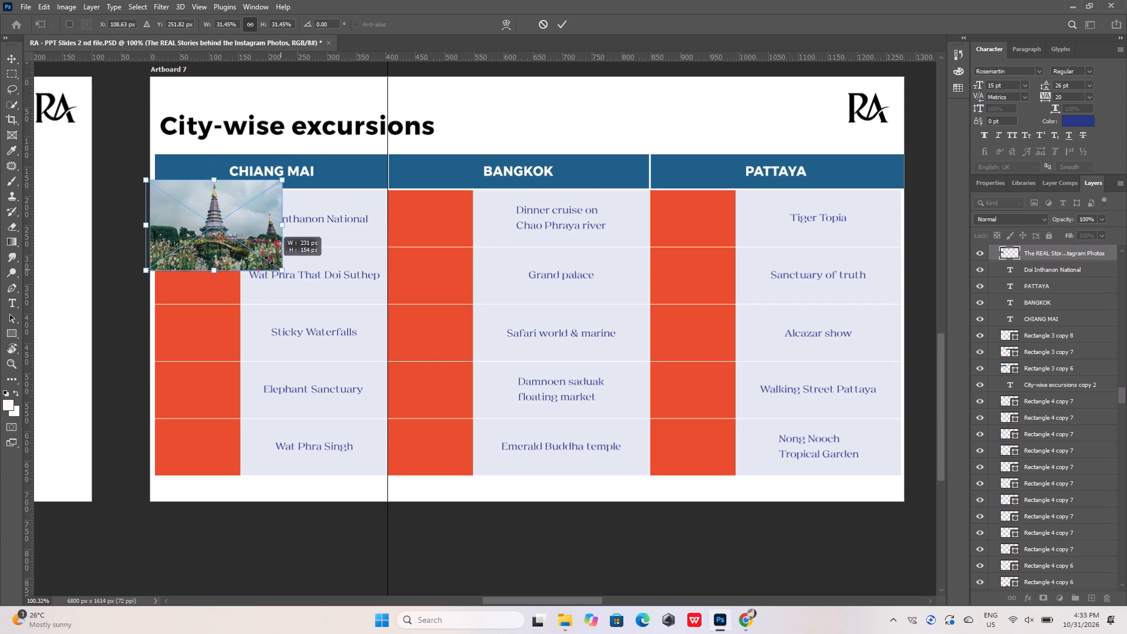
drag(269, 260, 263, 254)
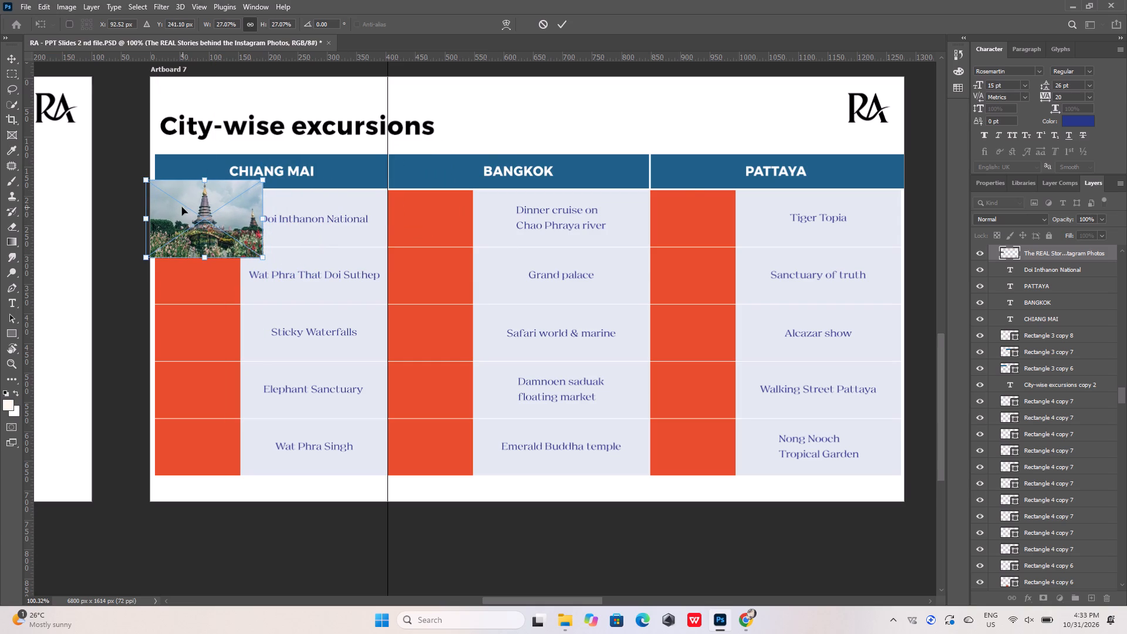
alt+scroll(177, 210, up, 9)
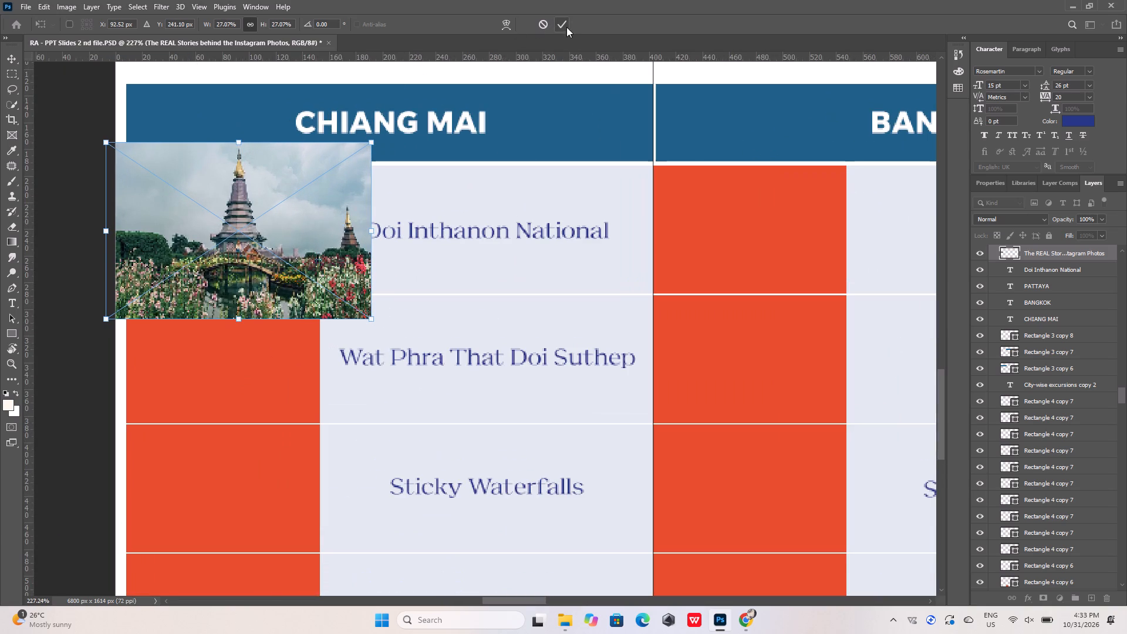
click(566, 27)
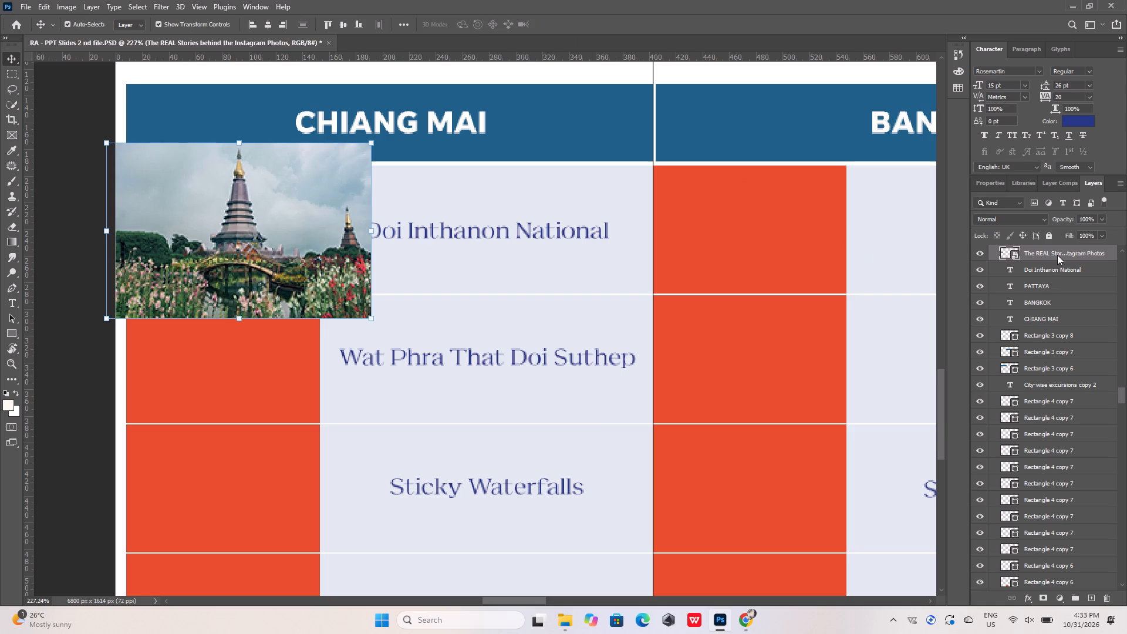
Move the pagoda photo layer down the stack to directly above Rectangle 4 and clip it to that rectangle.
drag(1057, 255, 1043, 469)
scroll(1032, 495, down, 9)
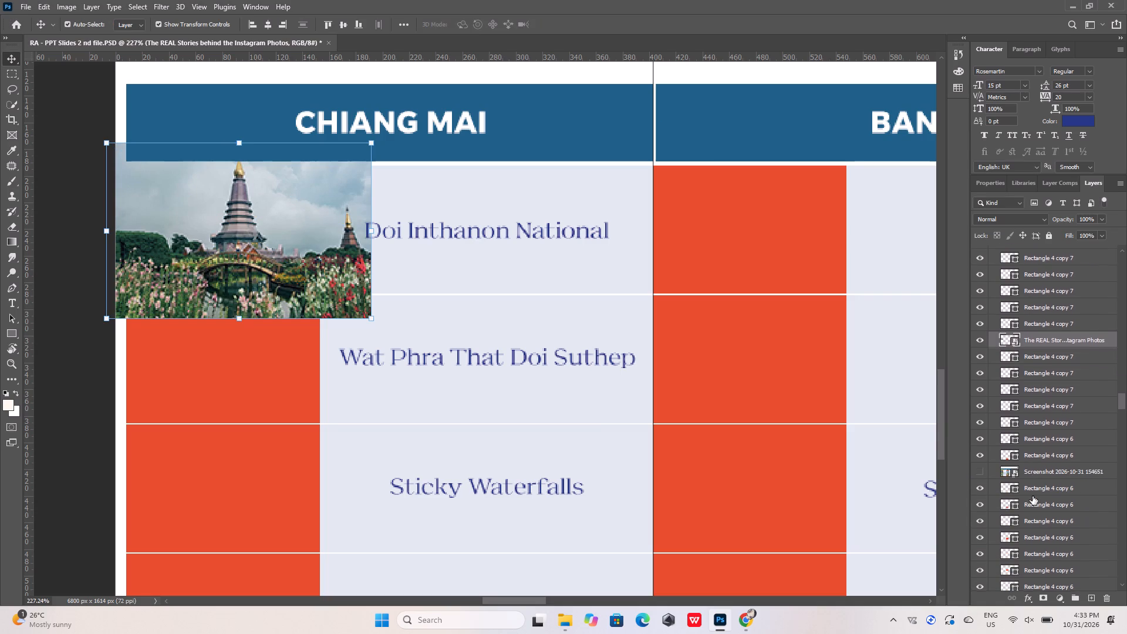
scroll(1032, 496, down, 4)
drag(1047, 259, 1044, 533)
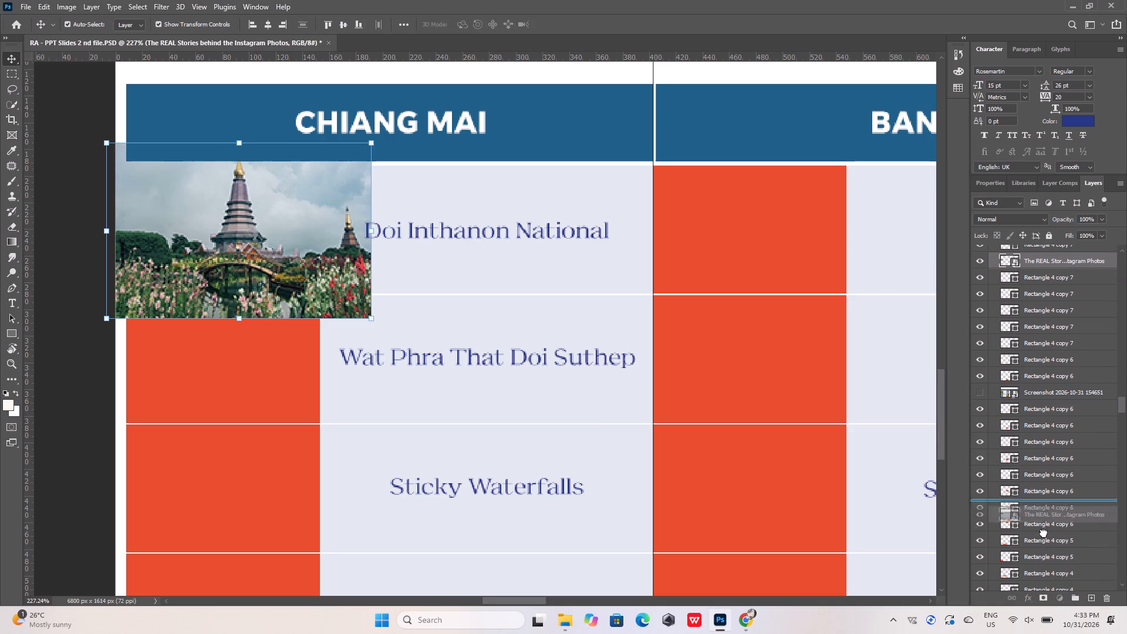
drag(1044, 533, 1045, 560)
scroll(1045, 560, down, 12)
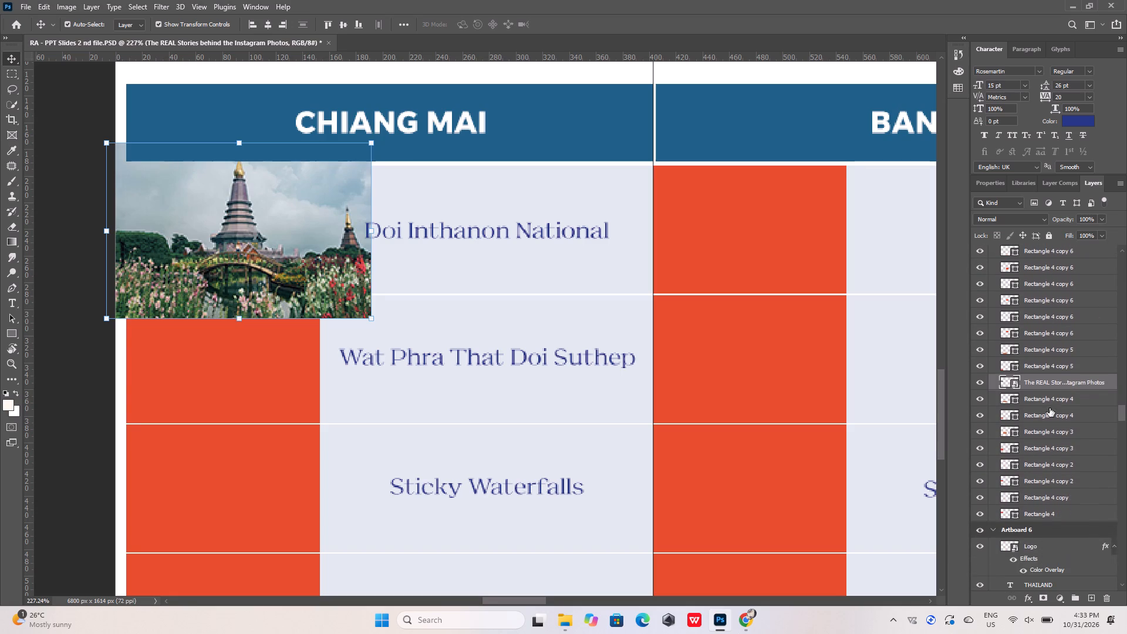
drag(1052, 369, 1053, 487)
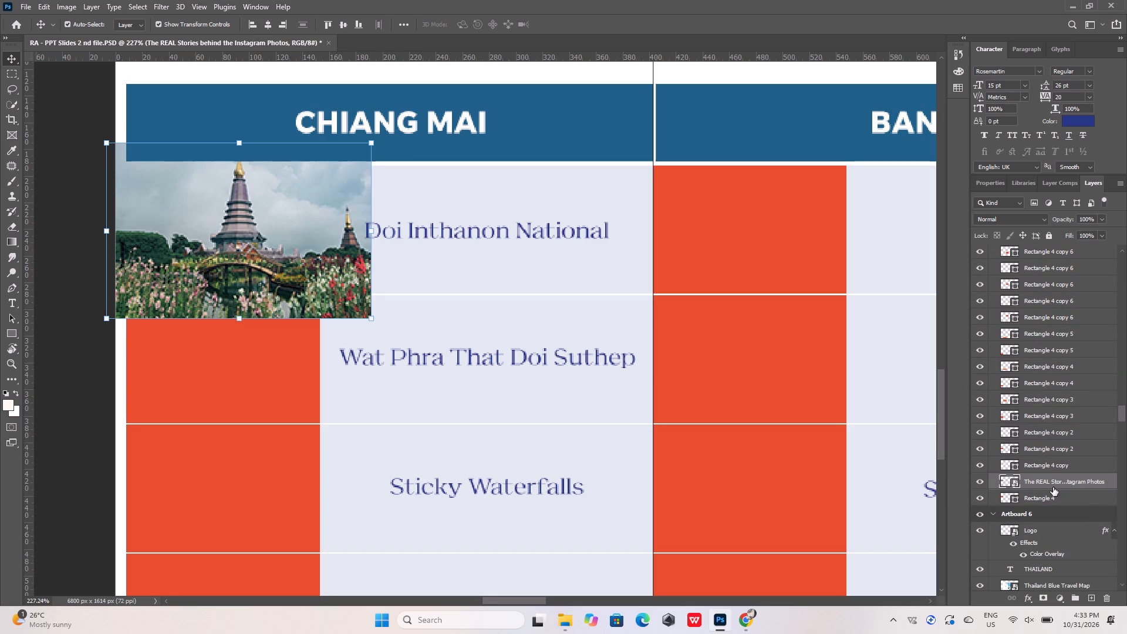
right_click(1053, 484)
click(966, 357)
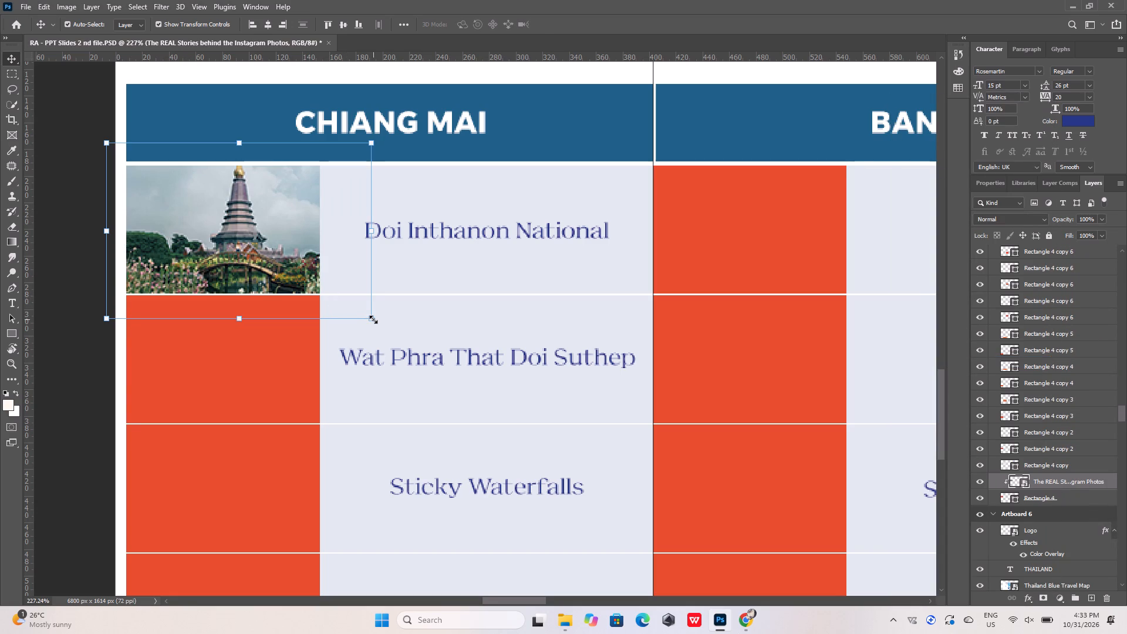
Scale the clipped pagoda photo down to about 23.7% so more of it fits in the cell.
drag(373, 319, 340, 298)
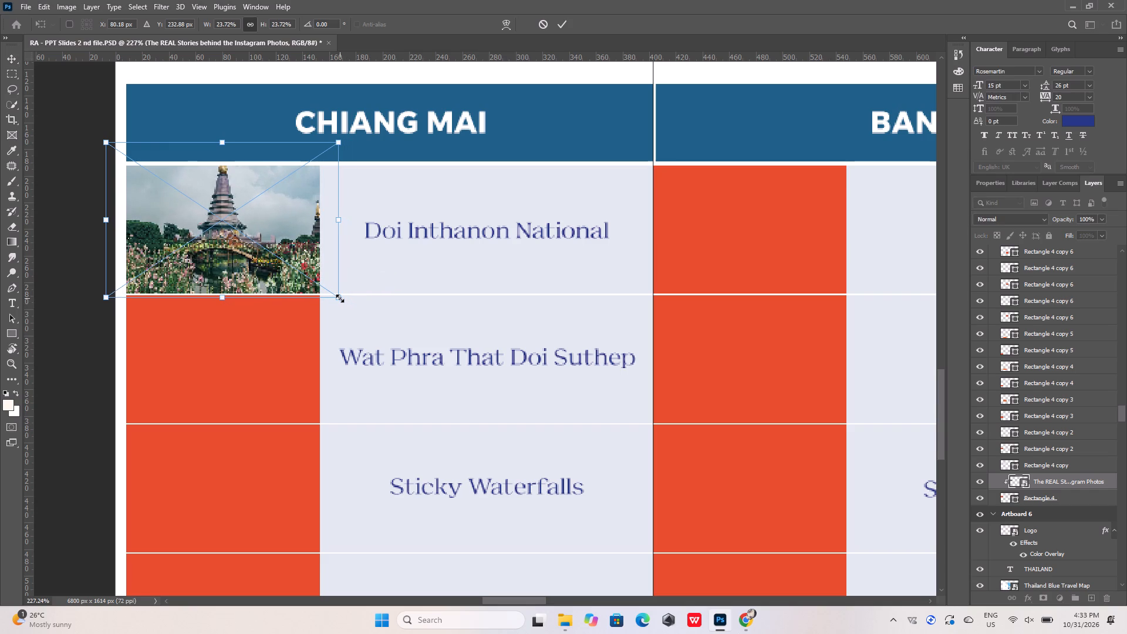
click(566, 26)
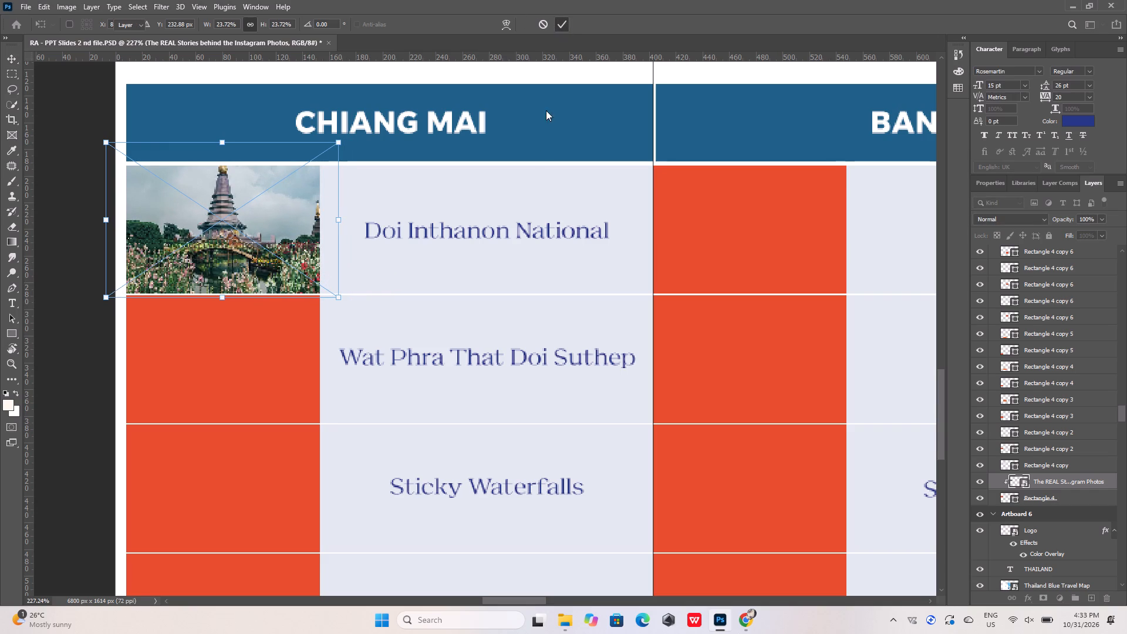
click(76, 350)
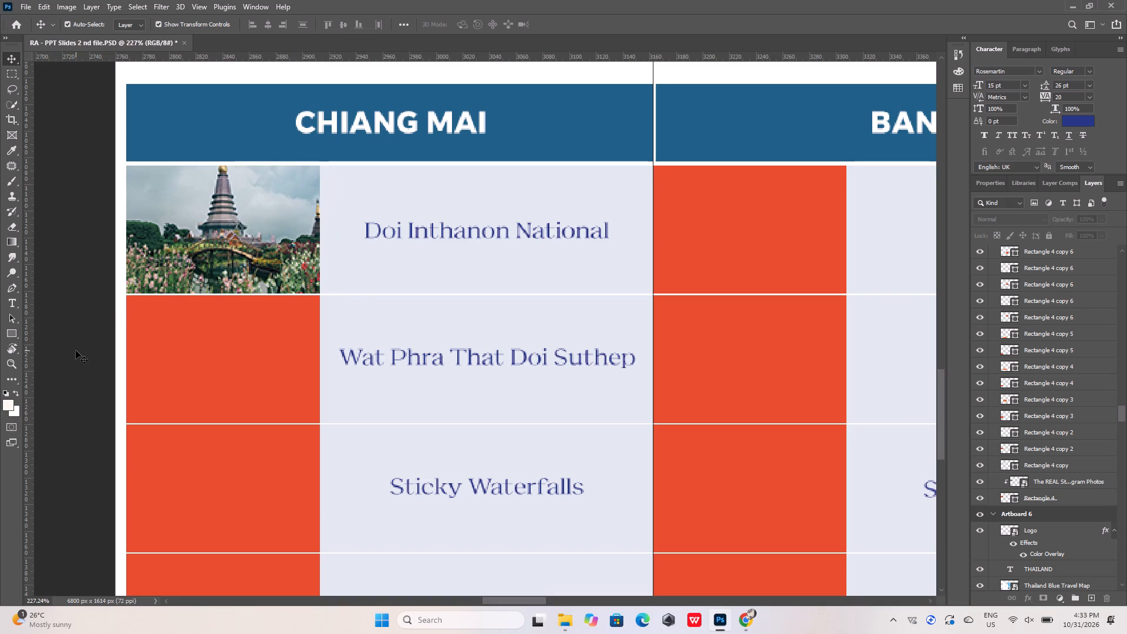
Nudge the clipped pagoda photo down by 12 px within its cell so the spire's tip fits, and deselect it.
click(193, 227)
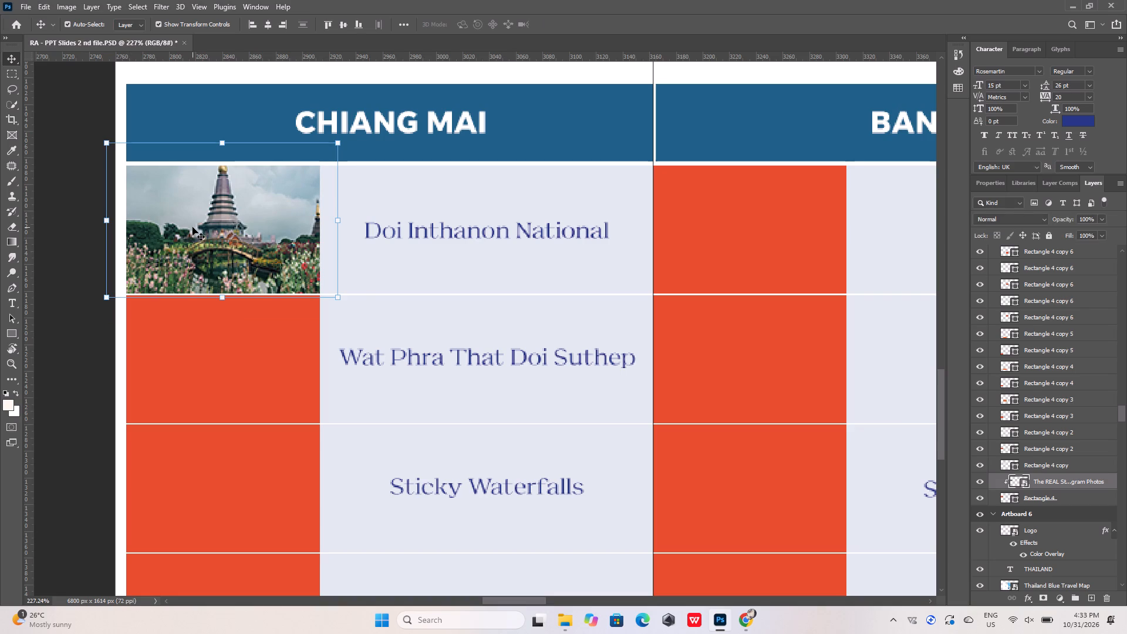
key(shift+Down)
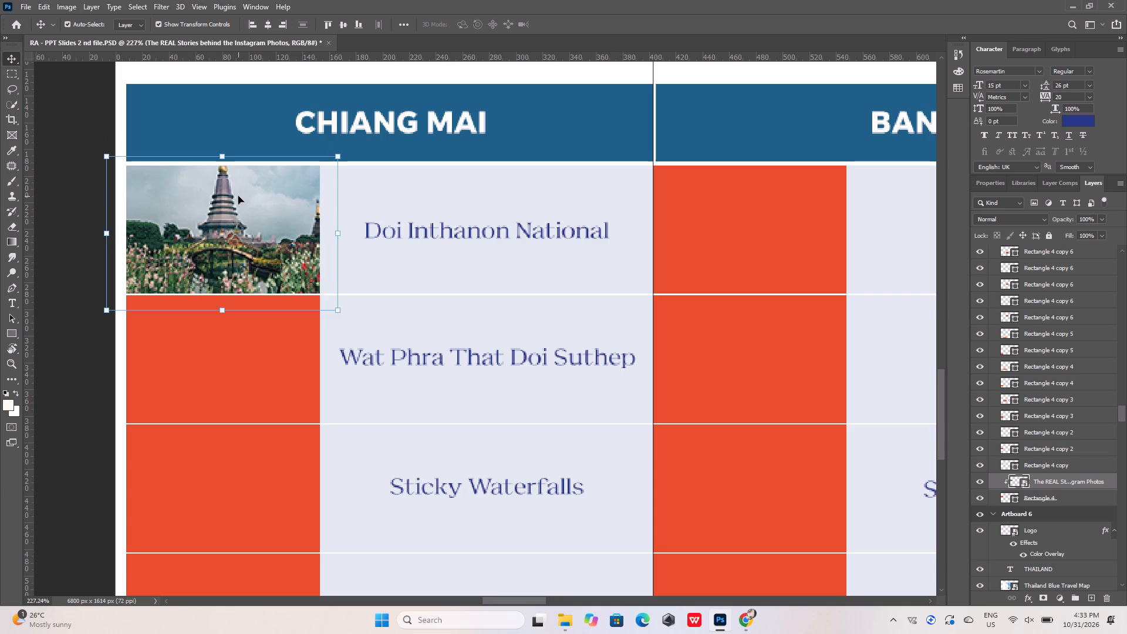
key(shift+Down)
key(shift+Up)
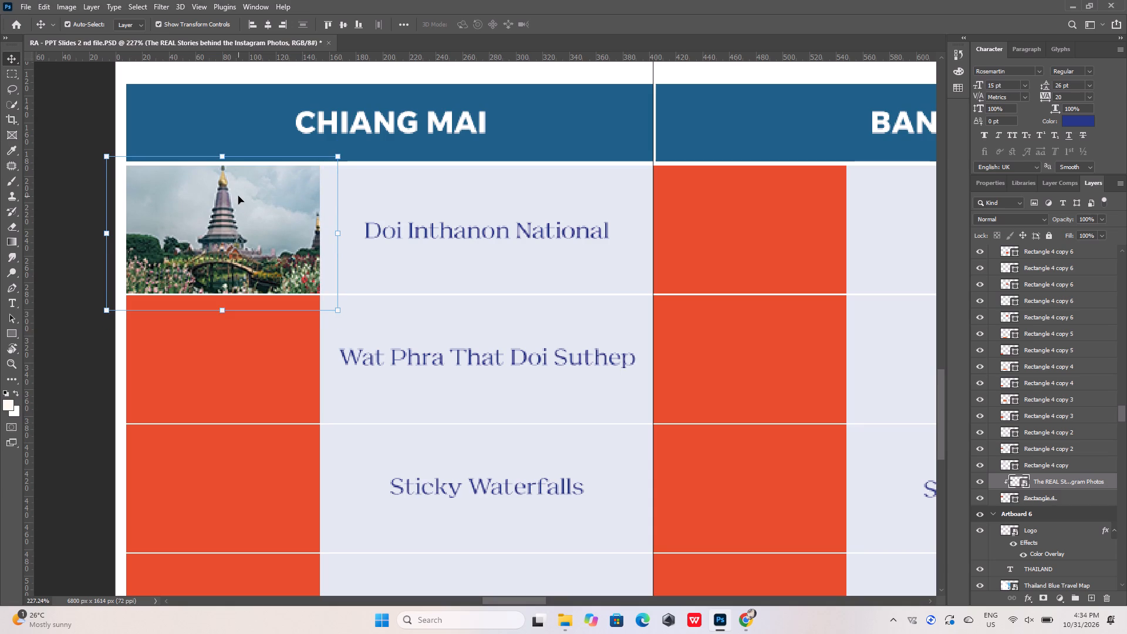
key(Down)
key(Down)
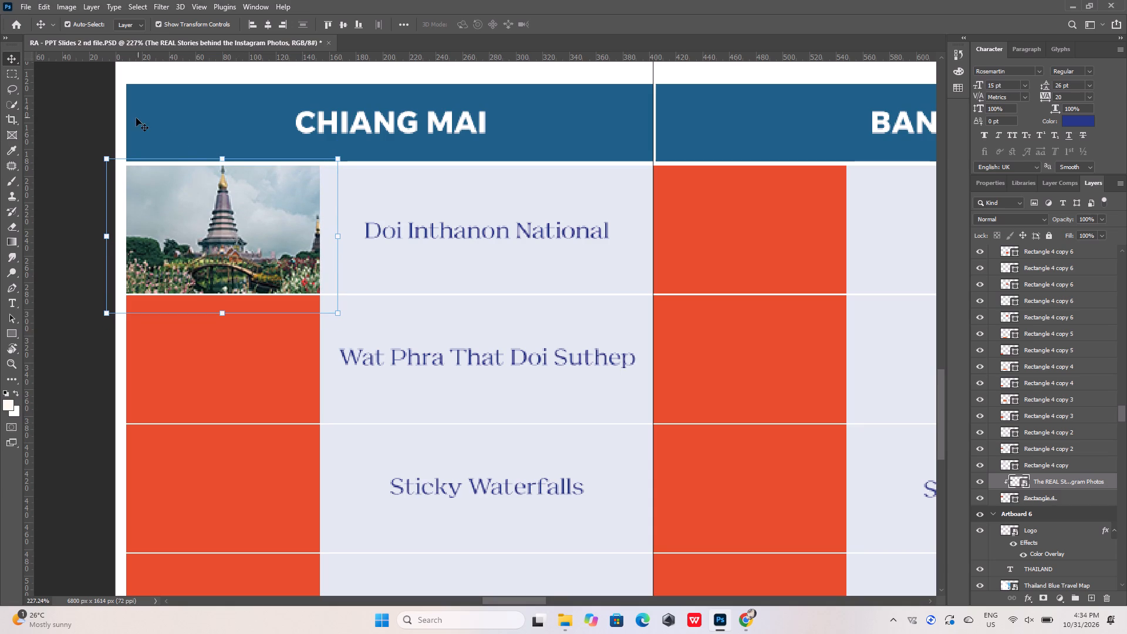
click(56, 338)
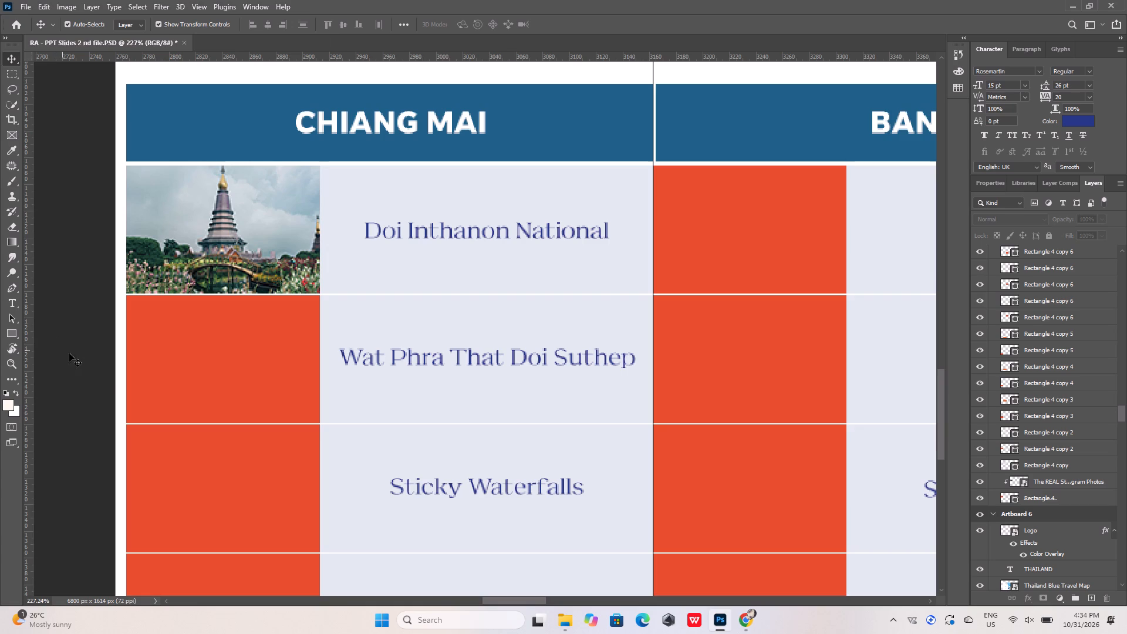
Copy the Wat Phra That Doi Suthep label text from the second row of the Chiang Mai column.
click(398, 362)
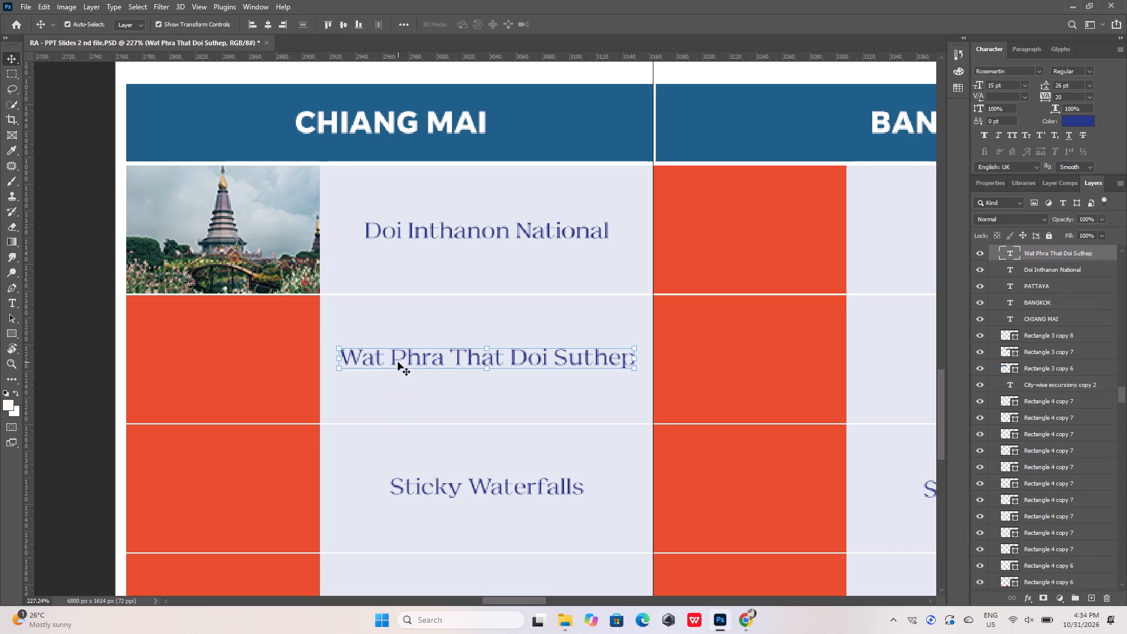
double_click(398, 362)
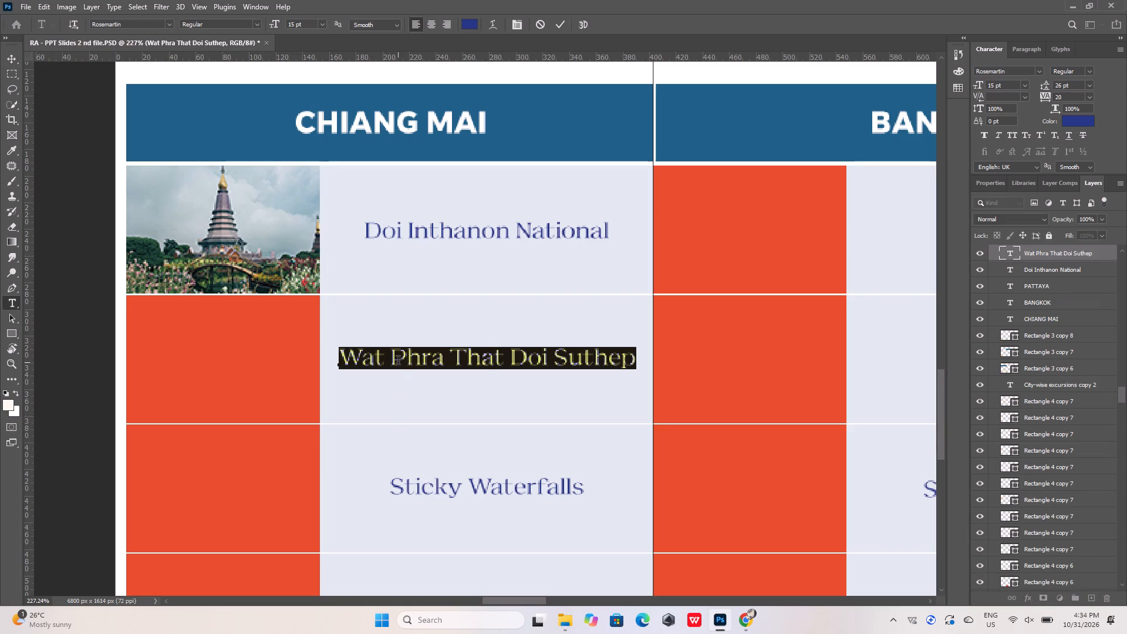
key(ctrl+c)
click(565, 21)
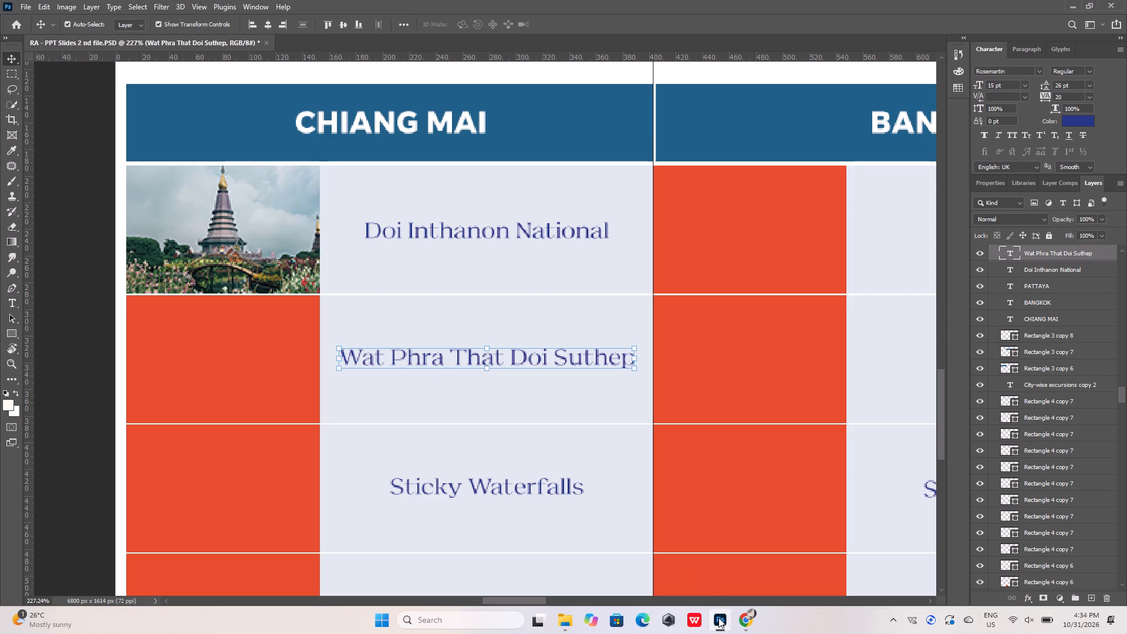
Switch to Chrome and search Pinterest for Wat Phra That Doi Suthep.
click(718, 618)
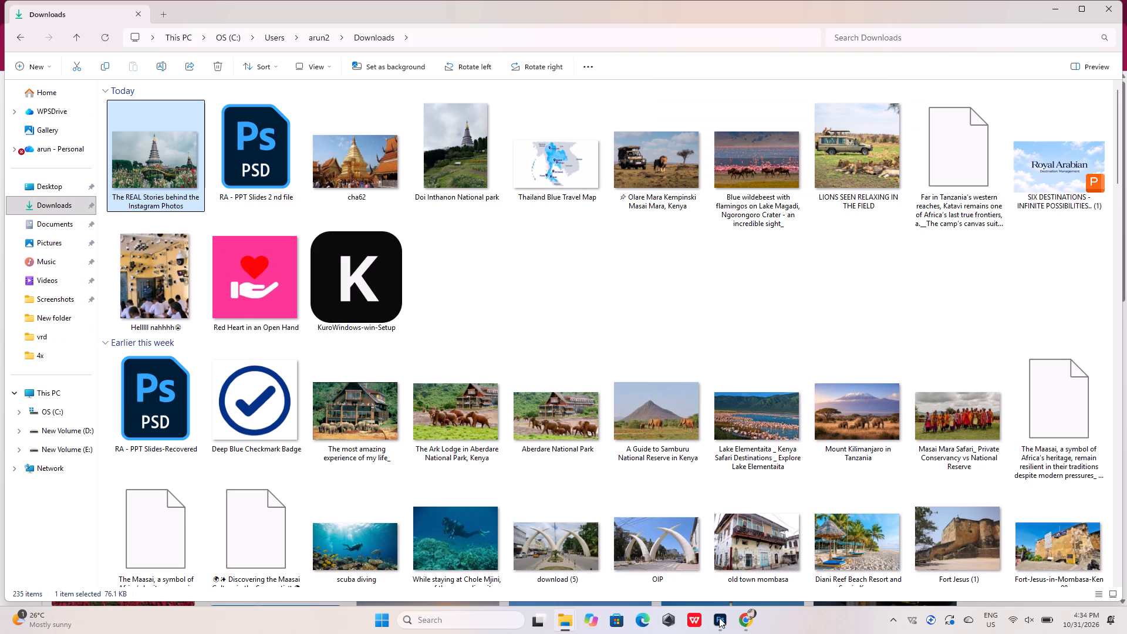
click(719, 618)
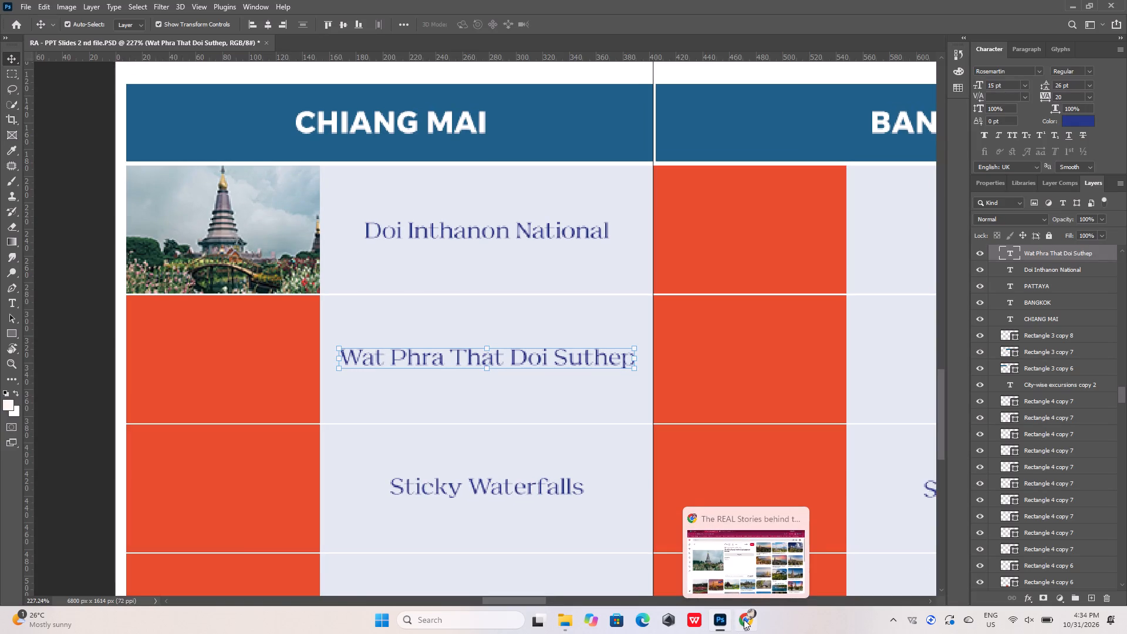
click(744, 619)
click(119, 96)
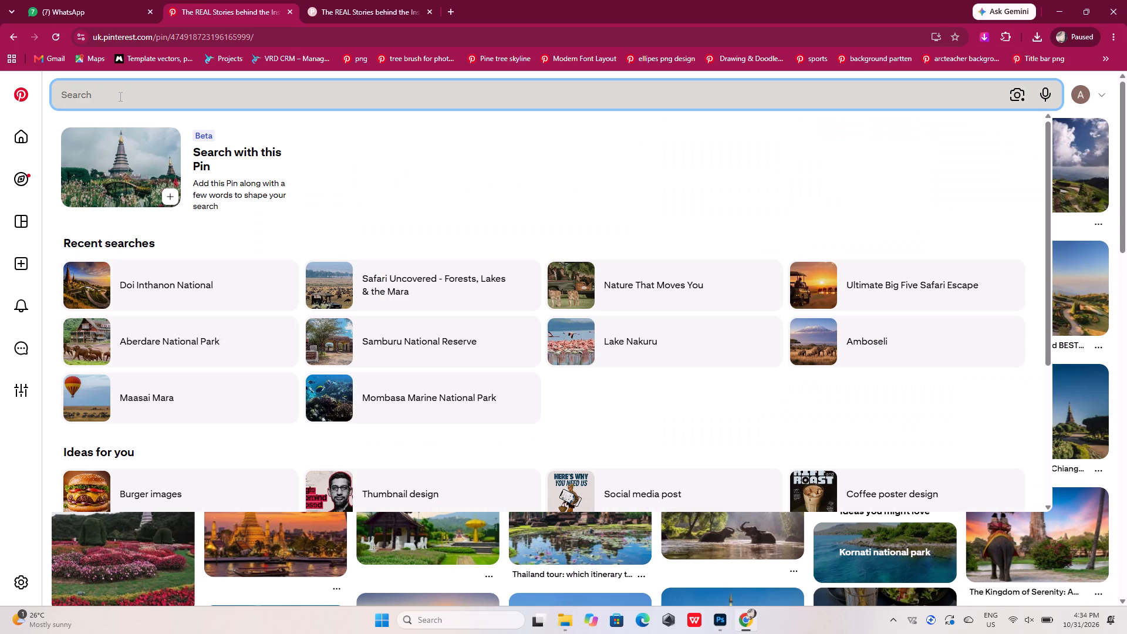
key(ctrl+v)
key(Return)
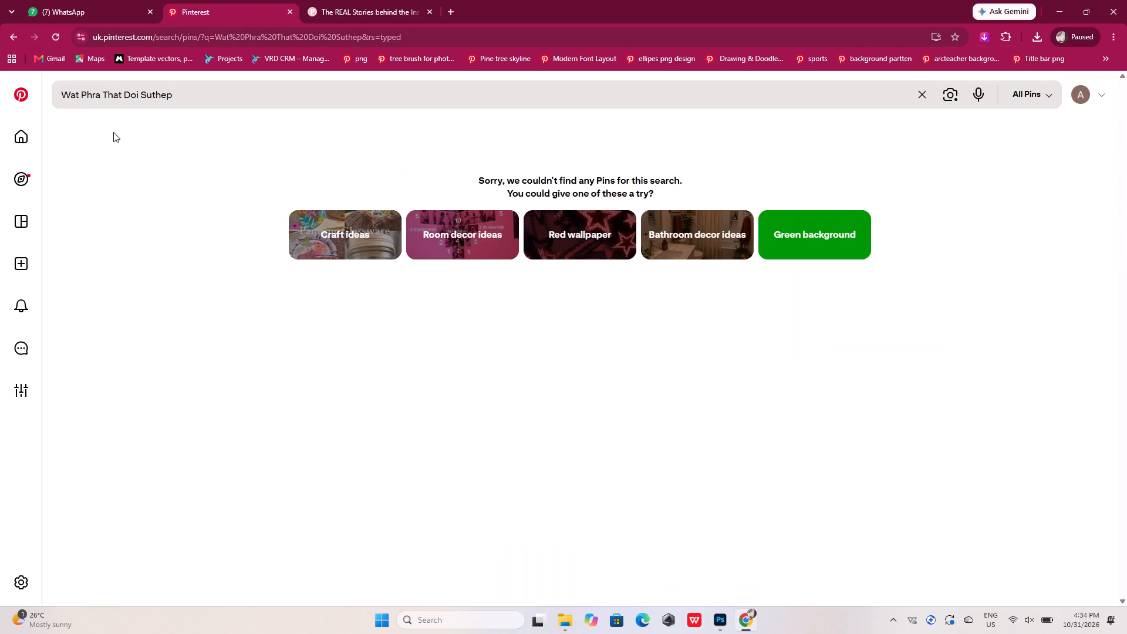
Close the Polkadot Passport tab and run a Yahoo image search for Wat Phra That Doi Suthep in a new tab.
click(427, 9)
click(312, 11)
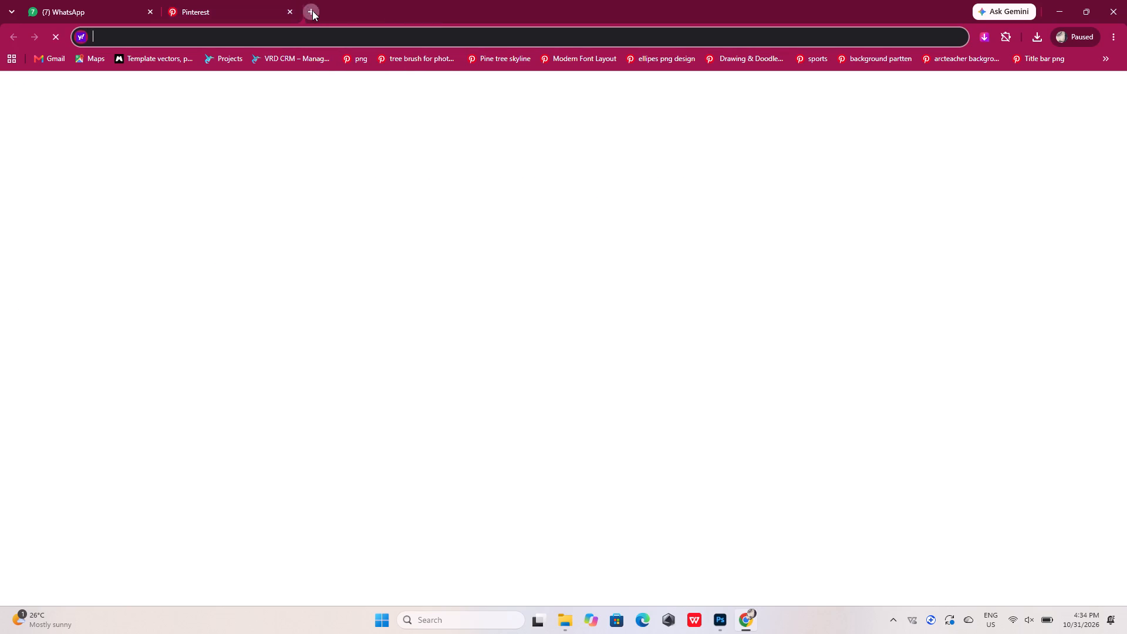
click(310, 41)
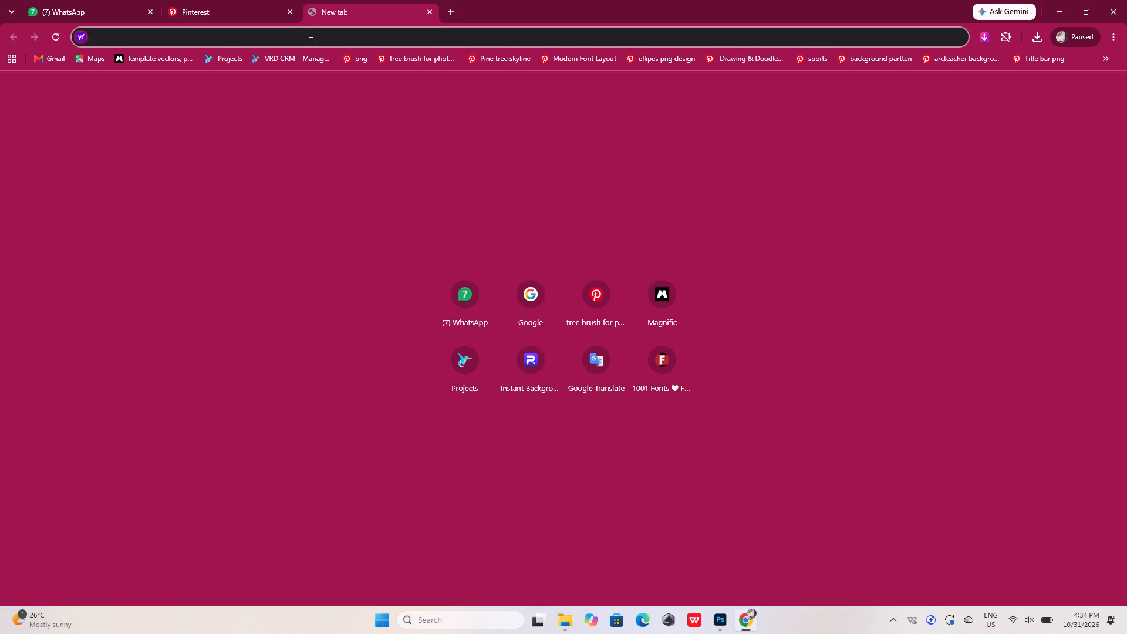
key(ctrl+v)
key(Return)
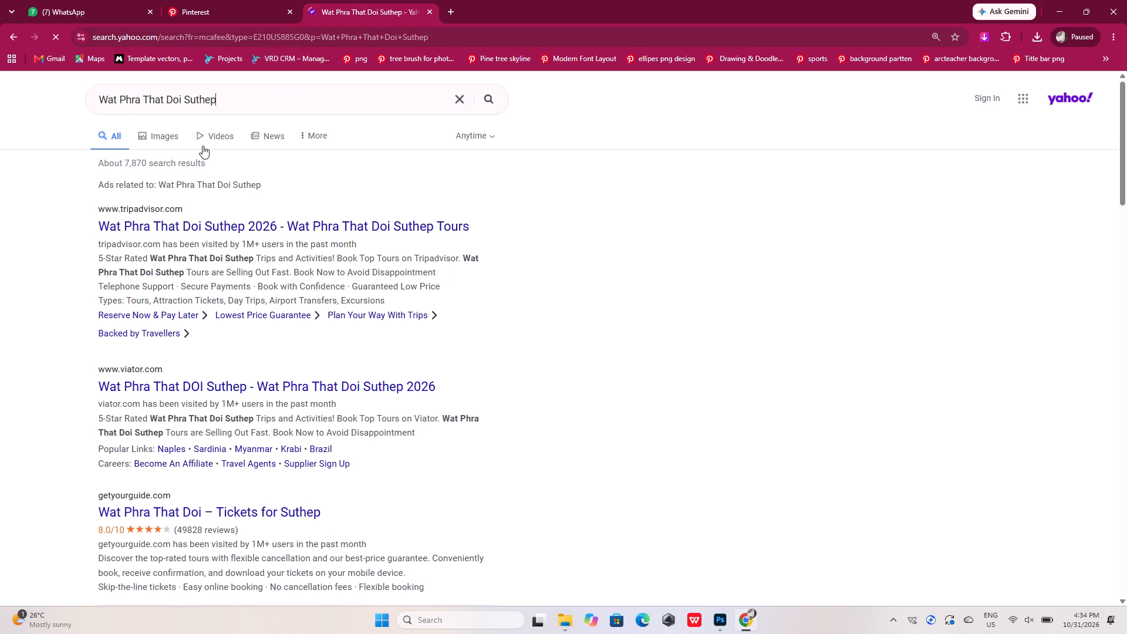
click(177, 133)
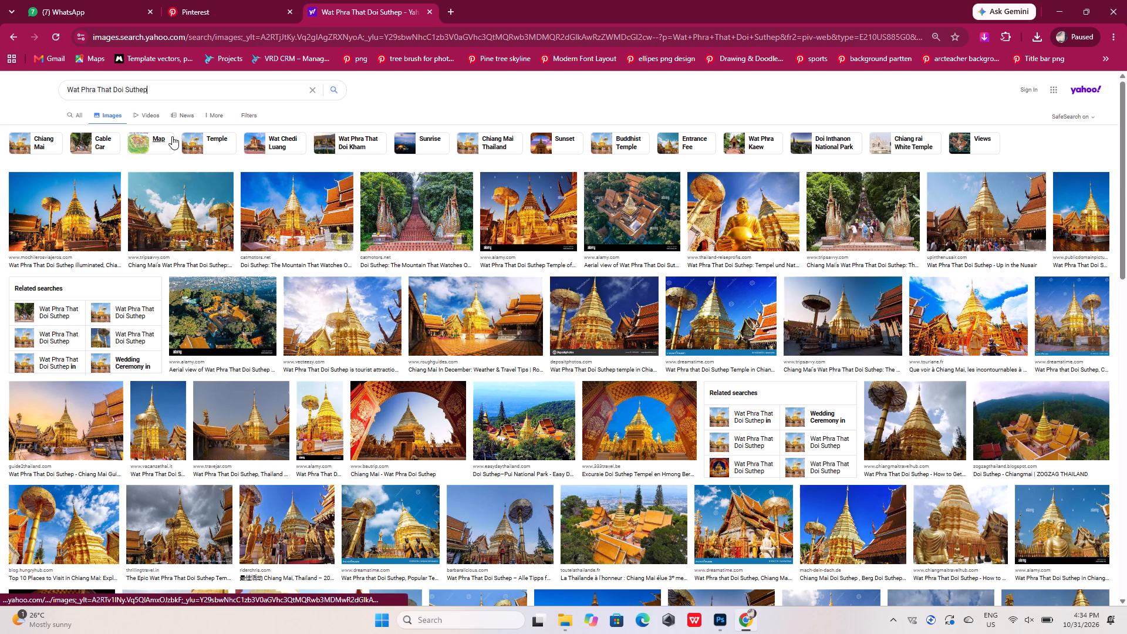
Choose the aerial temple photo with orange roofs and a city view from the image results and open it in its own tab.
scroll(398, 441, down, 3)
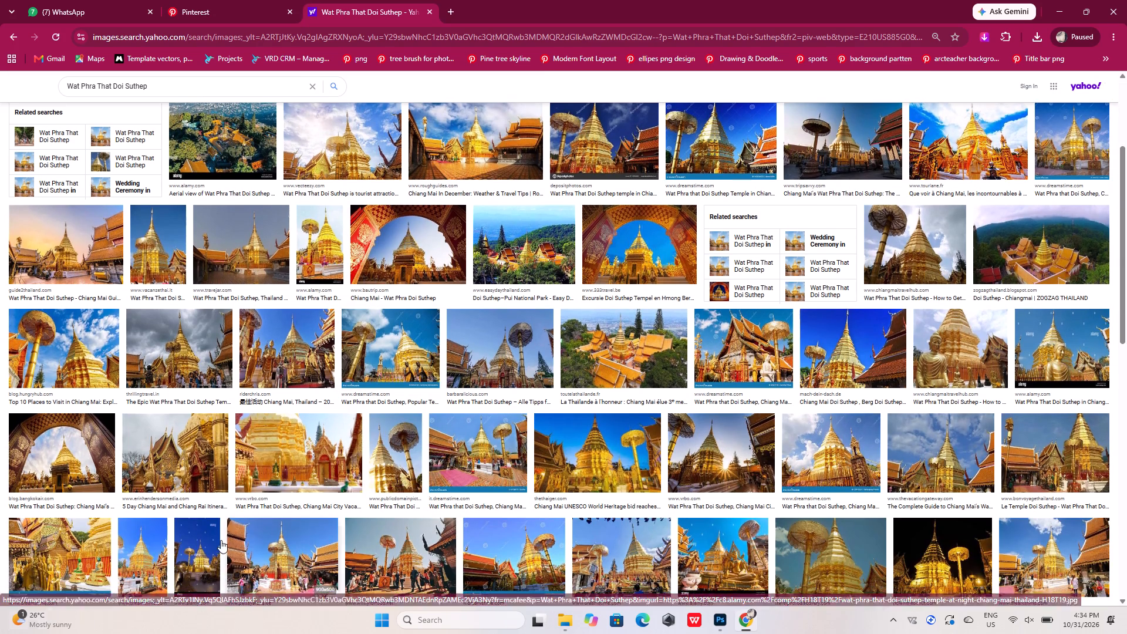
click(585, 353)
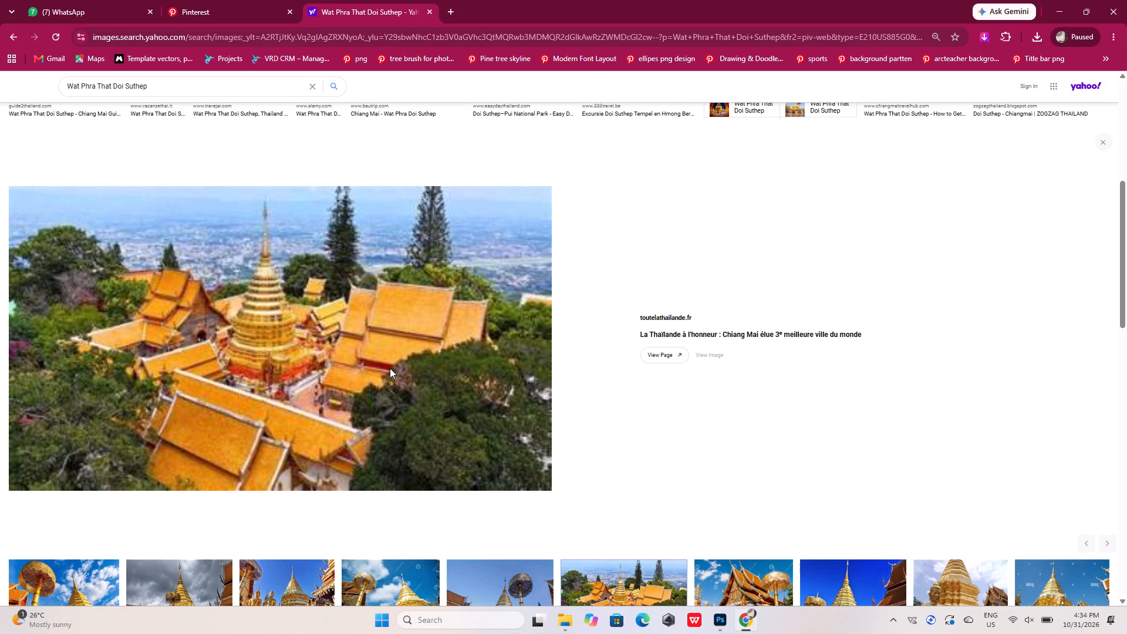
right_click(390, 368)
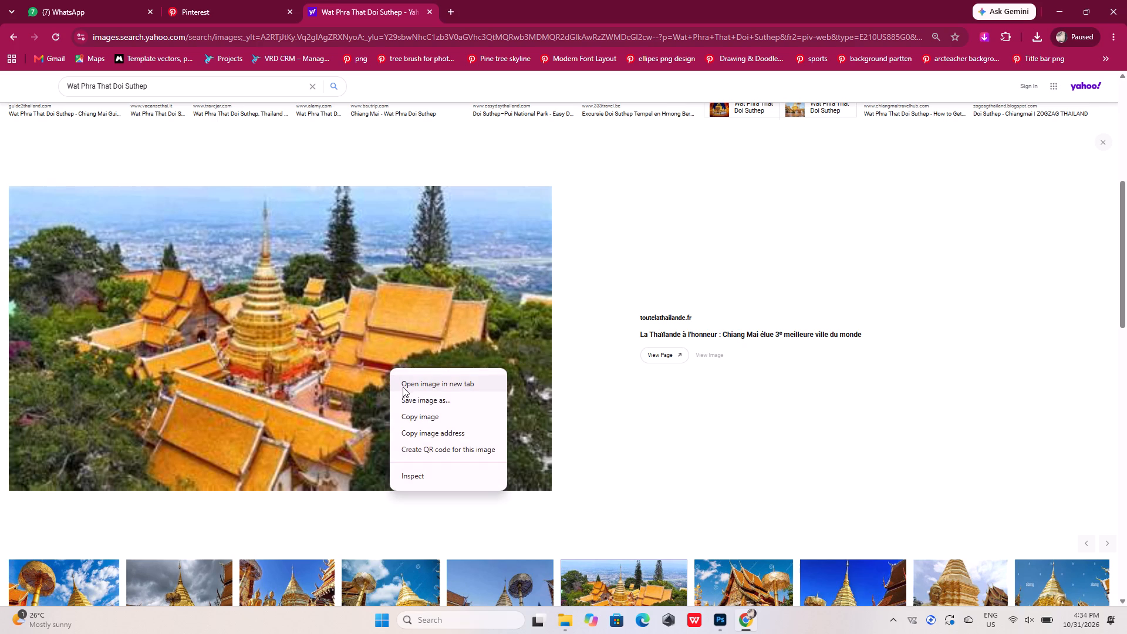
click(403, 387)
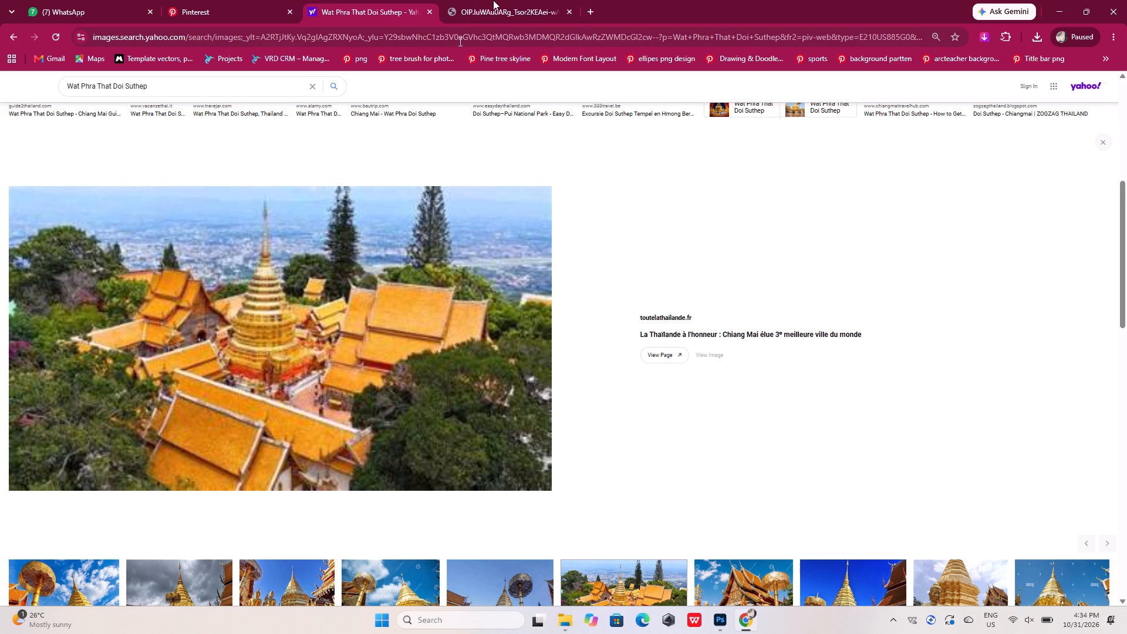
click(503, 0)
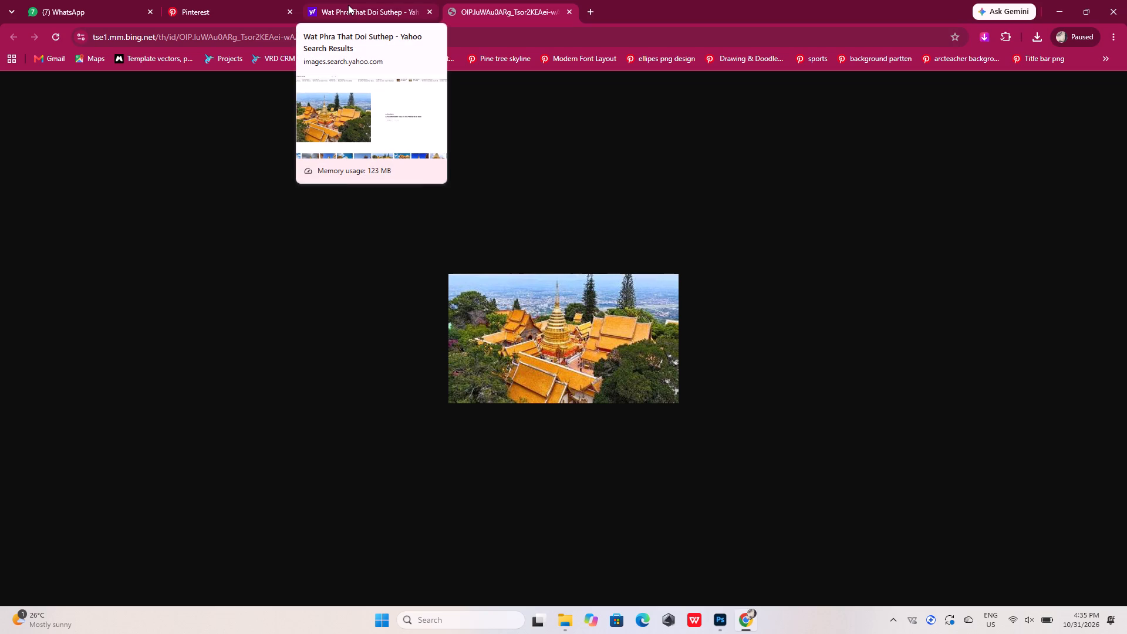
Save the aerial temple photo to the Downloads folder as OIP (1).
right_click(569, 351)
click(590, 387)
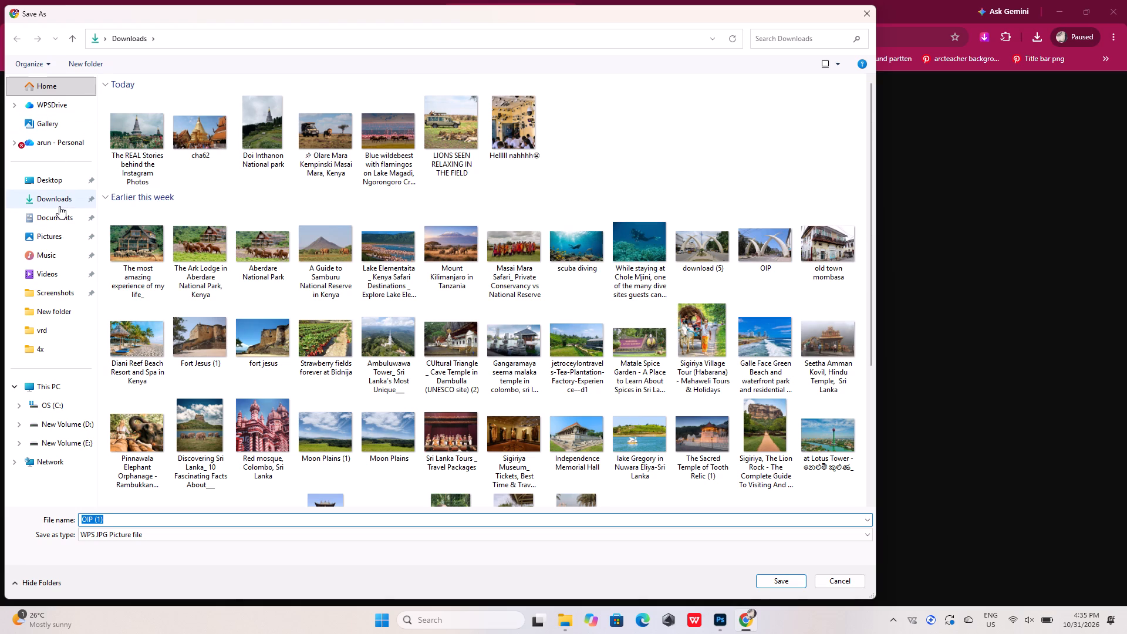
click(61, 203)
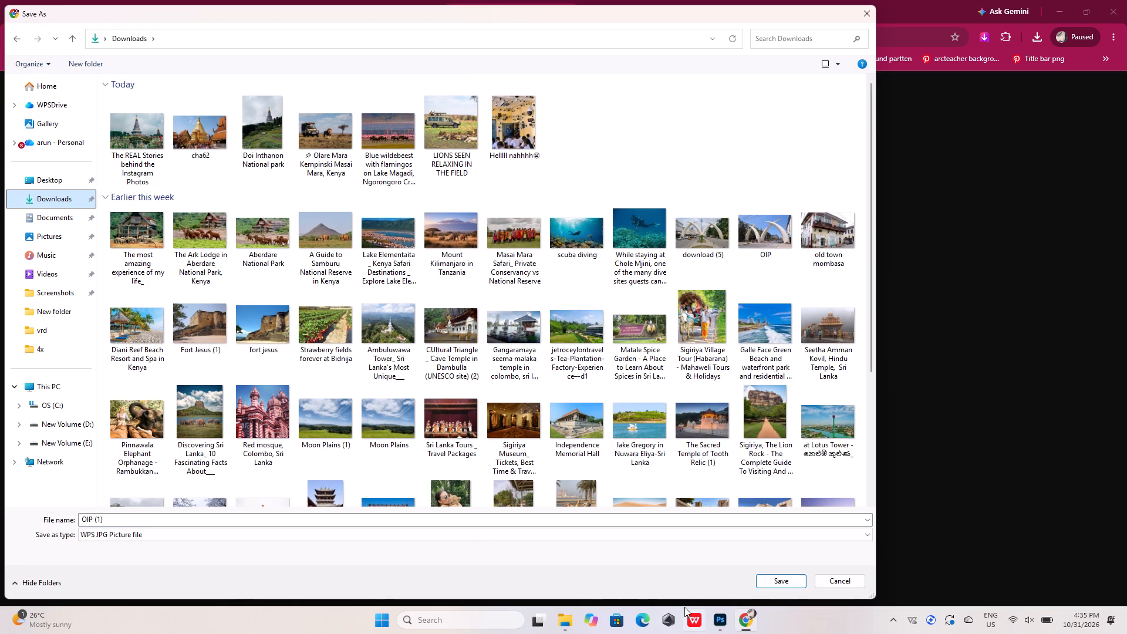
click(772, 580)
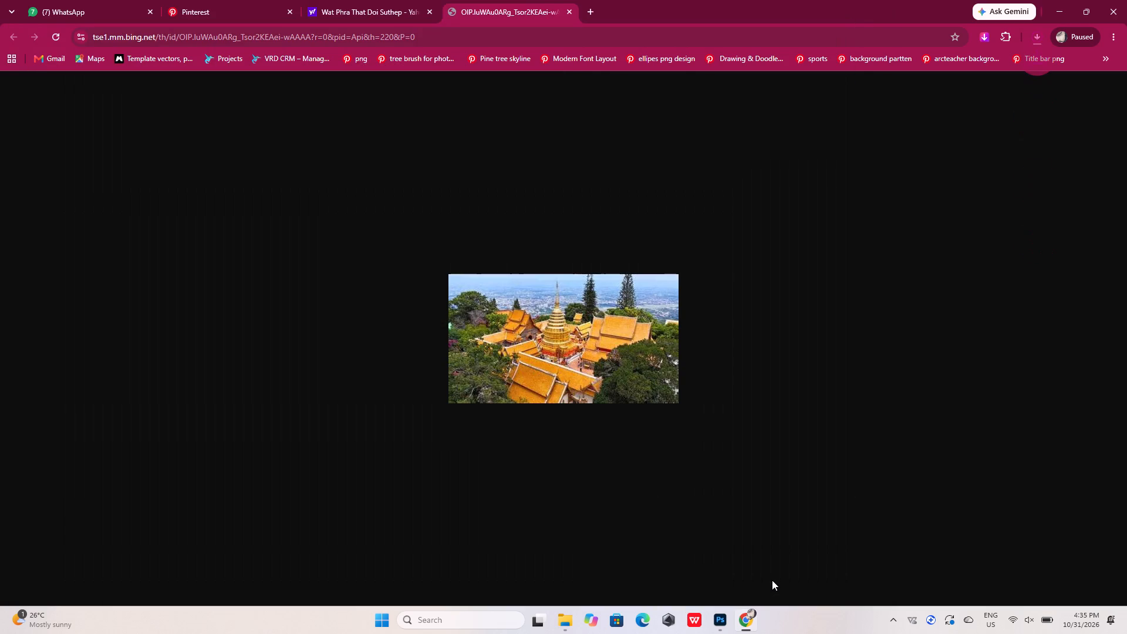
Place the saved OIP (1) image from the Downloads folder into the open Photoshop document.
click(1006, 63)
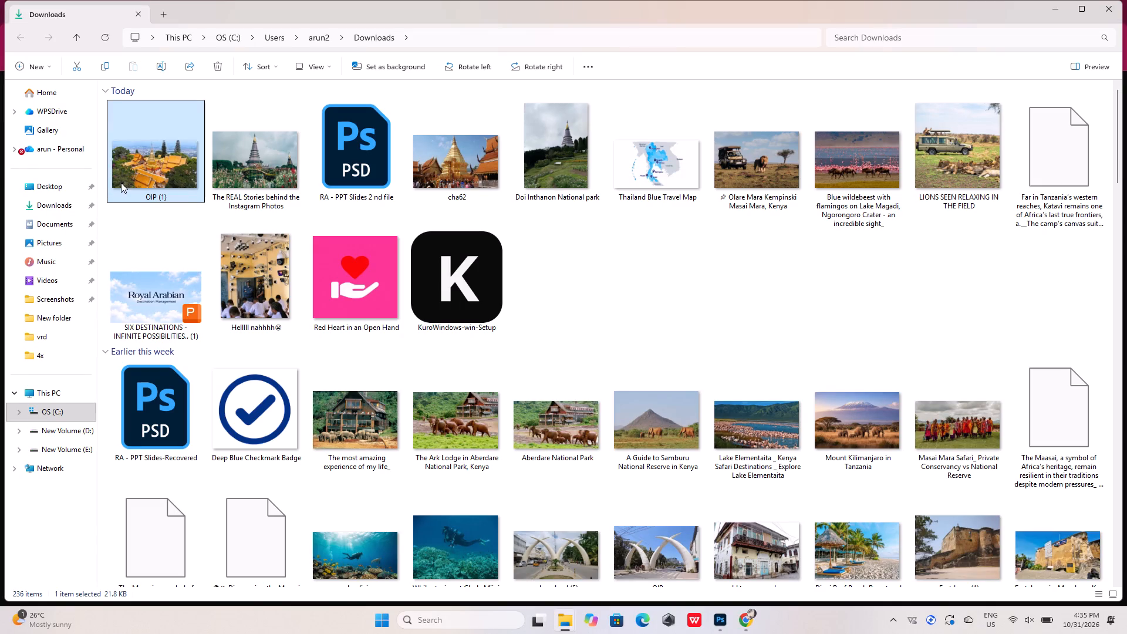
drag(156, 166, 680, 566)
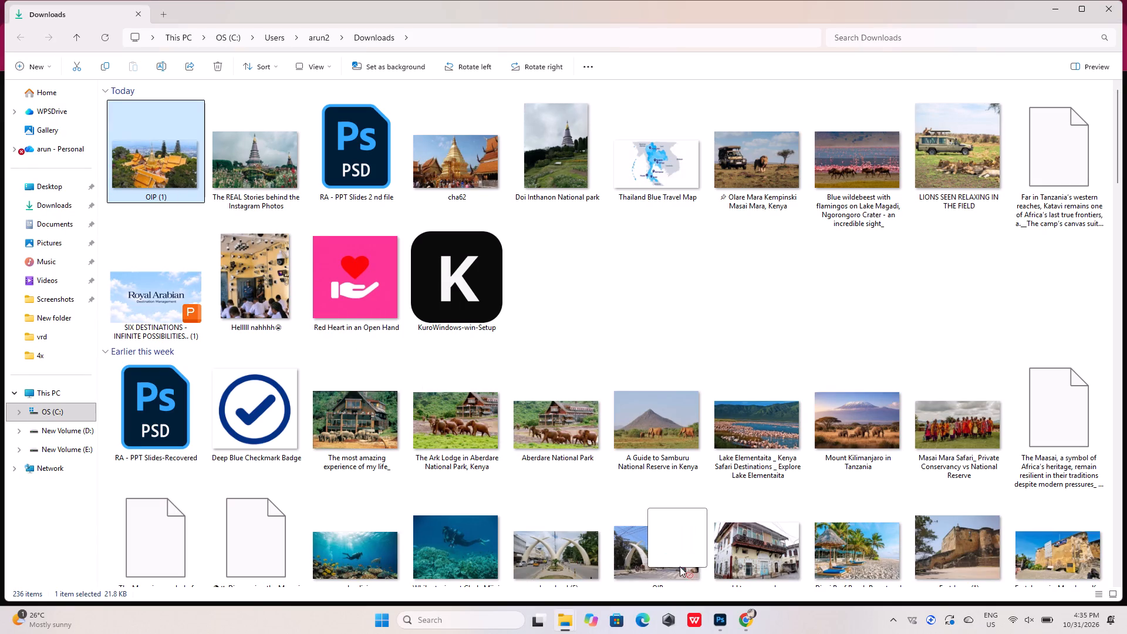
drag(680, 566, 359, 354)
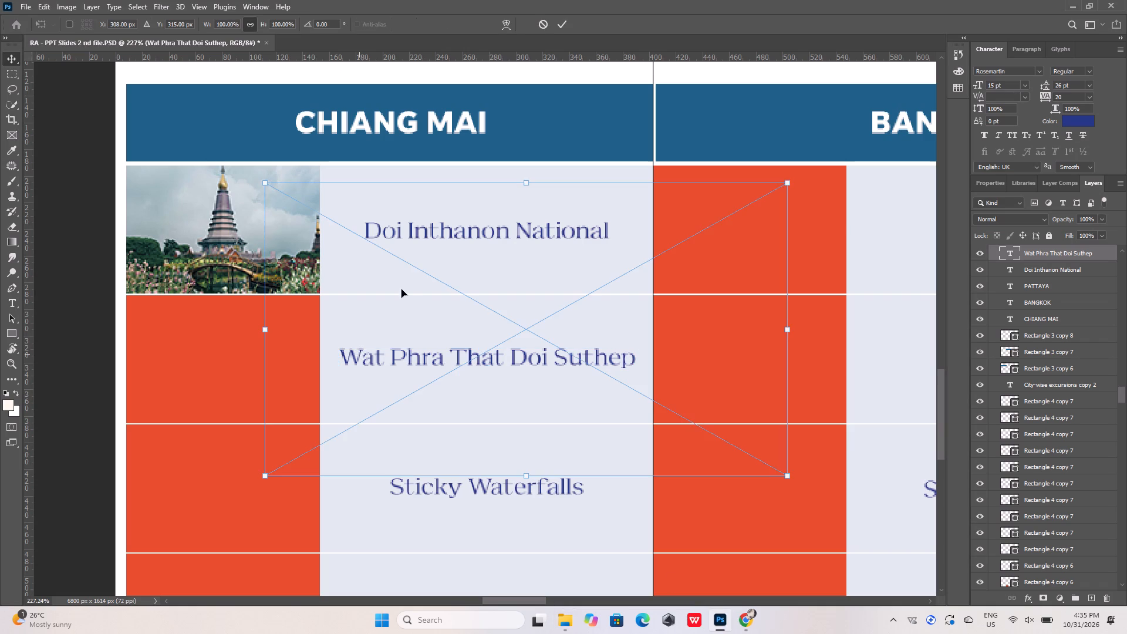
click(563, 24)
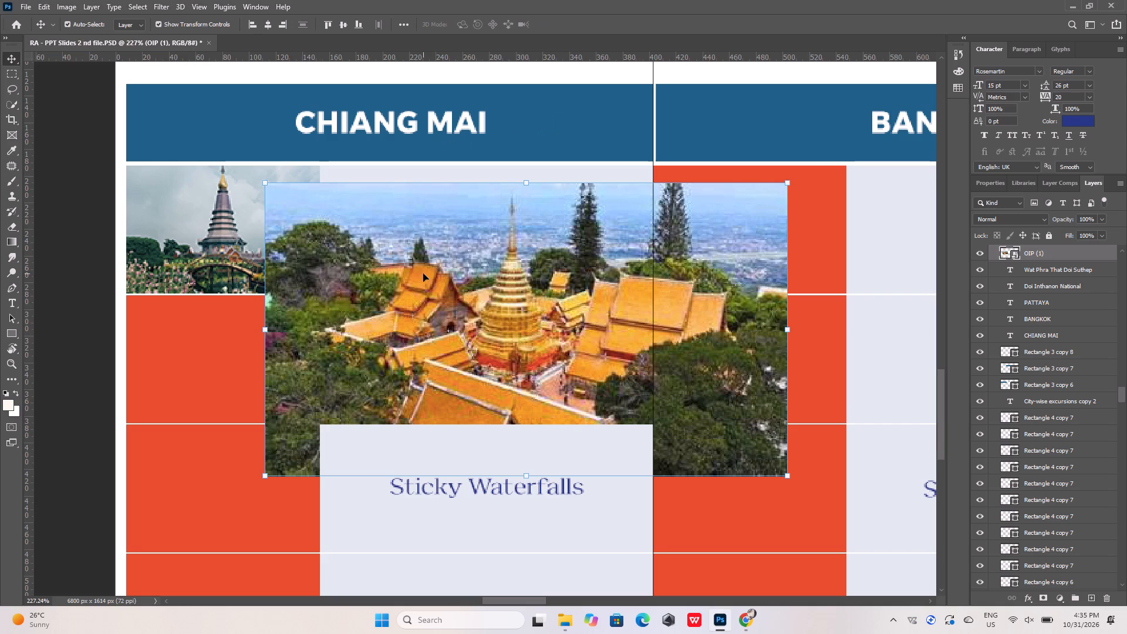
Move the placed temple photo toward the second Chiang Mai row and scale it down to about 64%.
drag(423, 274, 356, 322)
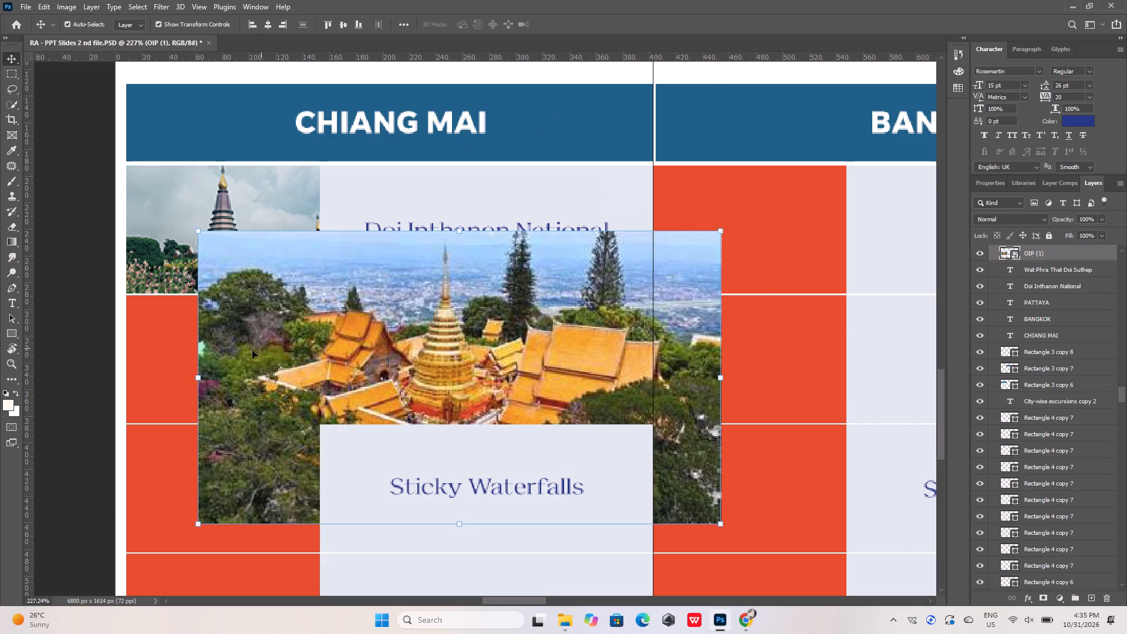
drag(720, 527, 676, 500)
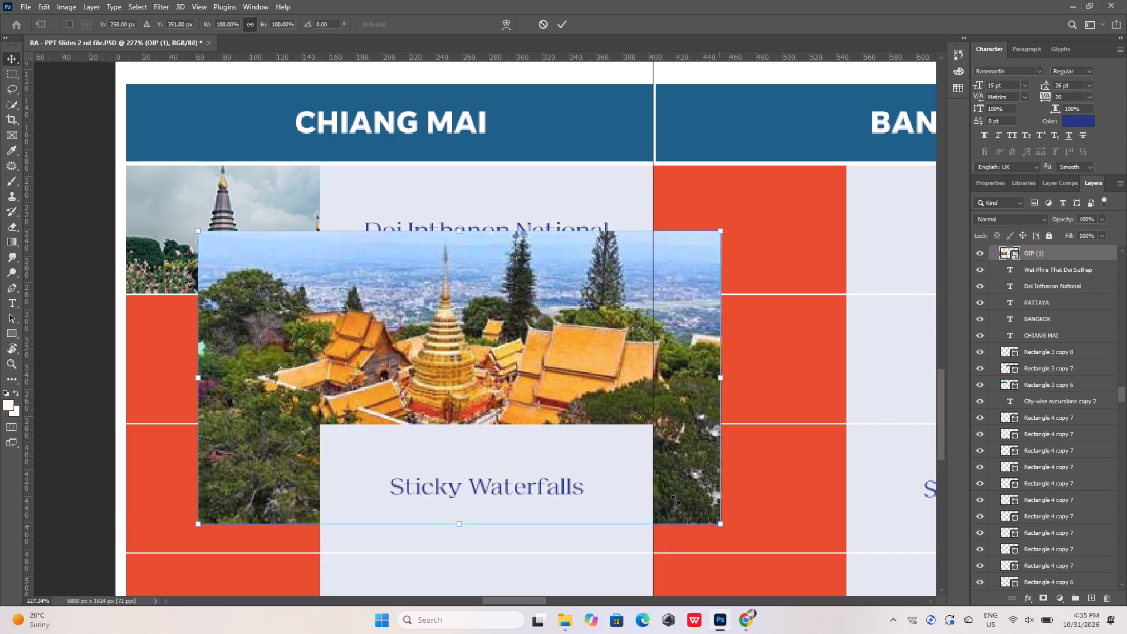
drag(676, 500, 536, 436)
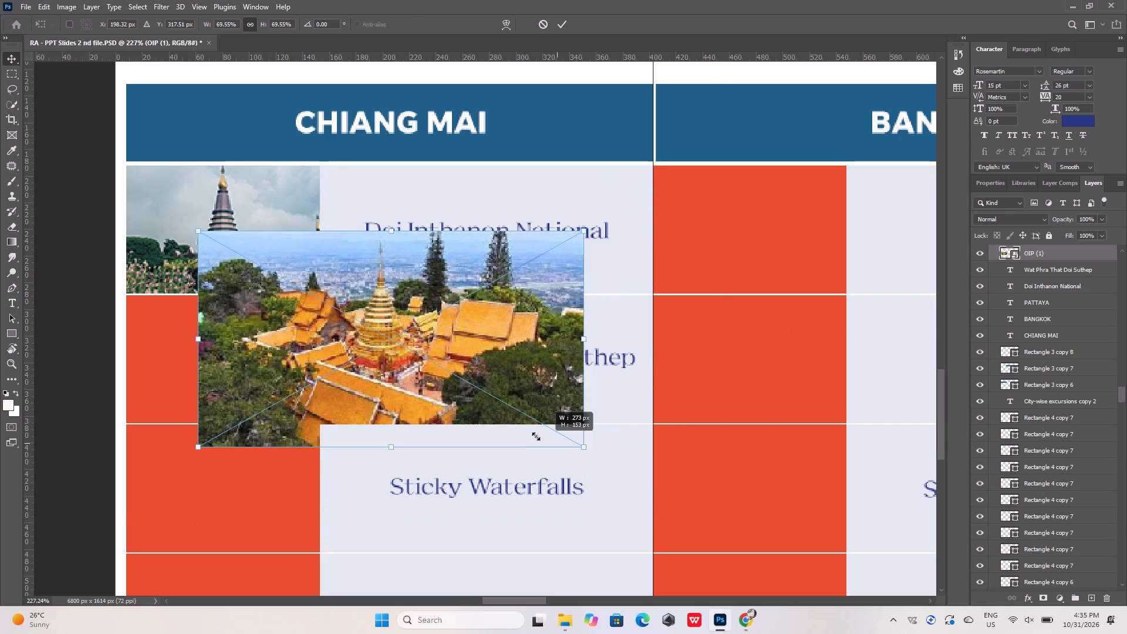
drag(536, 436, 528, 433)
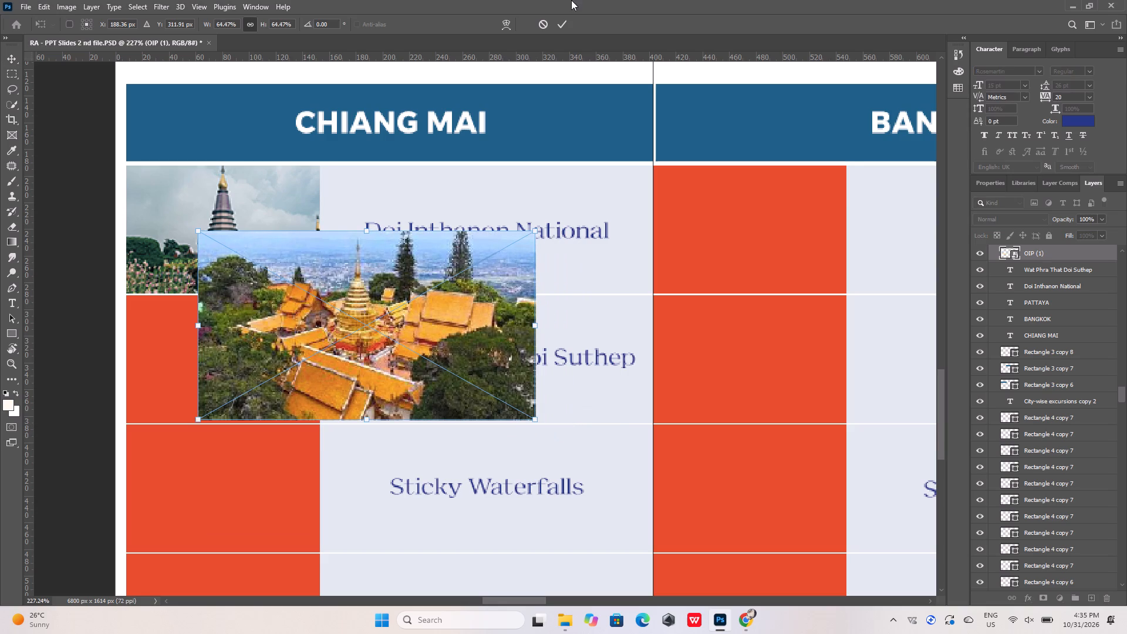
click(555, 28)
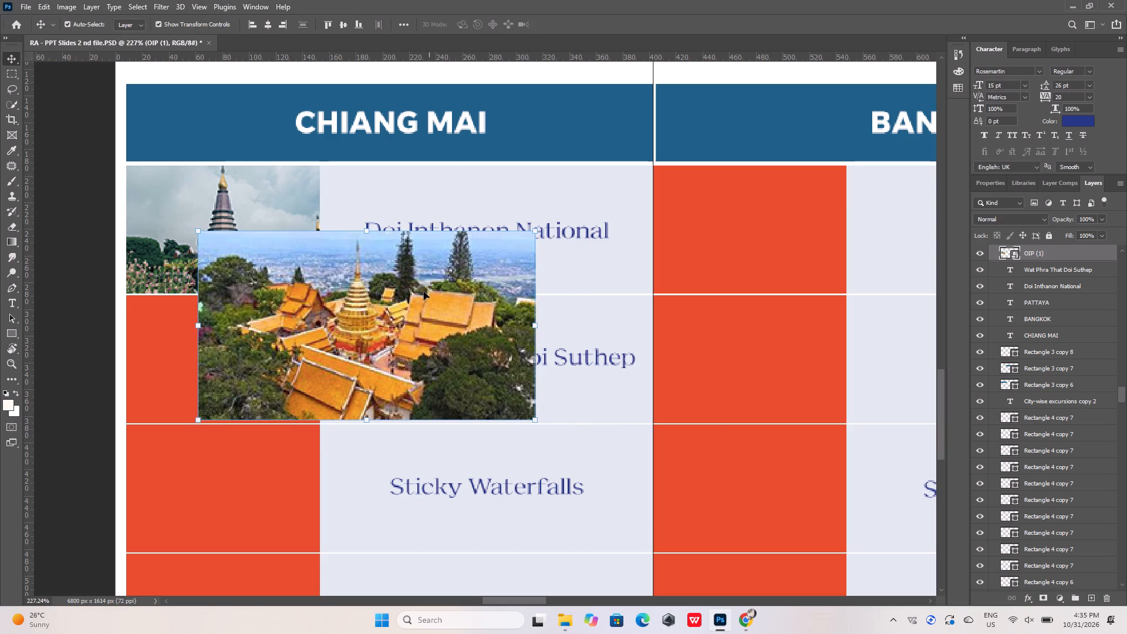
Move the OIP (1) layer down the stack to directly above the Rectangle 4 copy layer.
click(421, 307)
drag(1064, 254, 1067, 430)
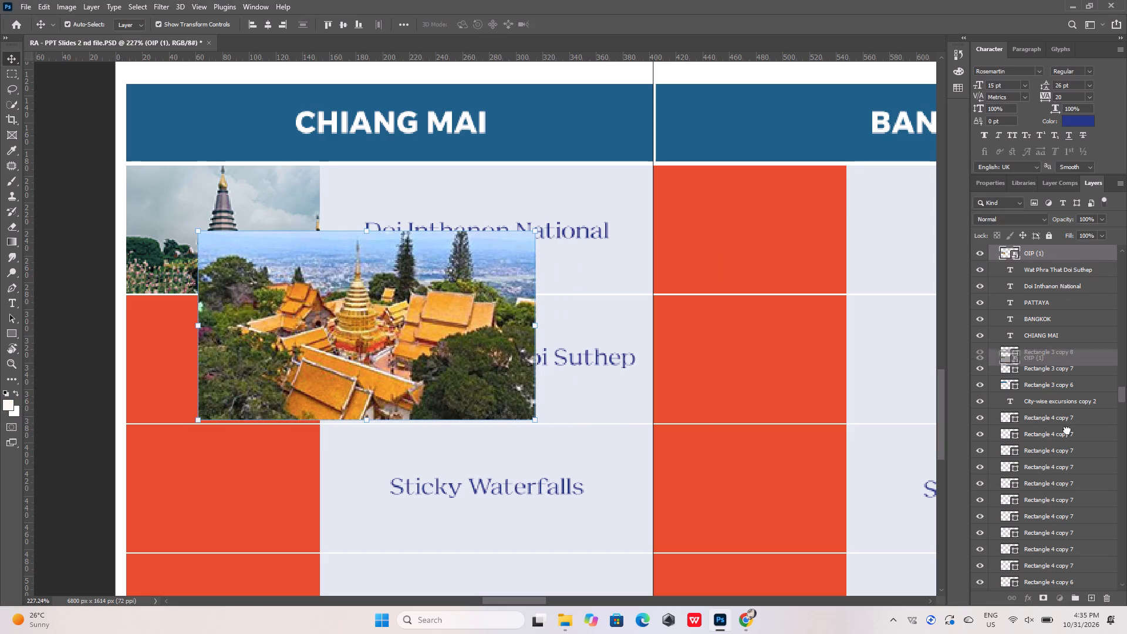
drag(1067, 430, 1066, 531)
scroll(1066, 531, down, 11)
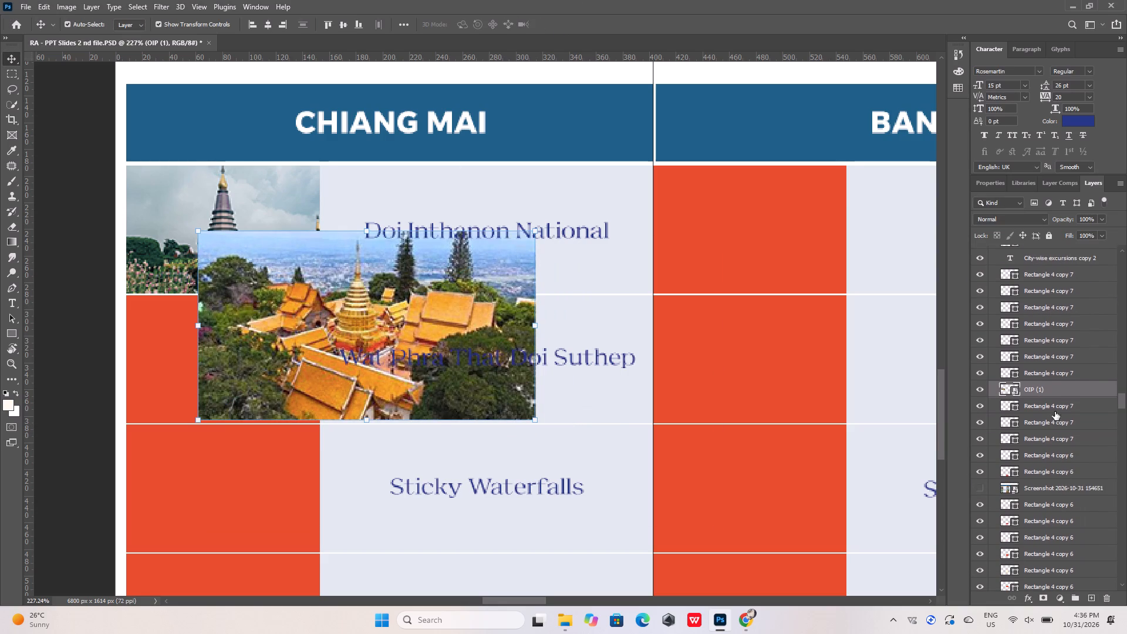
drag(1047, 342, 1059, 574)
scroll(1057, 566, down, 3)
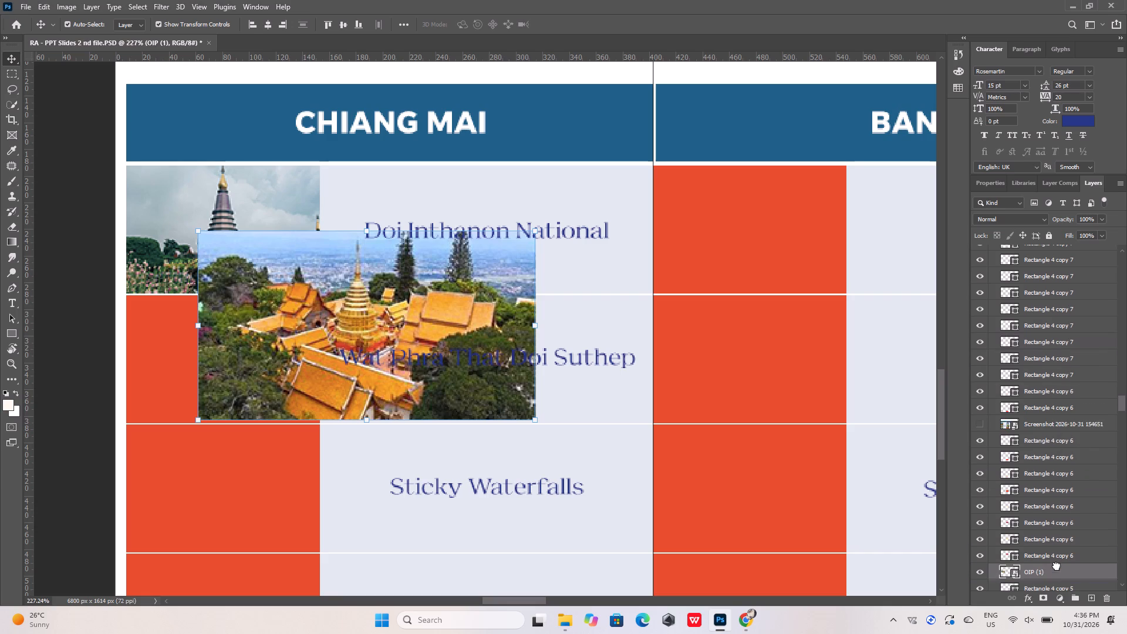
scroll(1057, 566, down, 11)
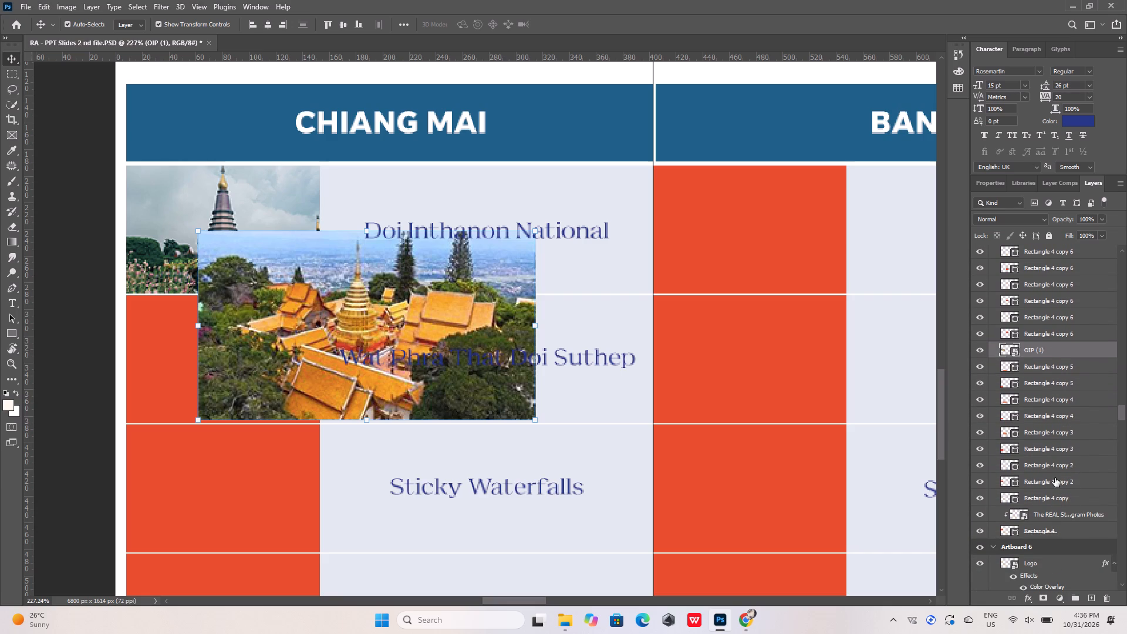
drag(1054, 344, 1058, 480)
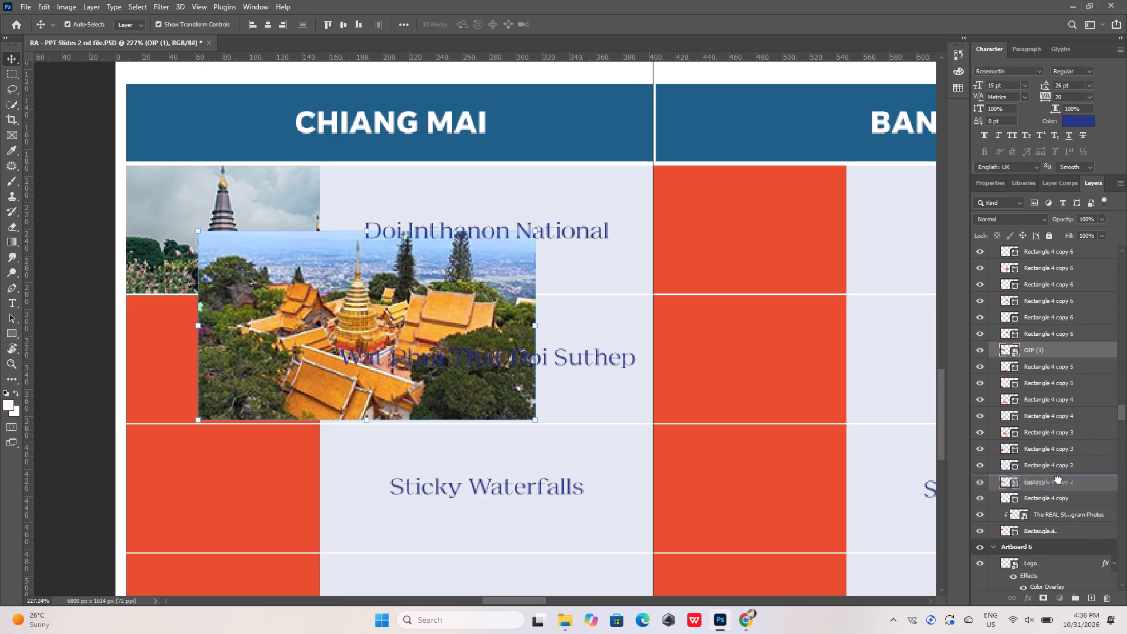
drag(1058, 480, 1058, 490)
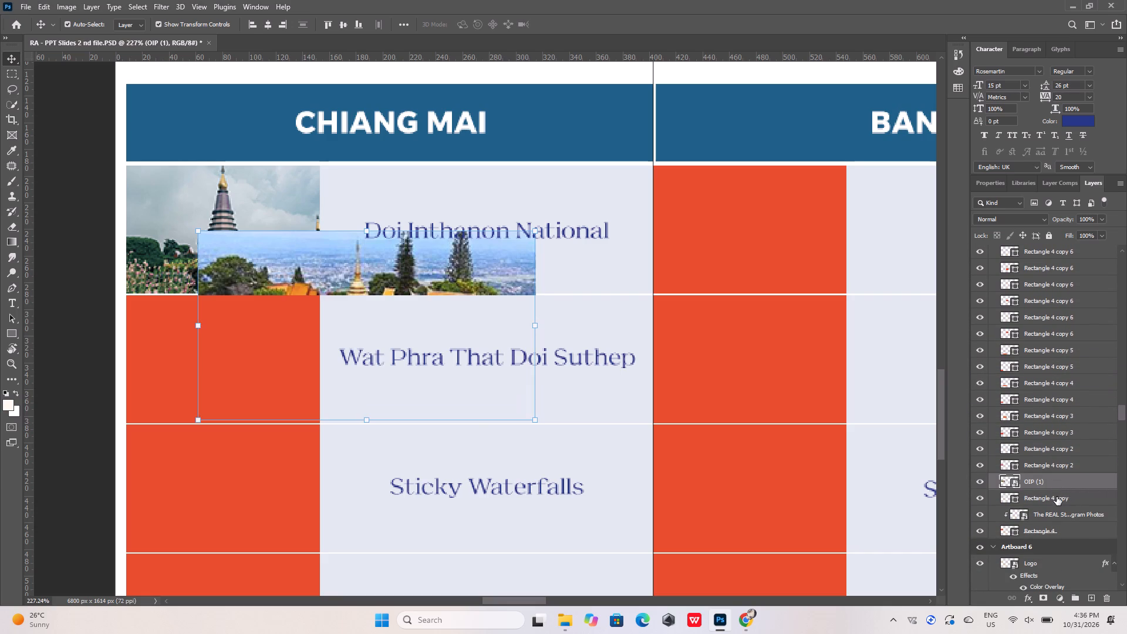
Identify the second Chiang Mai row's red cell by toggling layer visibility, and move OIP (1) directly above its lower Rectangle 4 copy 2 layer.
click(981, 500)
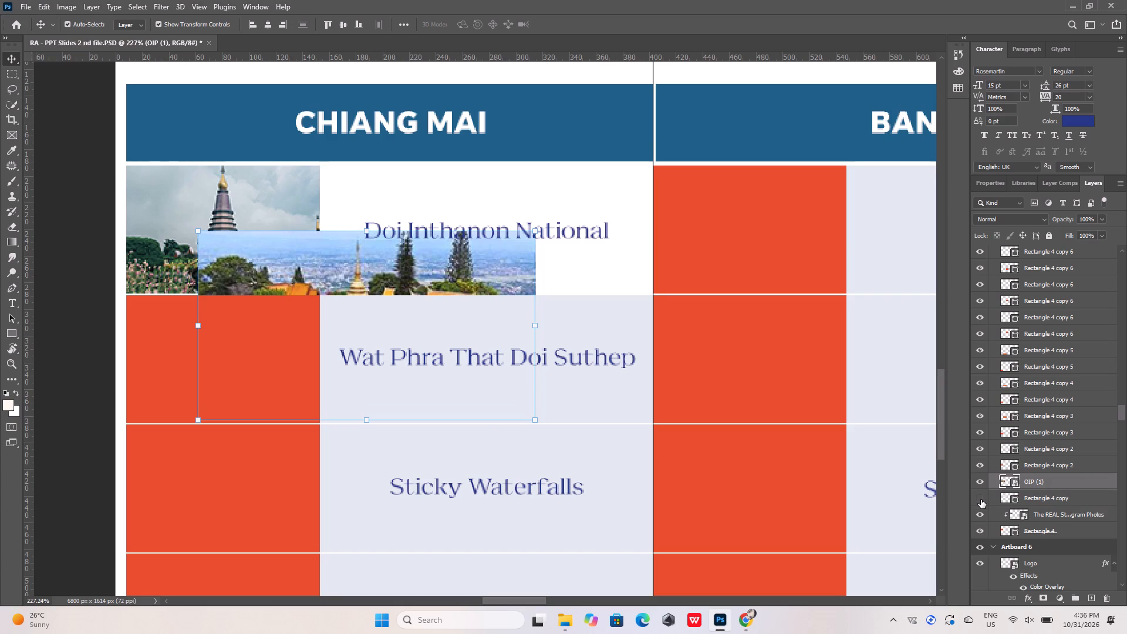
click(981, 500)
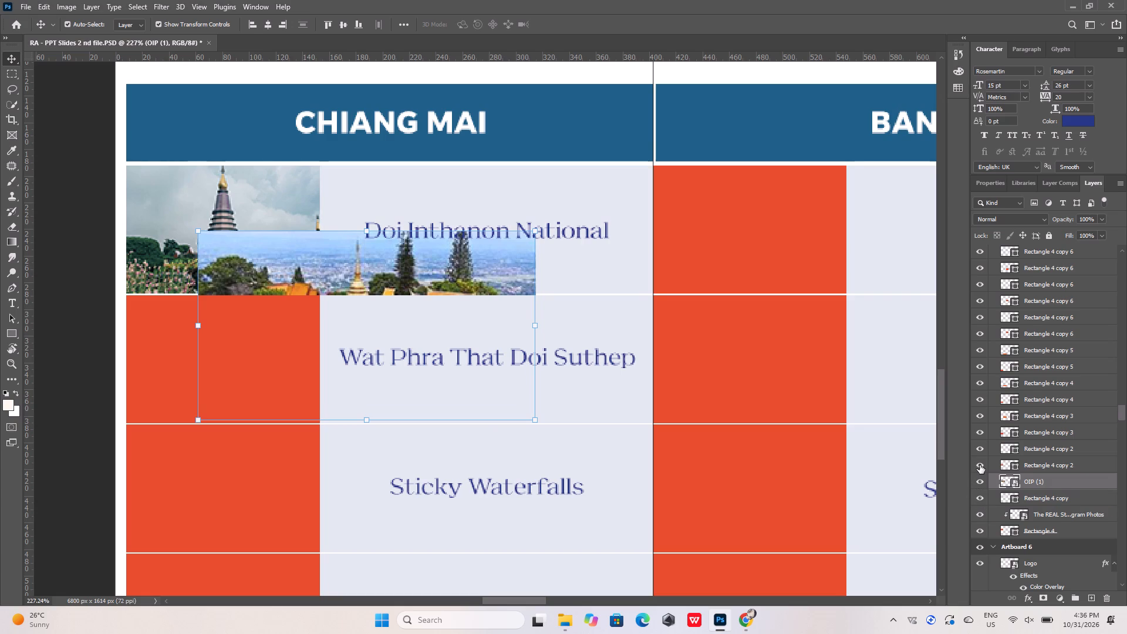
click(980, 465)
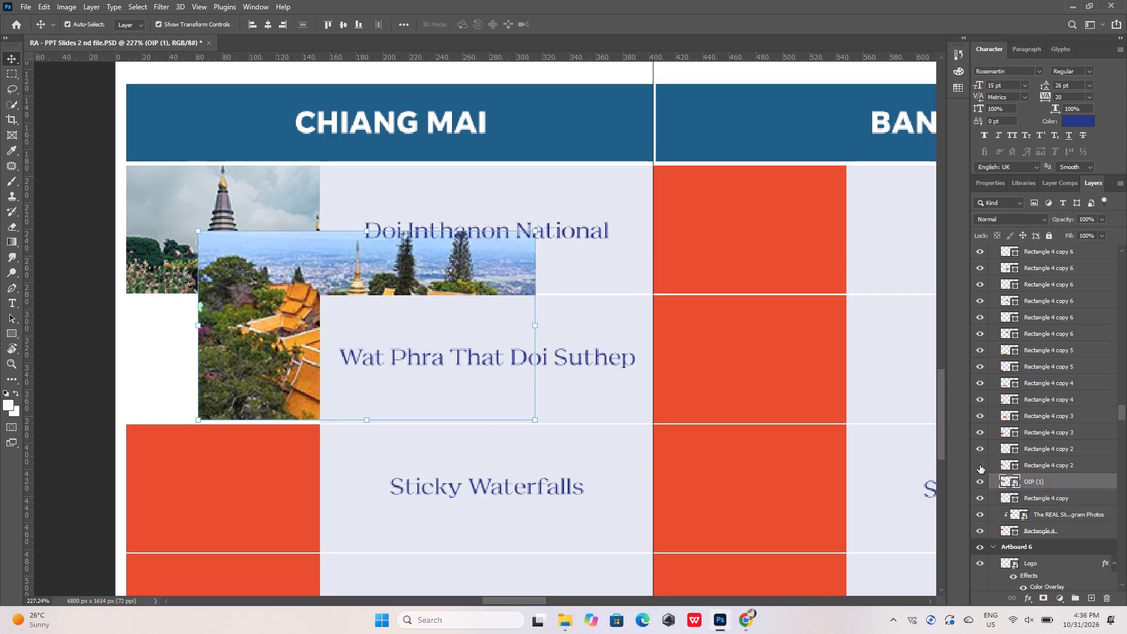
click(980, 465)
drag(1021, 481, 1027, 464)
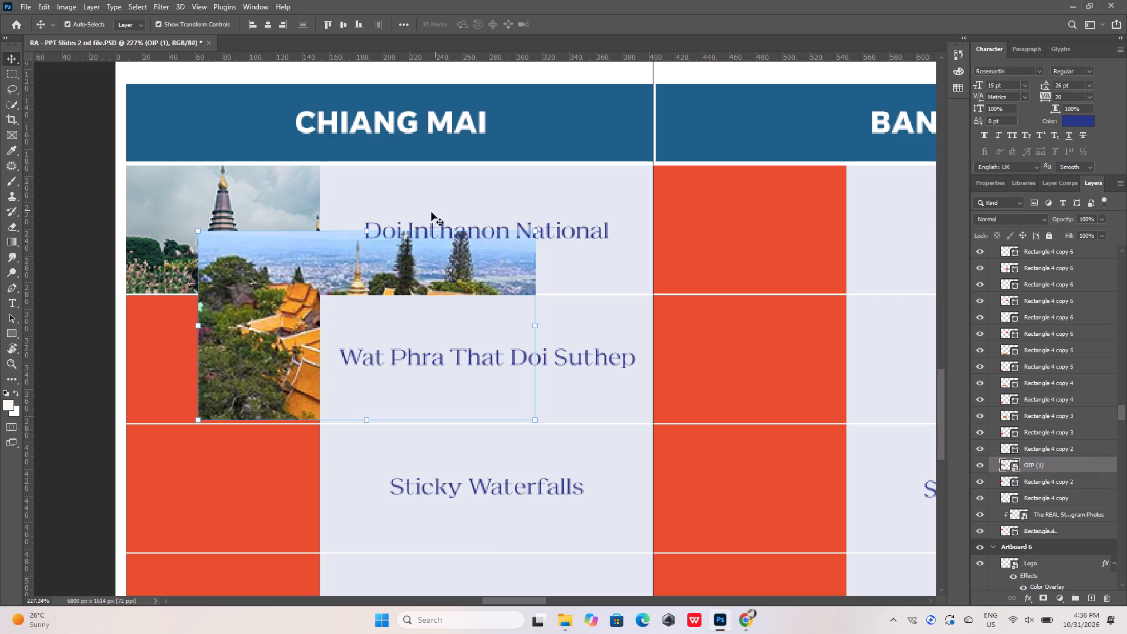
Move the temple photo over the red cell beside Wat Phra That Doi Suthep and shrink it to slightly larger than the cell.
drag(310, 291, 195, 342)
drag(424, 473, 363, 431)
Clip the OIP (1) photo to the Rectangle 4 copy 2 cell beneath it.
right_click(1079, 467)
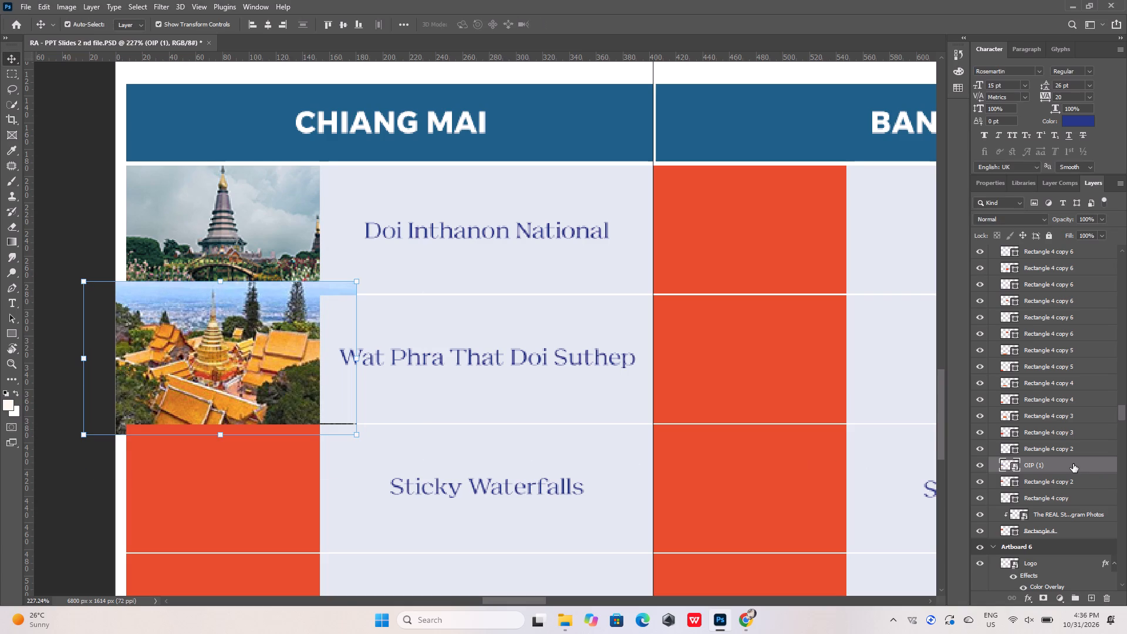
right_click(1073, 464)
click(991, 360)
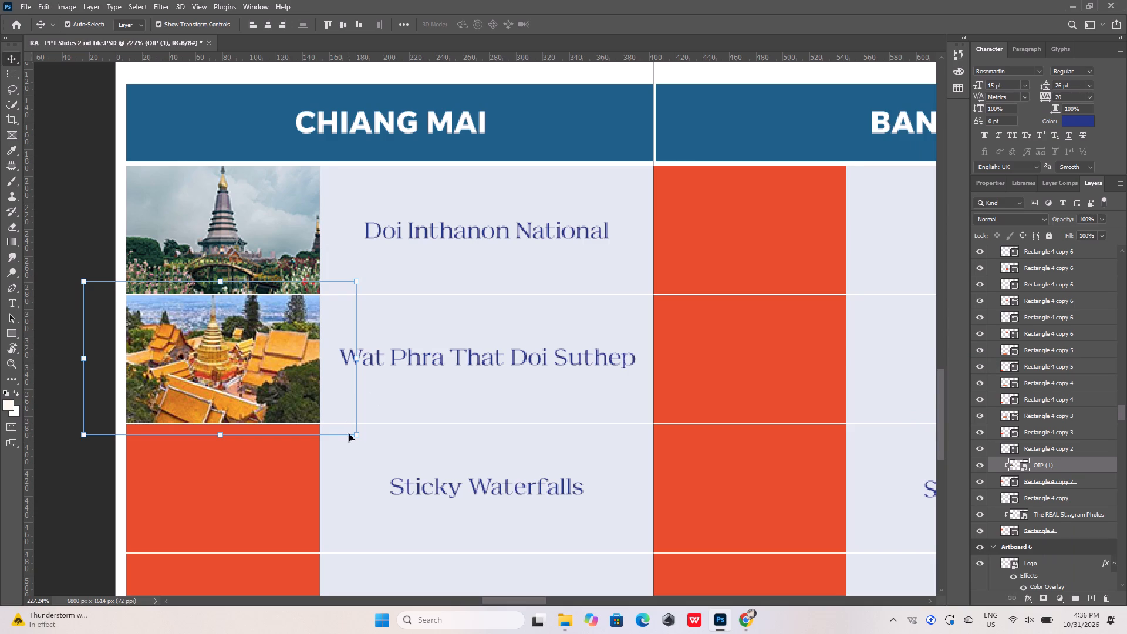
Scale the clipped temple photo down to about 50.6%, keeping the cell fully covered.
drag(356, 435, 349, 431)
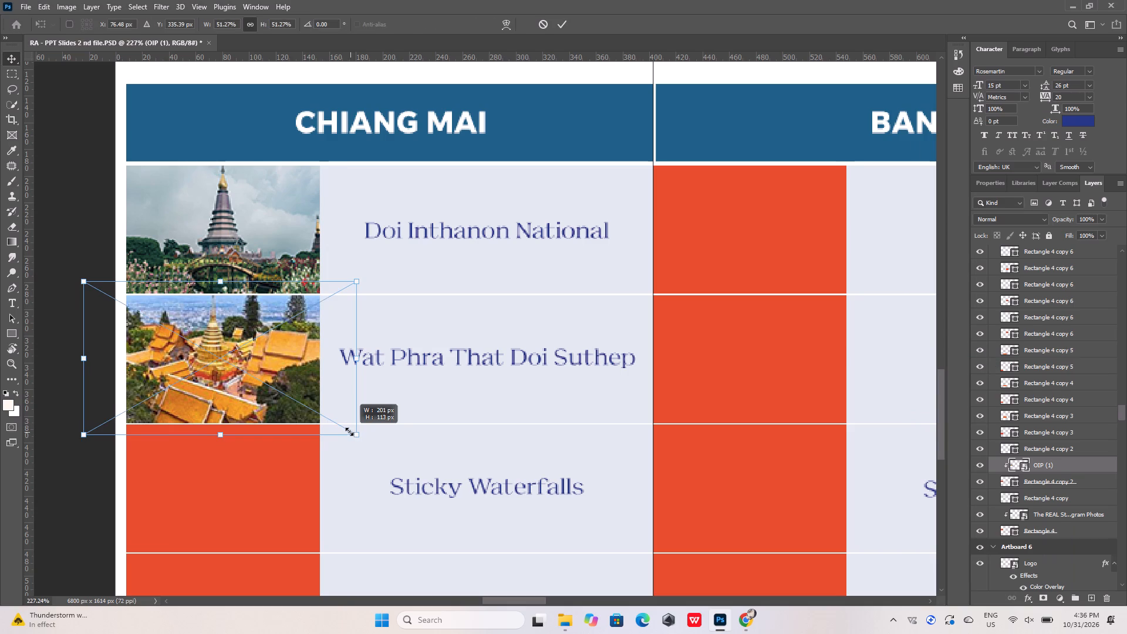
drag(349, 431, 347, 430)
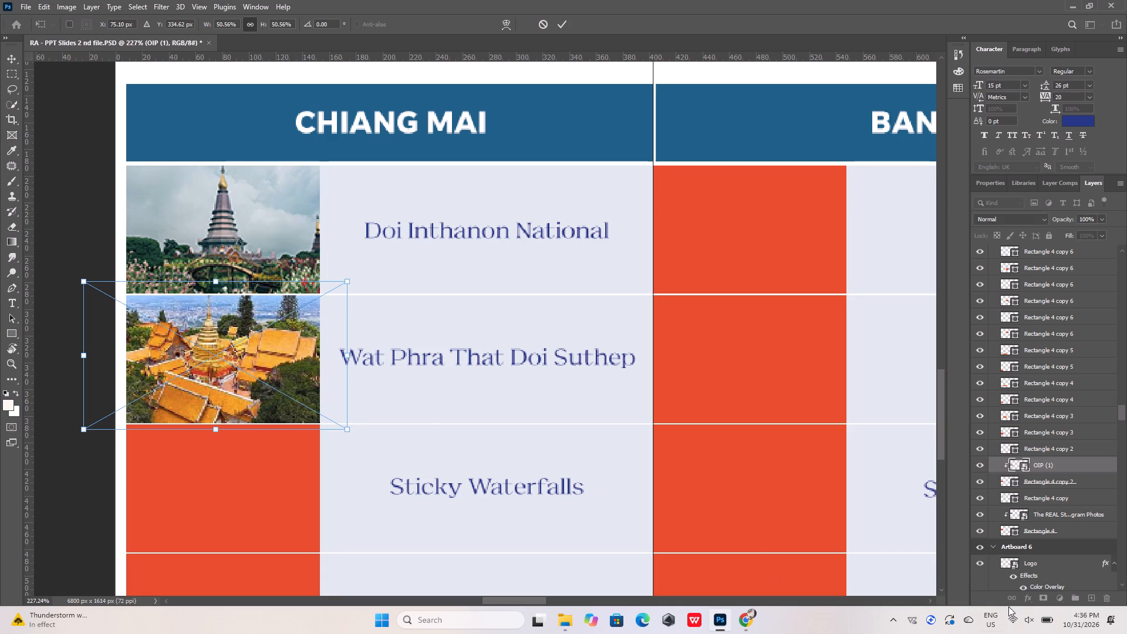
Lower the display brightness in the Windows system settings and return to the document.
click(1028, 619)
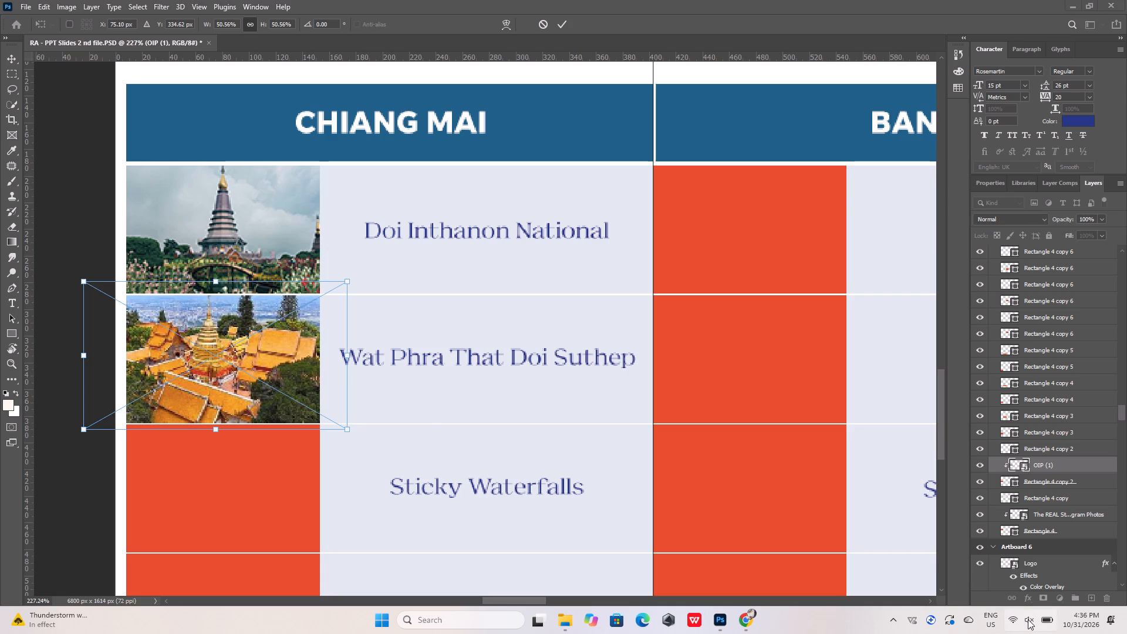
click(1028, 619)
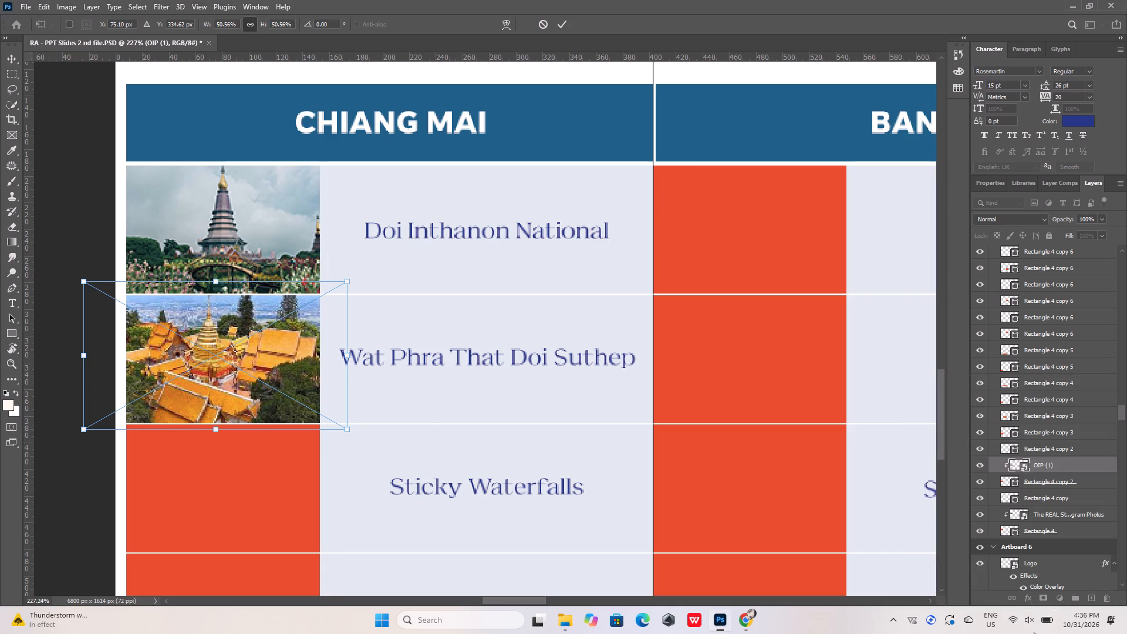
click(1028, 619)
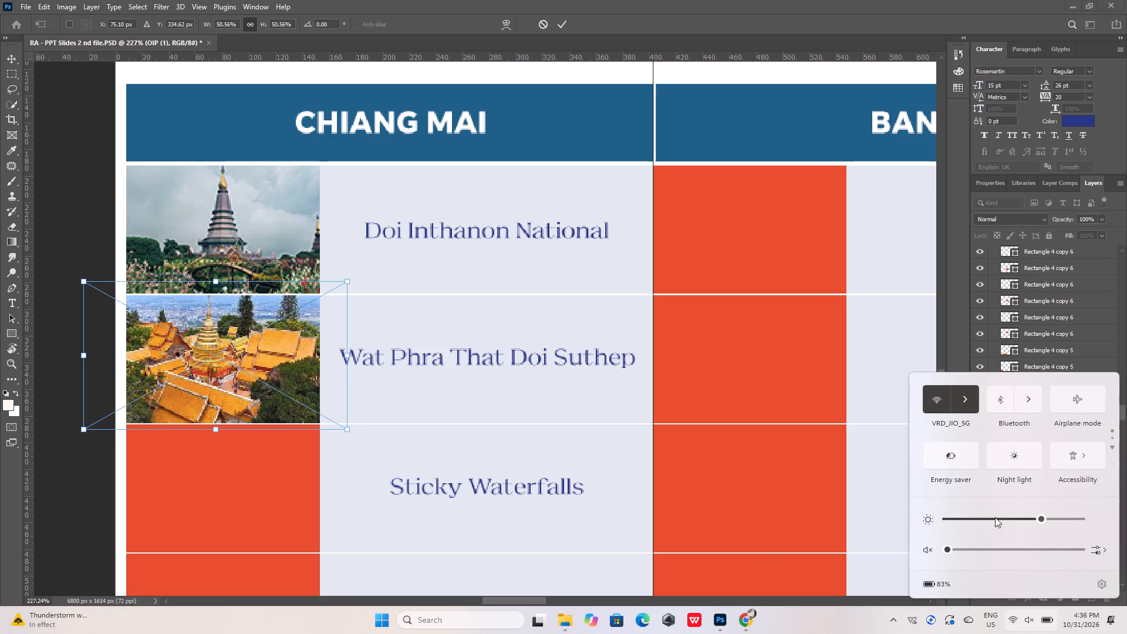
drag(995, 517, 964, 518)
click(792, 329)
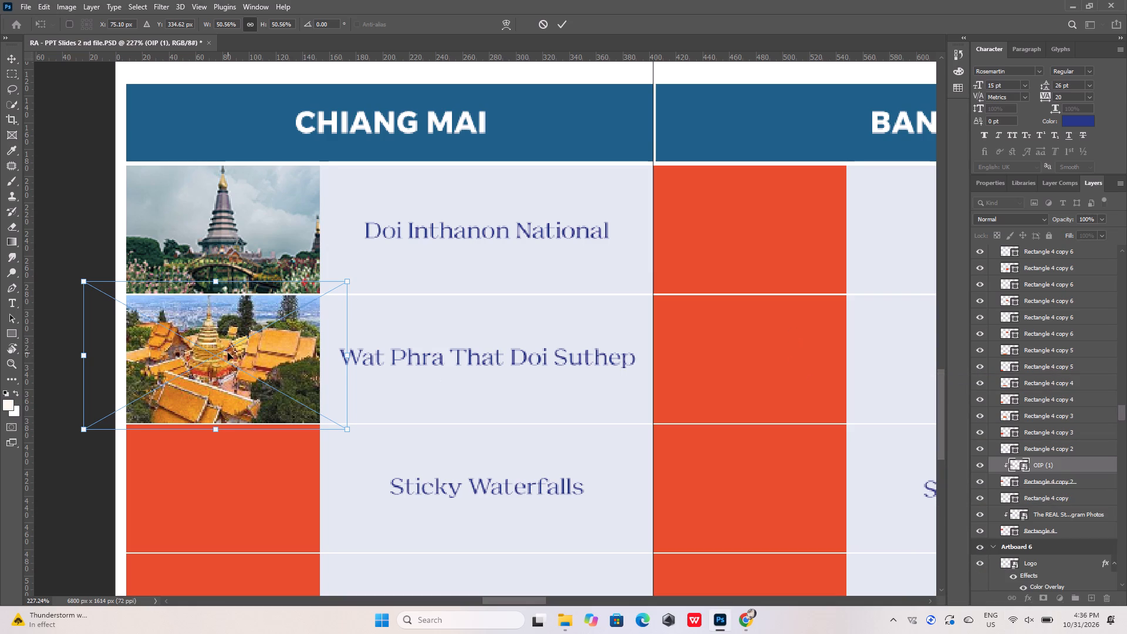
Scale the clipped Wat Phra That Doi Suthep photo down to about 49.2% and deselect it.
drag(82, 282, 88, 290)
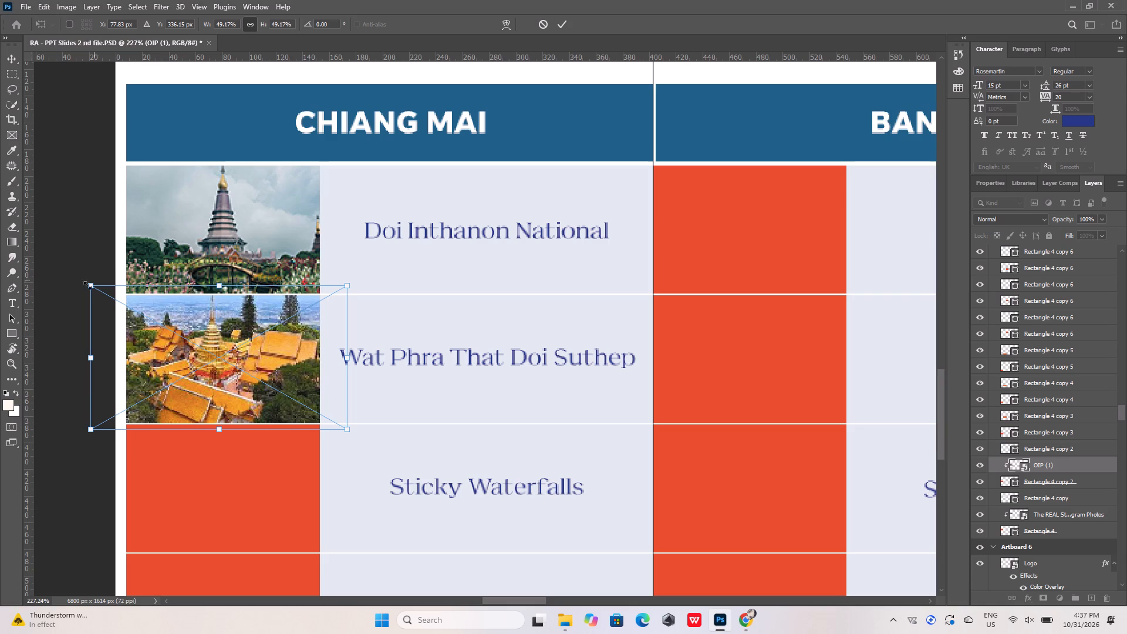
click(565, 21)
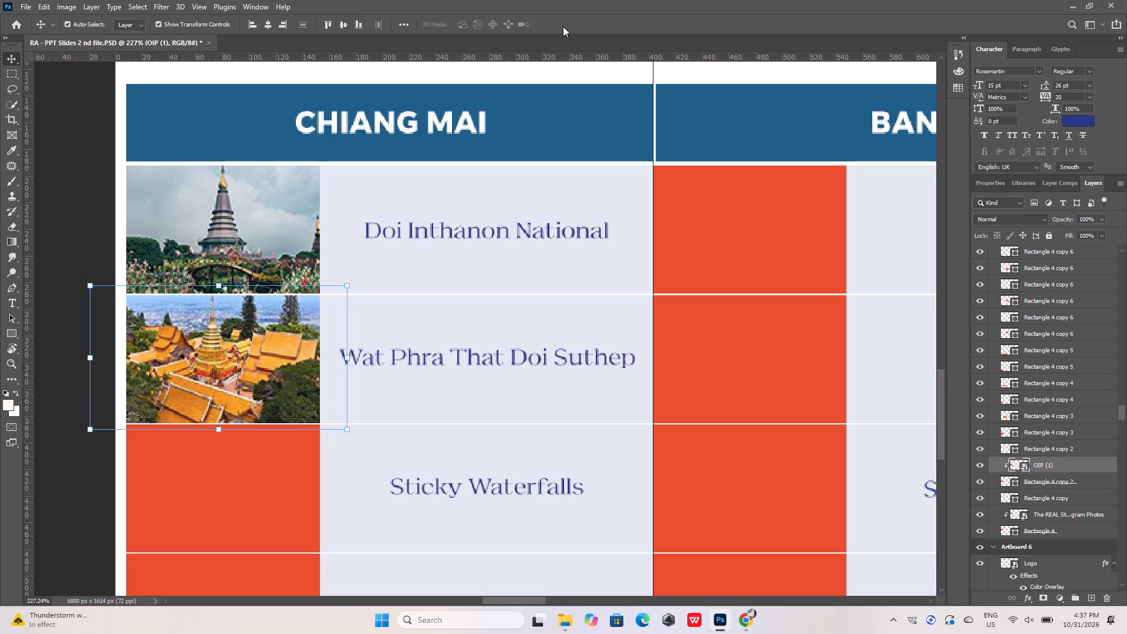
click(96, 150)
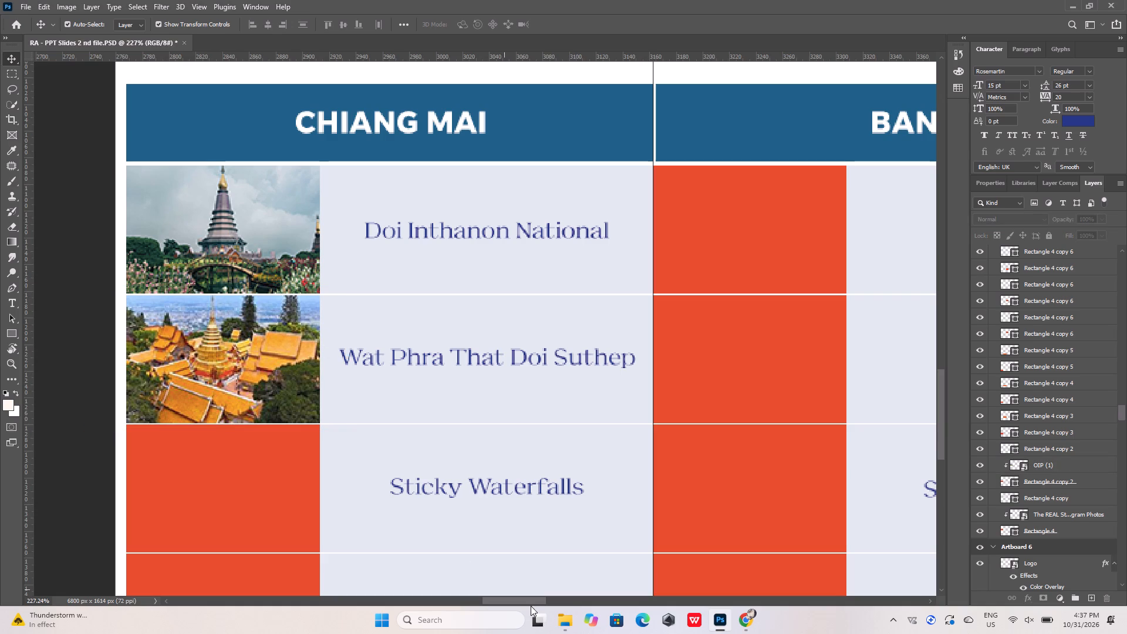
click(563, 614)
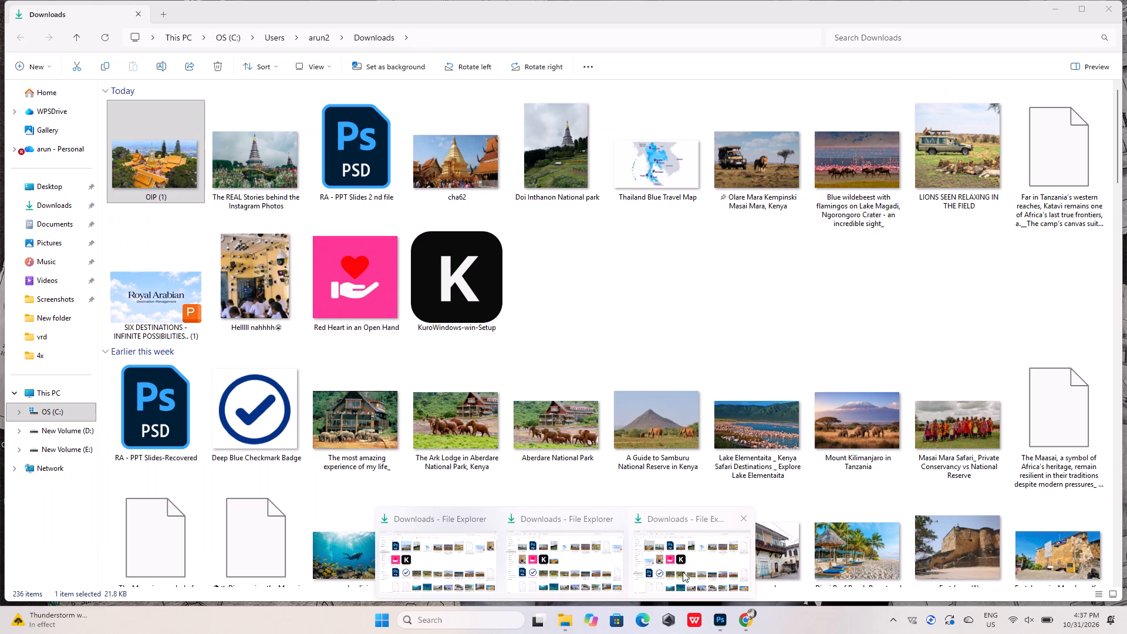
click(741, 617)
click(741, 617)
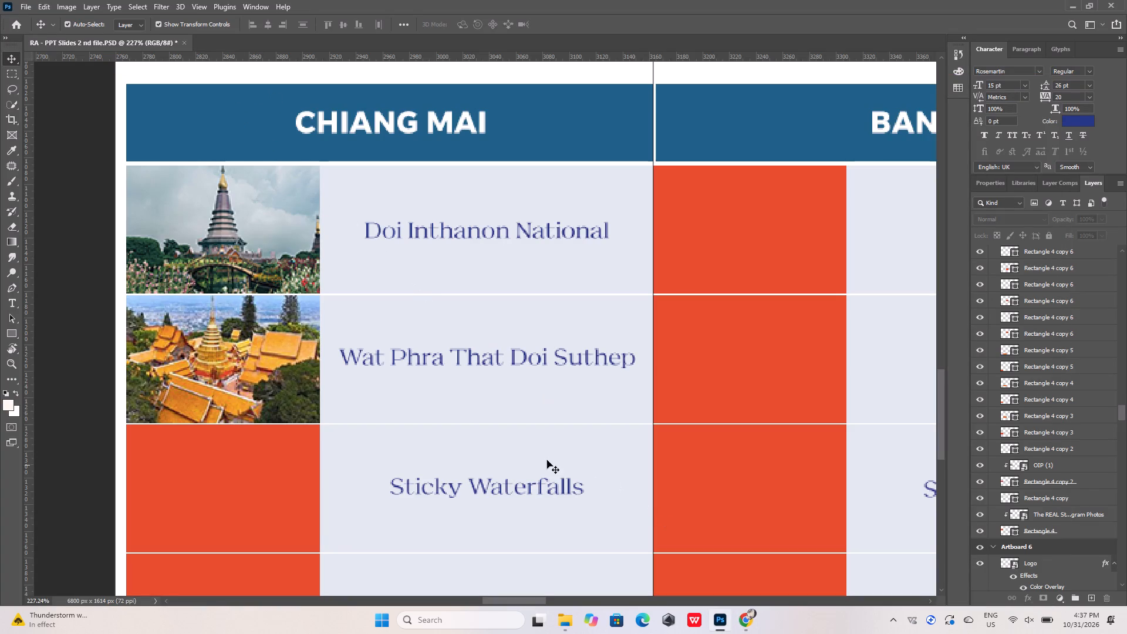
Copy the Sticky Waterfalls label text from the table and search Pinterest in Chrome for it.
double_click(533, 488)
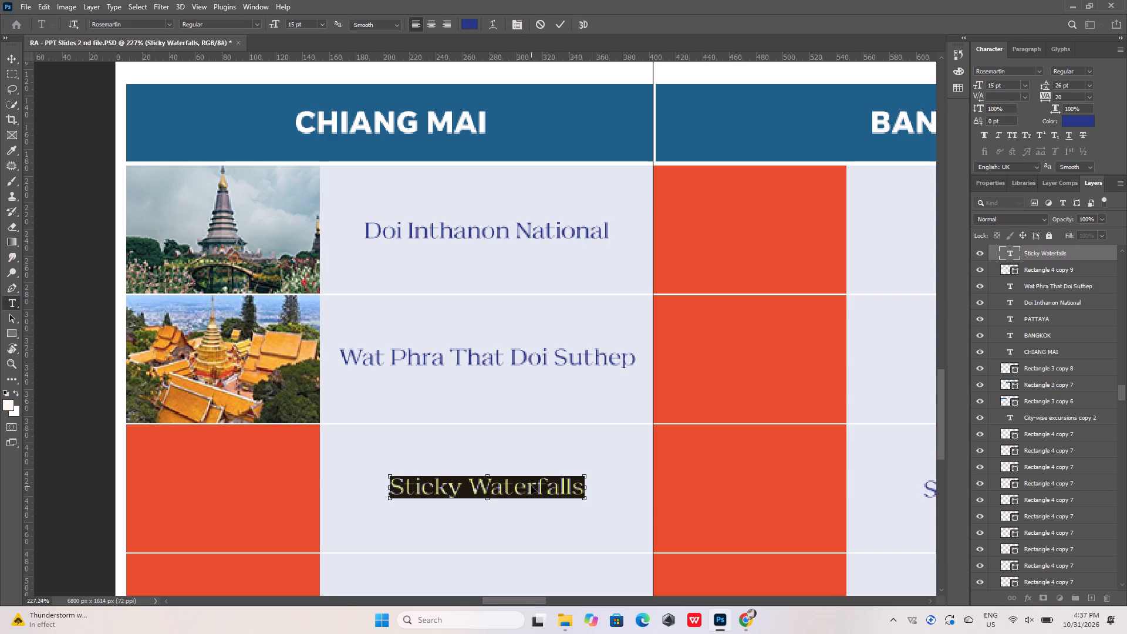
key(ctrl+c)
click(564, 24)
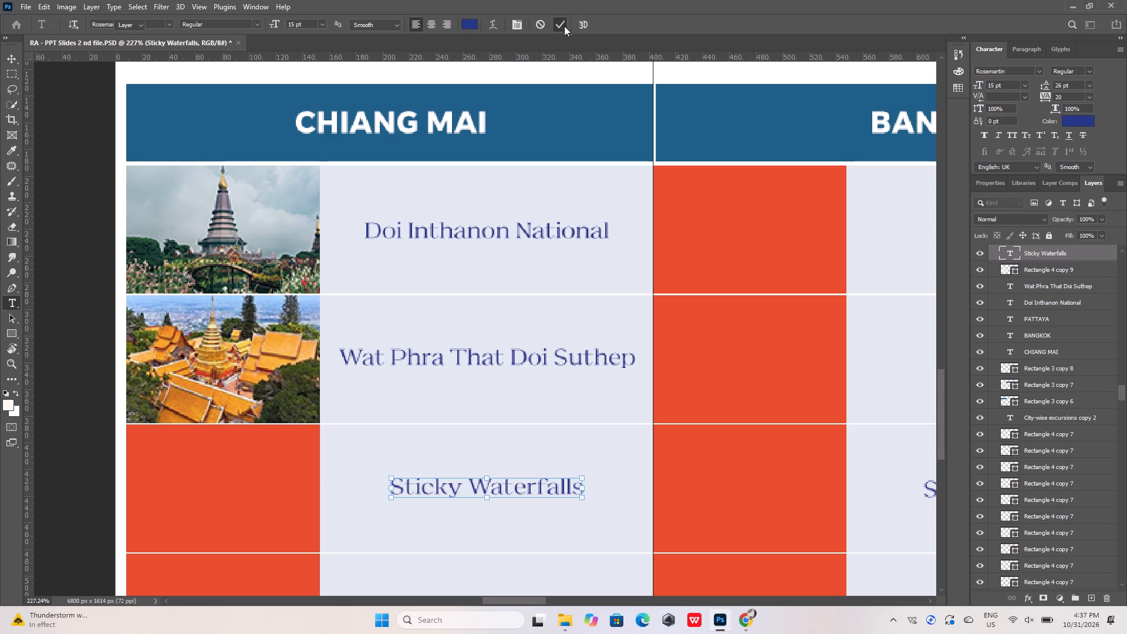
scroll(548, 417, down, 5)
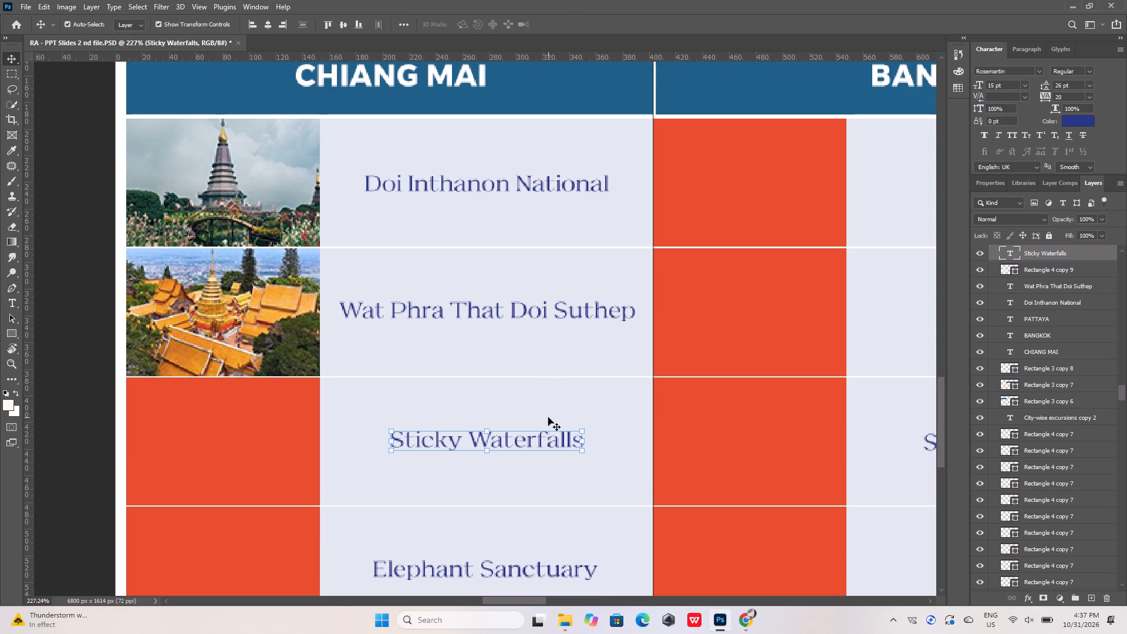
scroll(548, 417, down, 3)
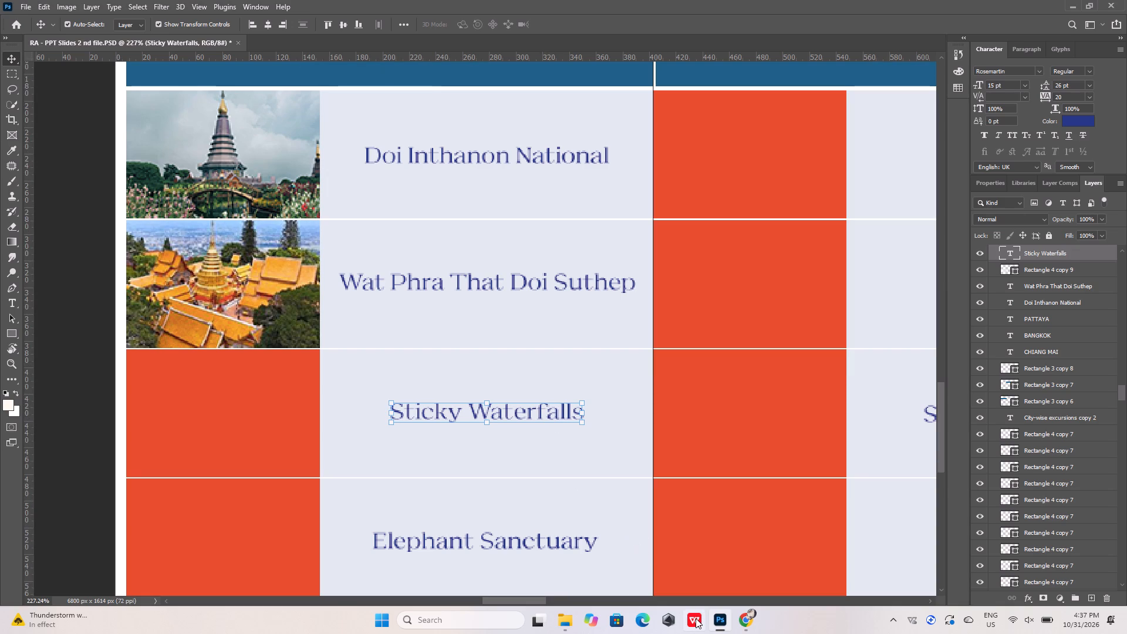
click(696, 618)
click(744, 619)
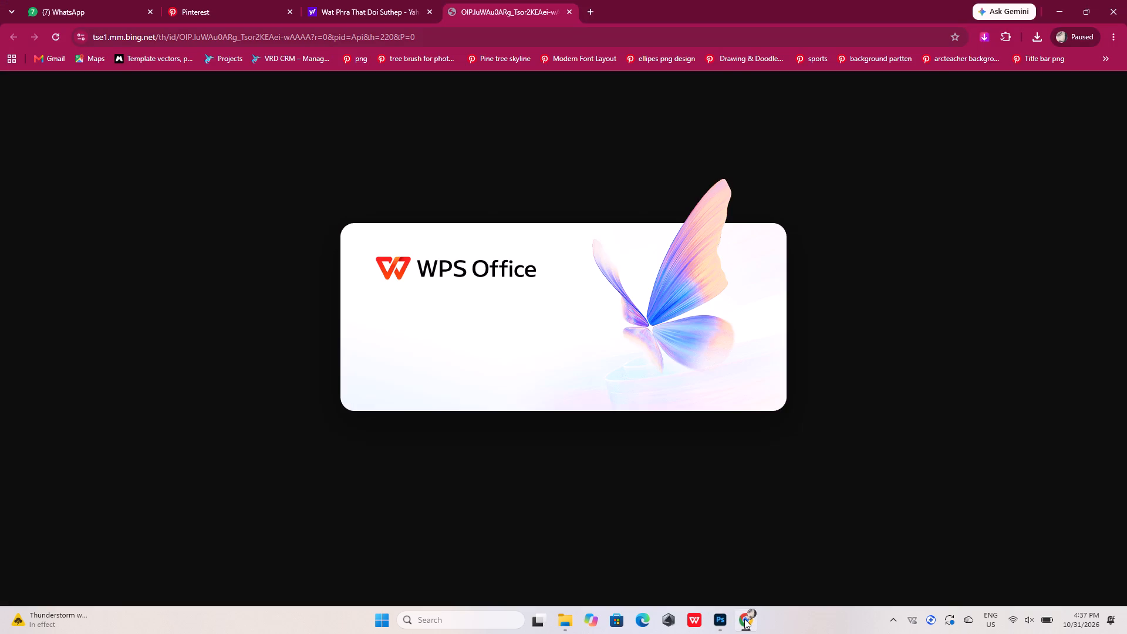
click(237, 9)
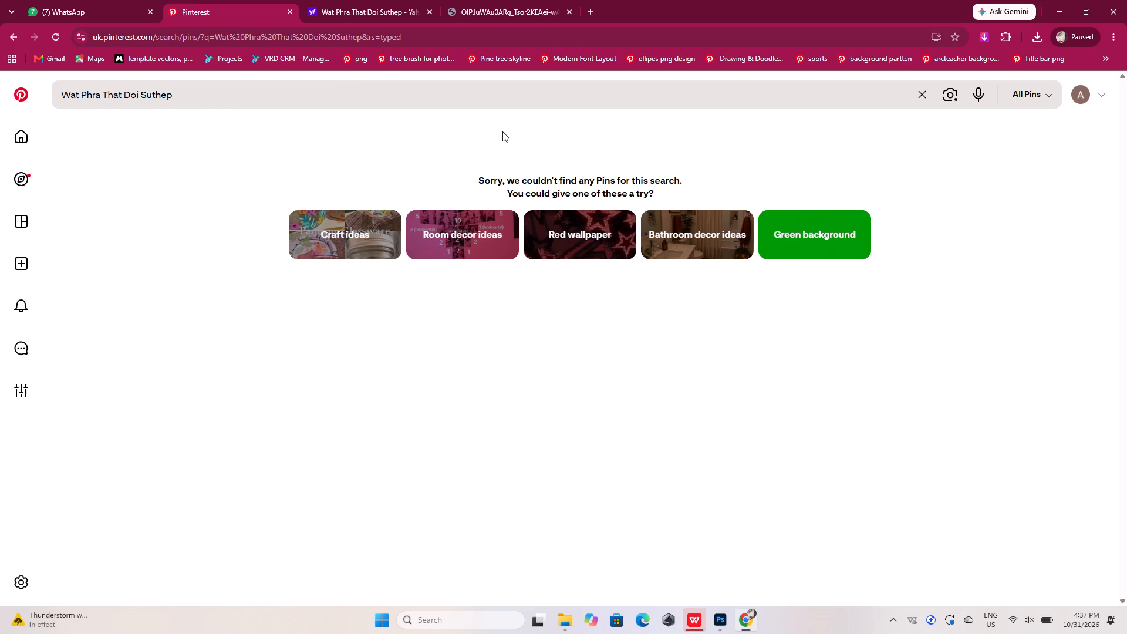
click(481, 92)
drag(481, 92, 240, 92)
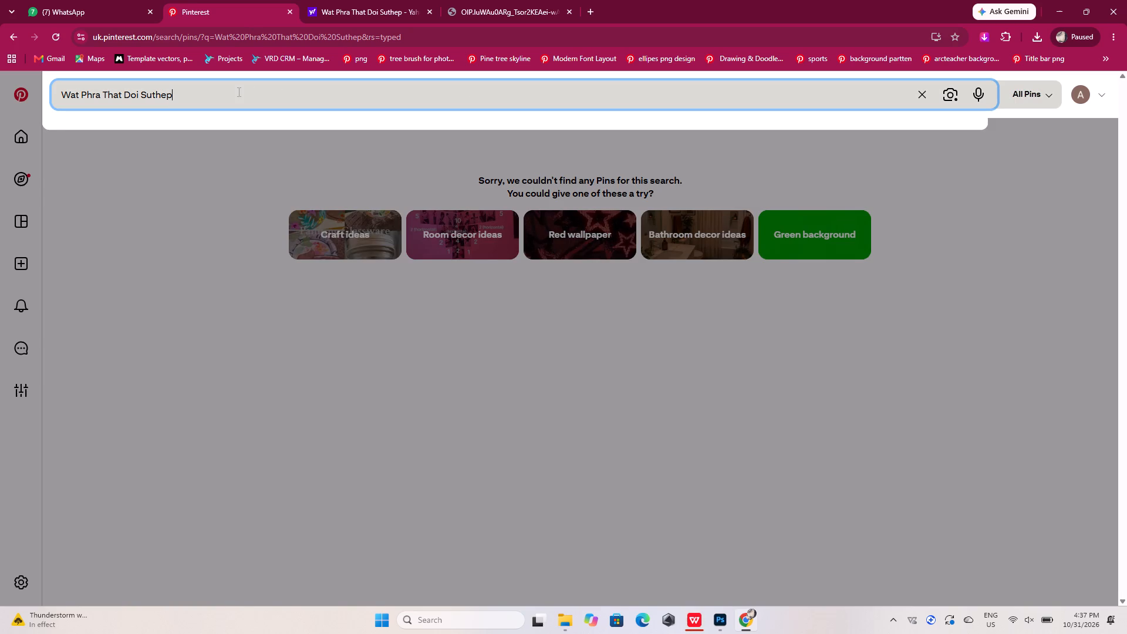
key(ctrl+a)
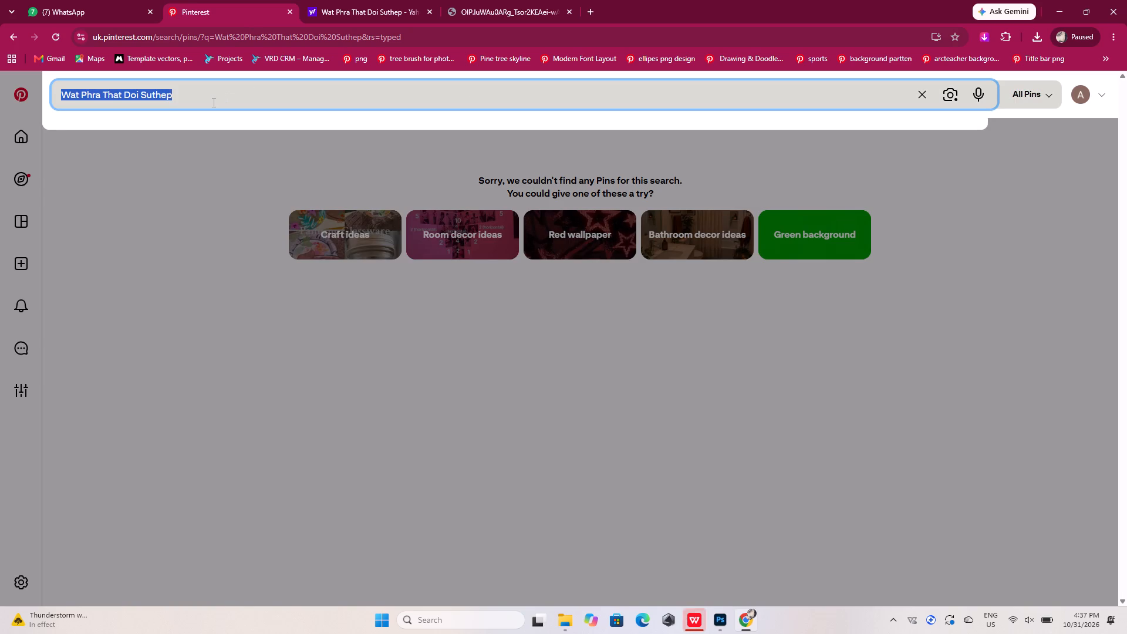
key(ctrl+v)
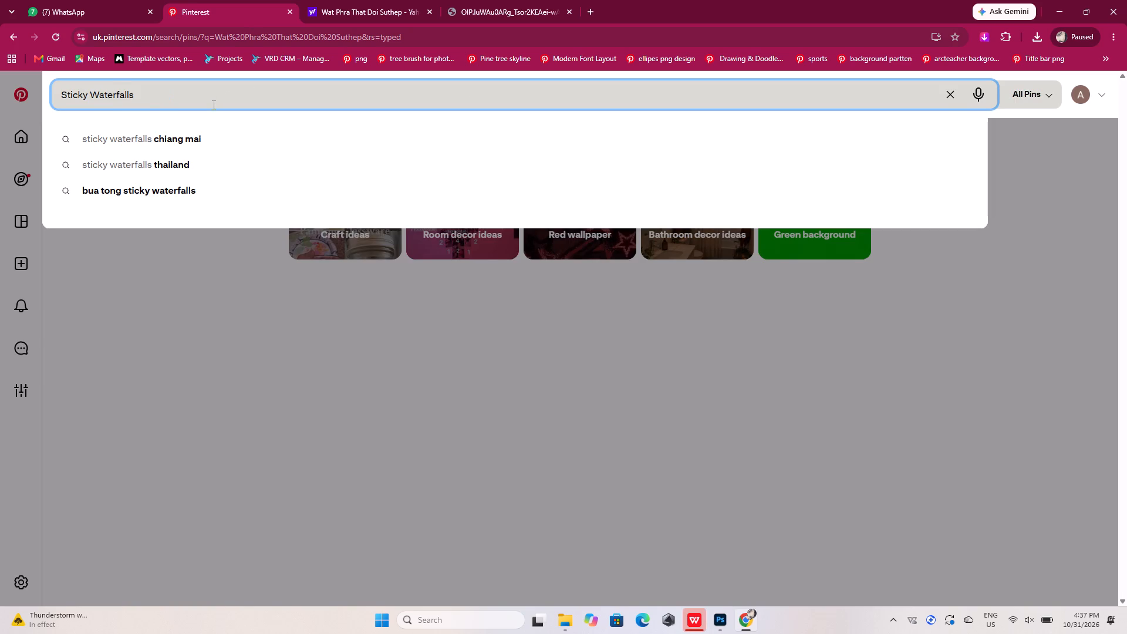
key(Return)
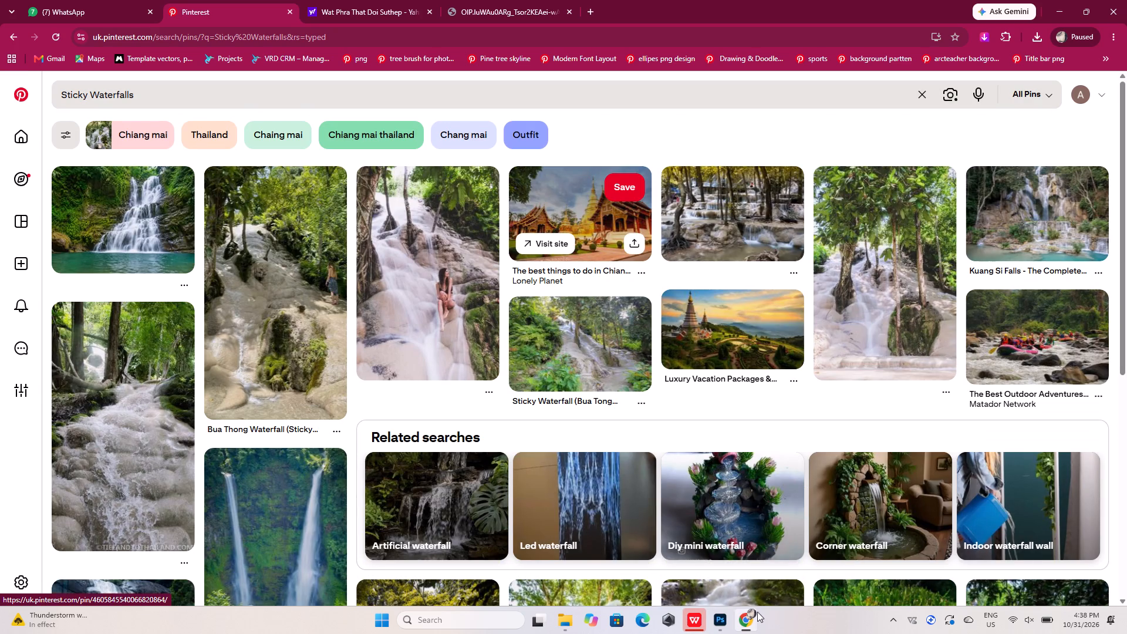
Switch to WPS Office, dismiss the welcome dialog and bring up the SIX DESTINATIONS presentation.
click(697, 619)
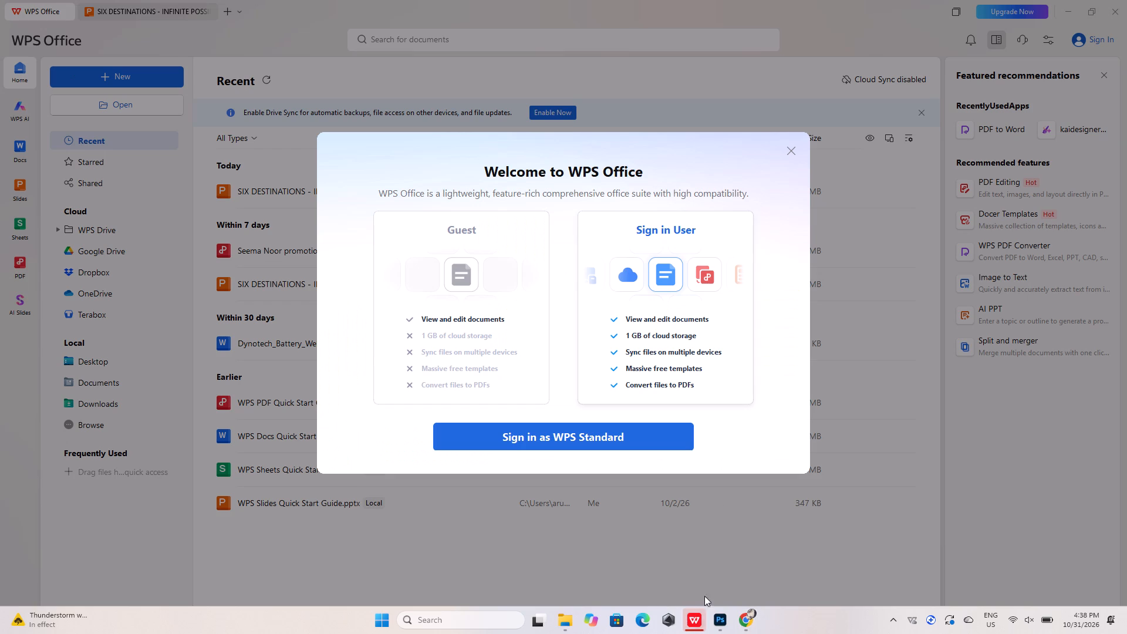
click(794, 146)
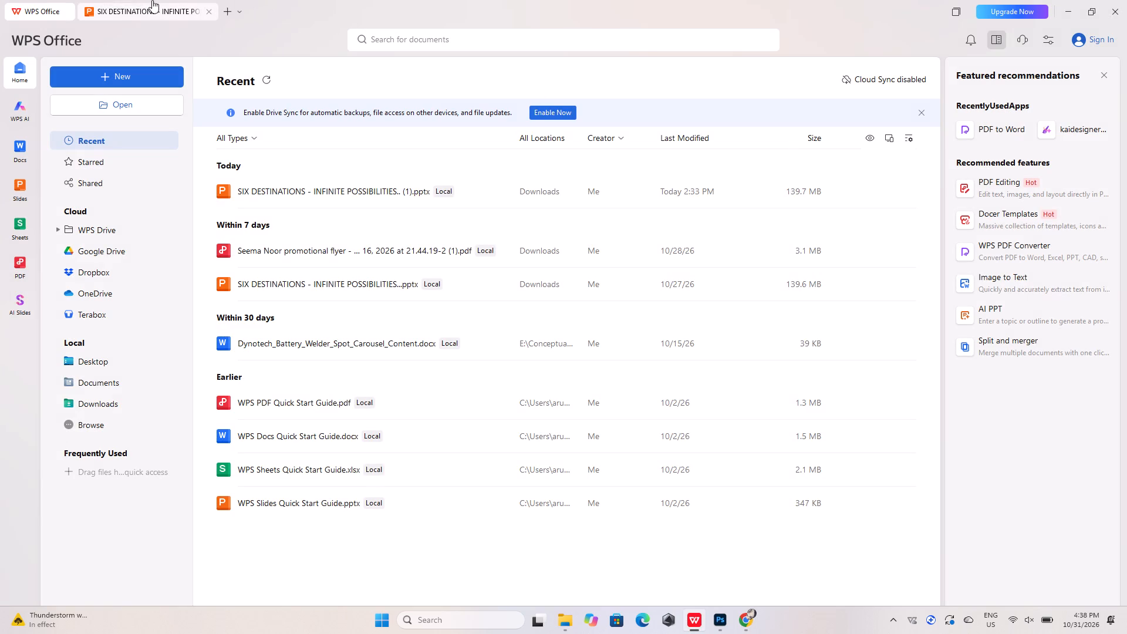
click(109, 0)
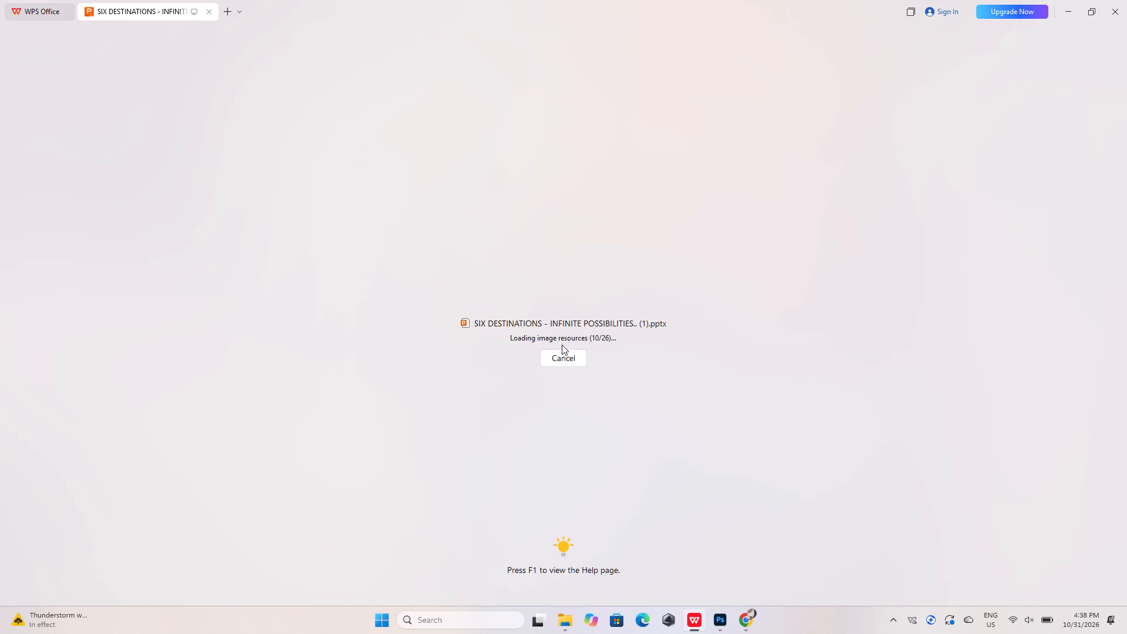
Browse the presentation's slides as far as the Sri Lanka section and select slide 36.
scroll(564, 355, down, 2)
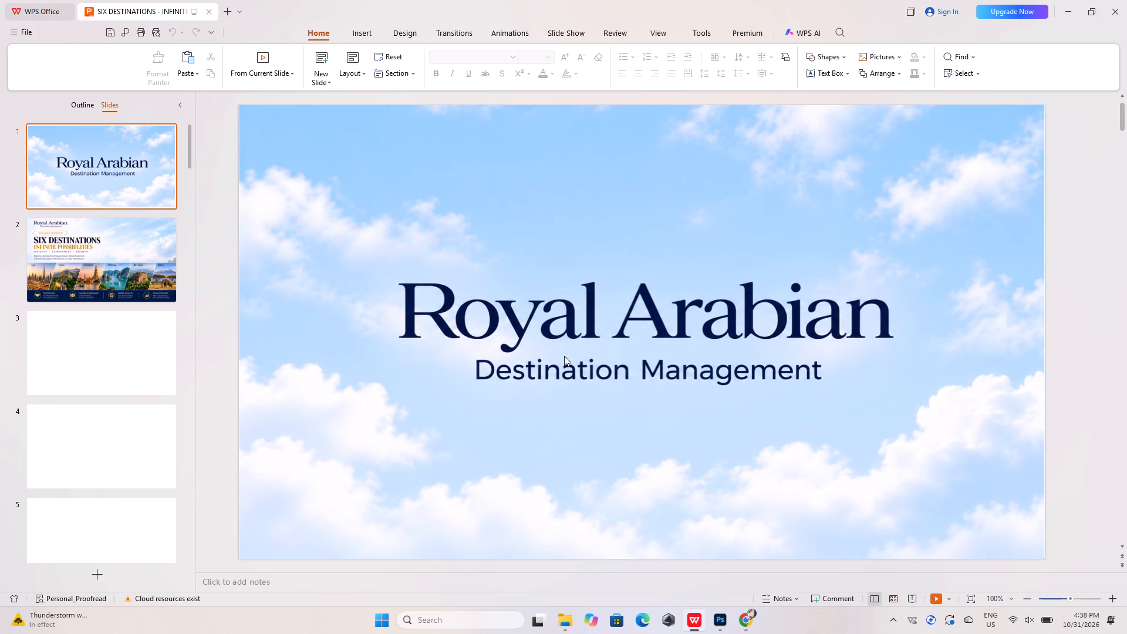
scroll(564, 356, down, 6)
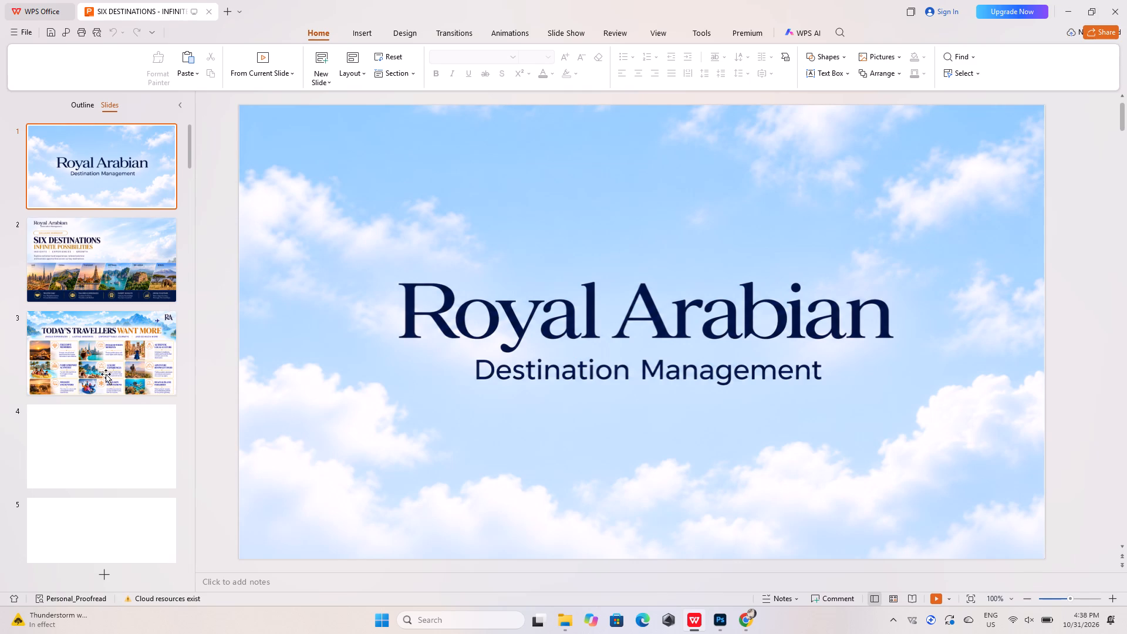
scroll(110, 376, down, 8)
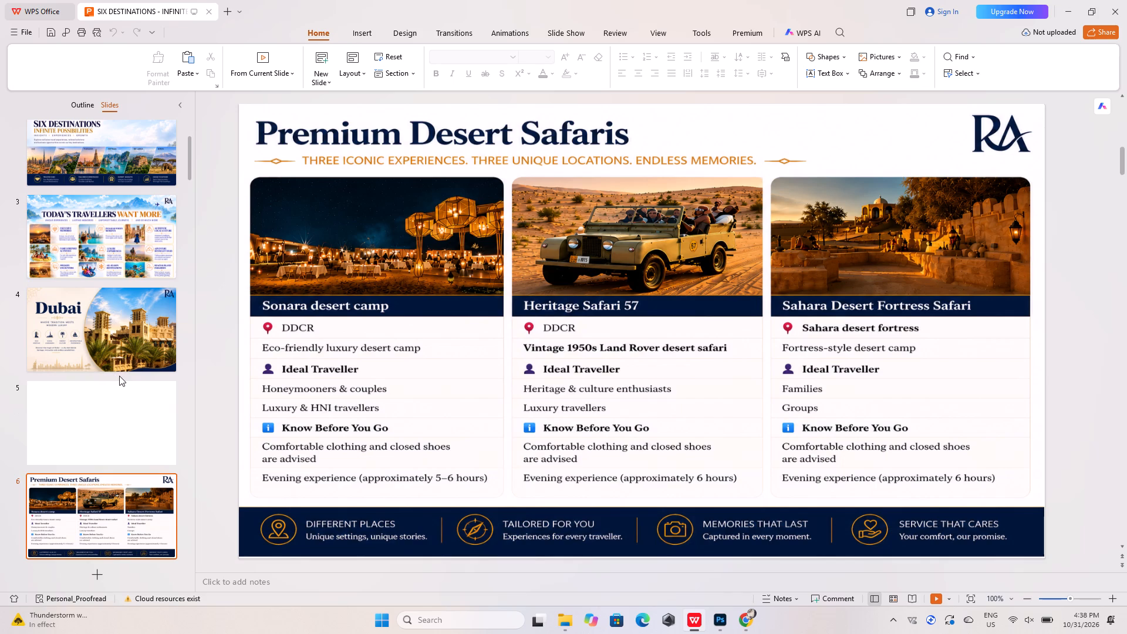
scroll(119, 376, down, 2)
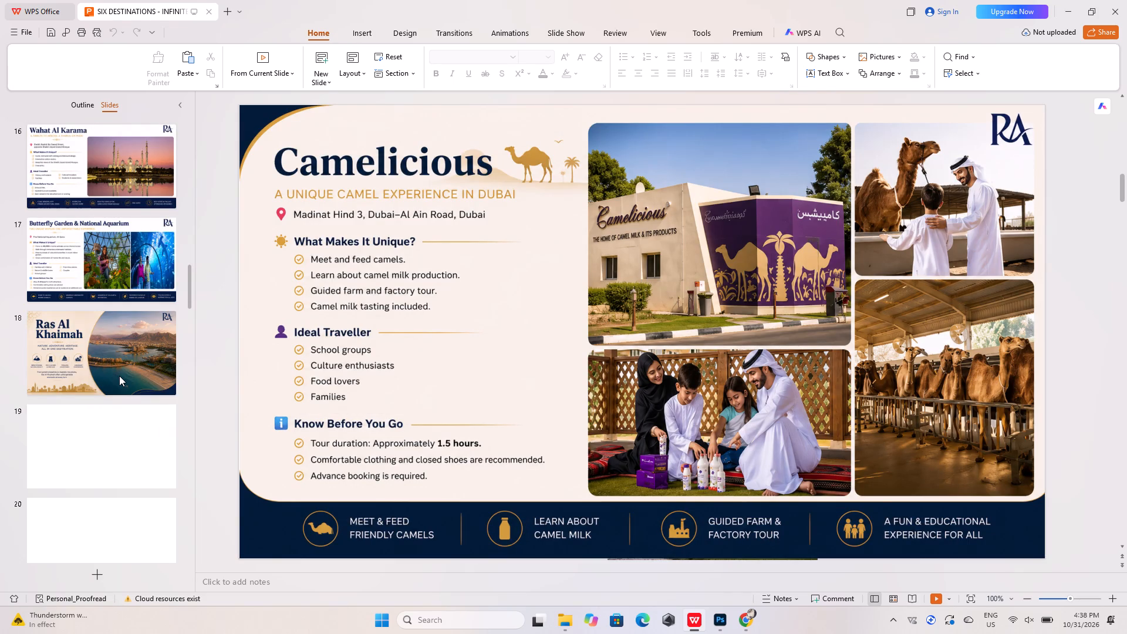
scroll(119, 376, down, 5)
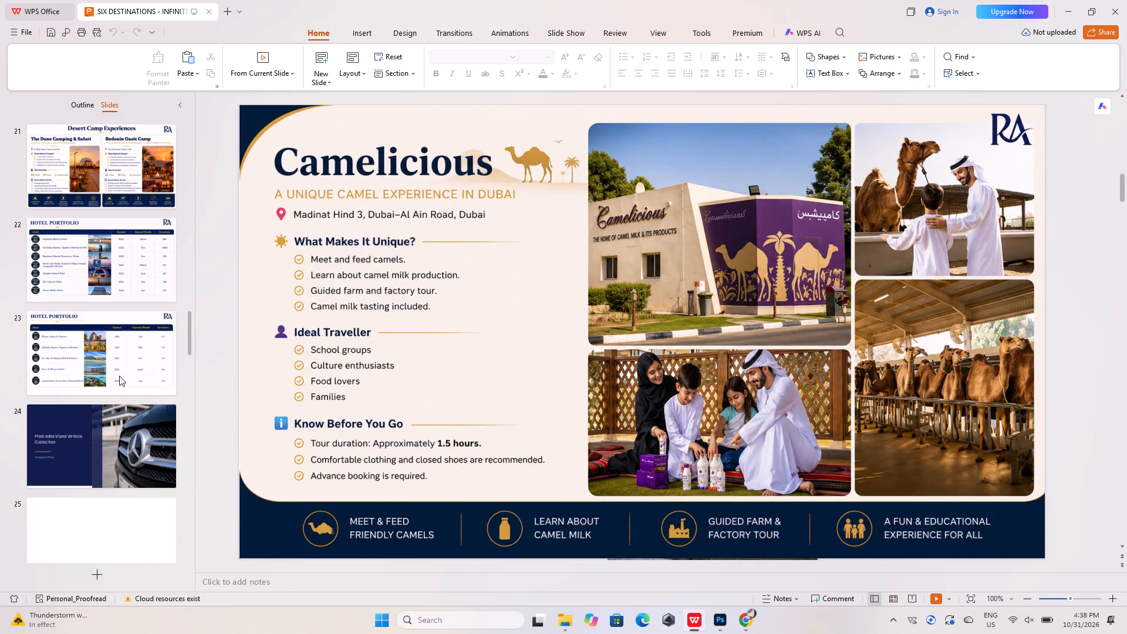
scroll(146, 349, down, 5)
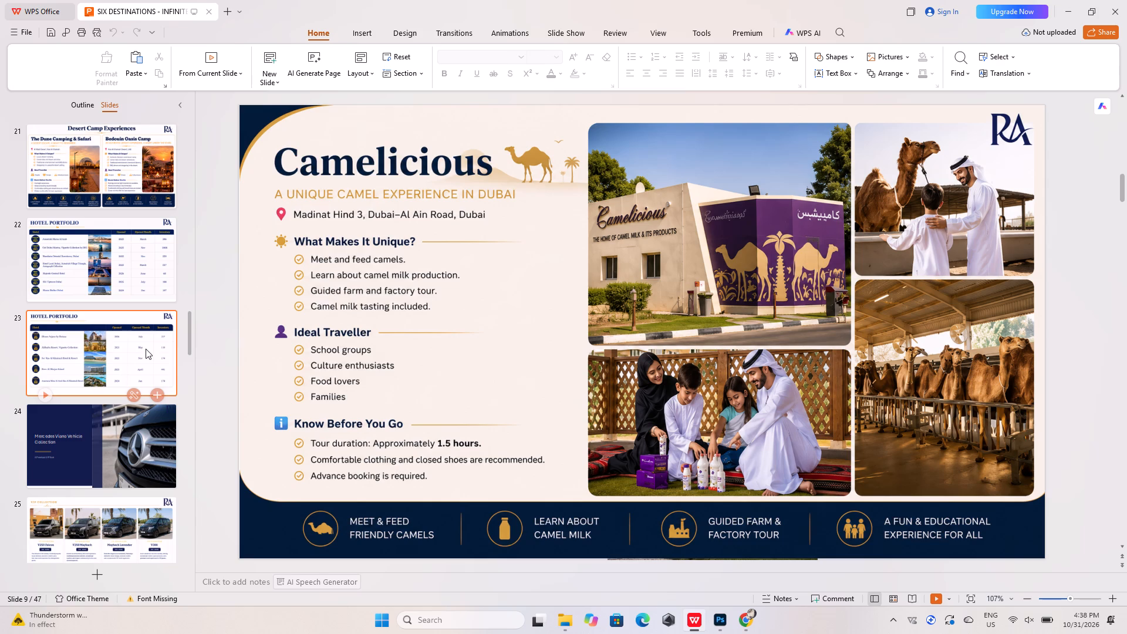
scroll(146, 349, down, 8)
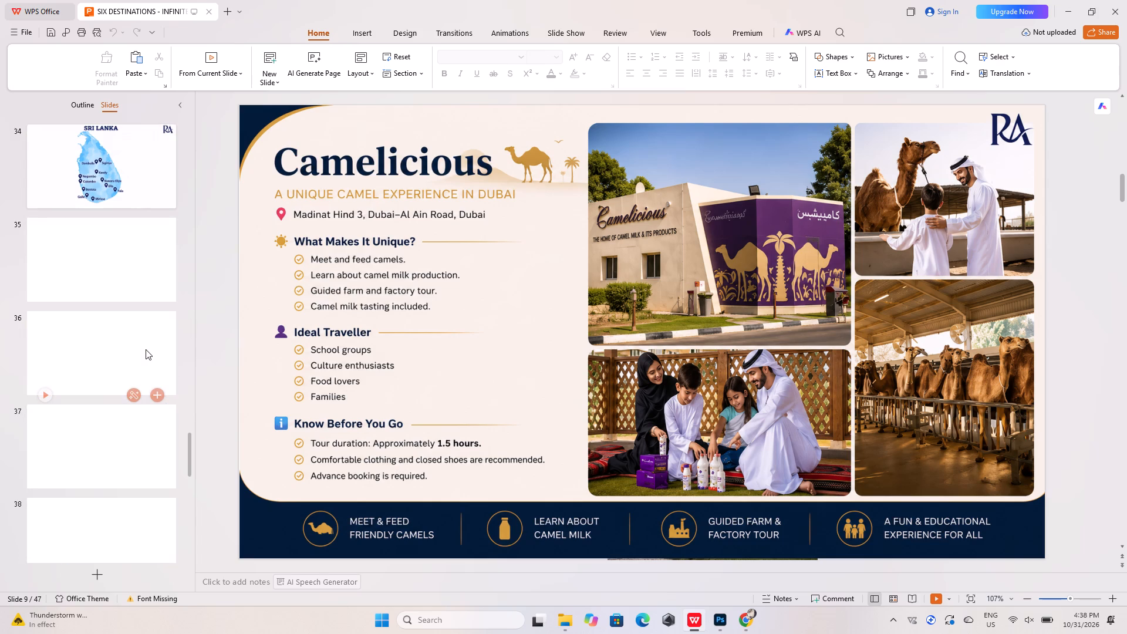
click(143, 344)
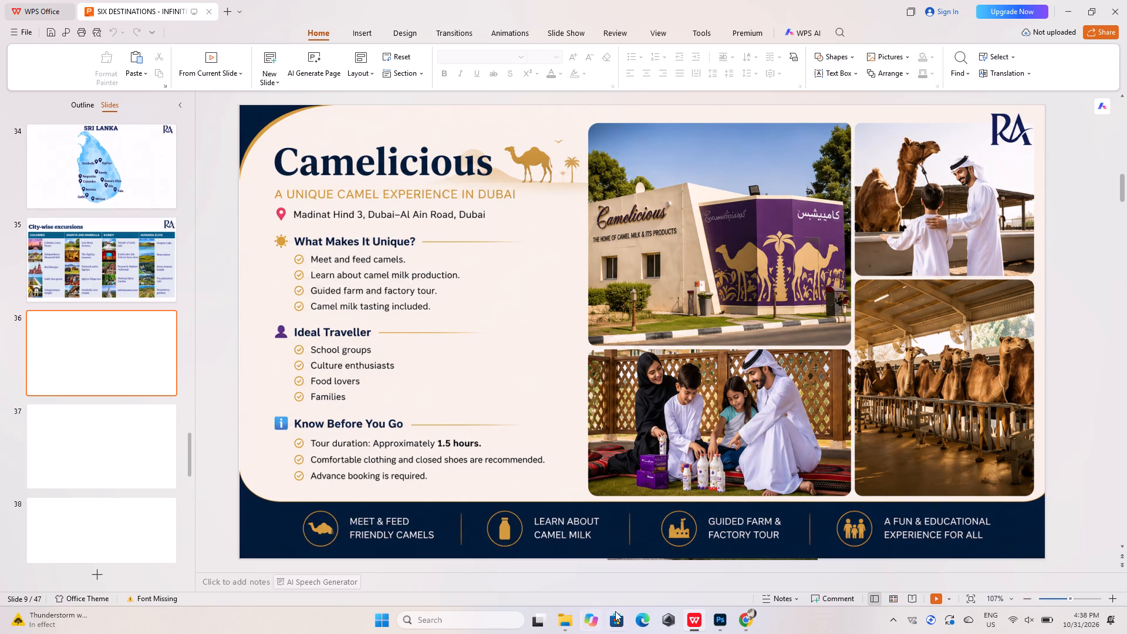
Check the Photoshop table's Sticky Waterfalls cell and select the cha62 temple photo in the Downloads folder.
click(713, 621)
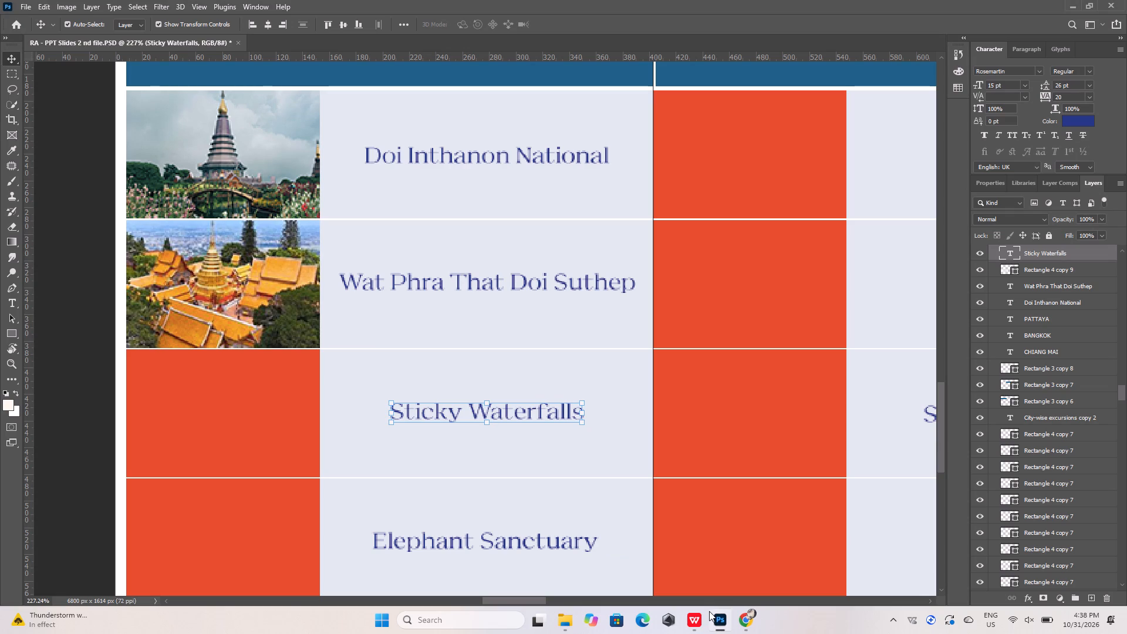
click(419, 378)
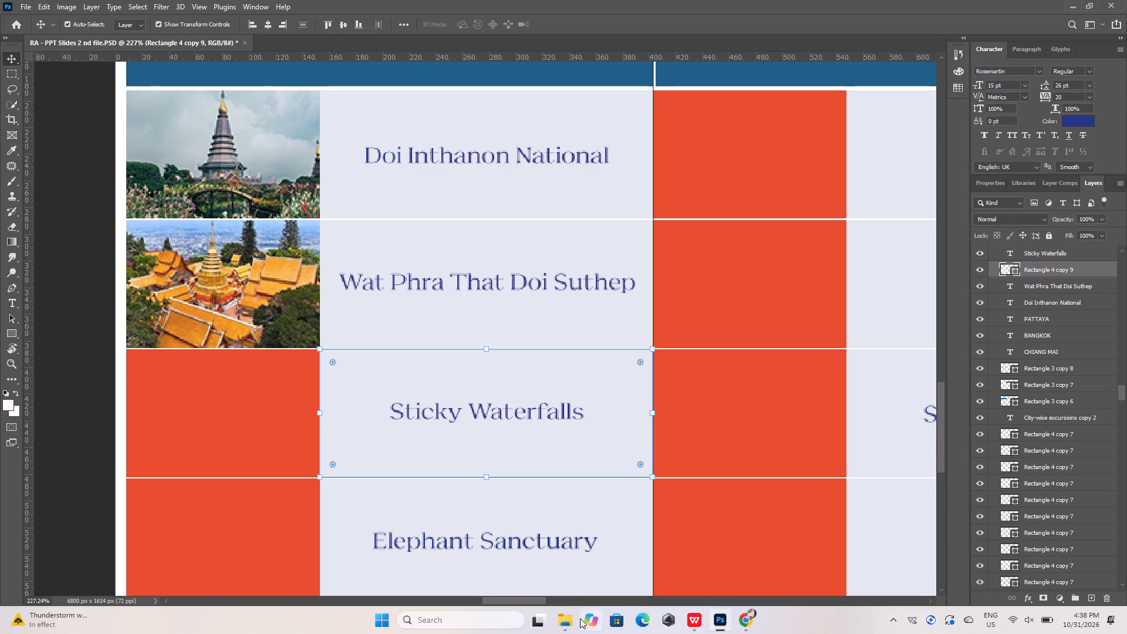
click(562, 616)
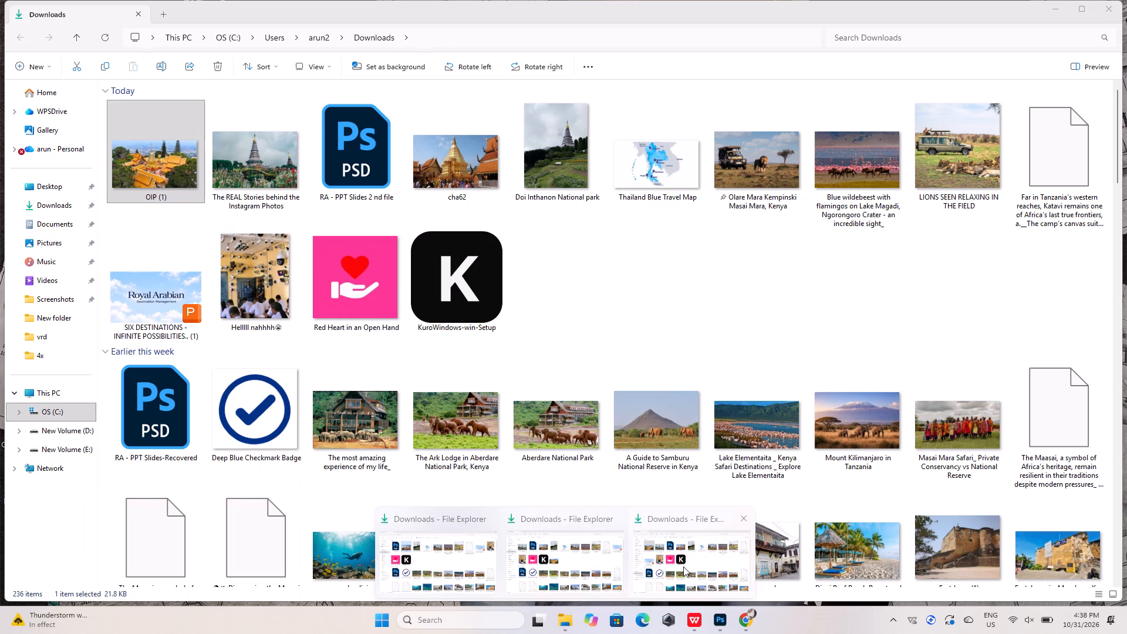
click(618, 516)
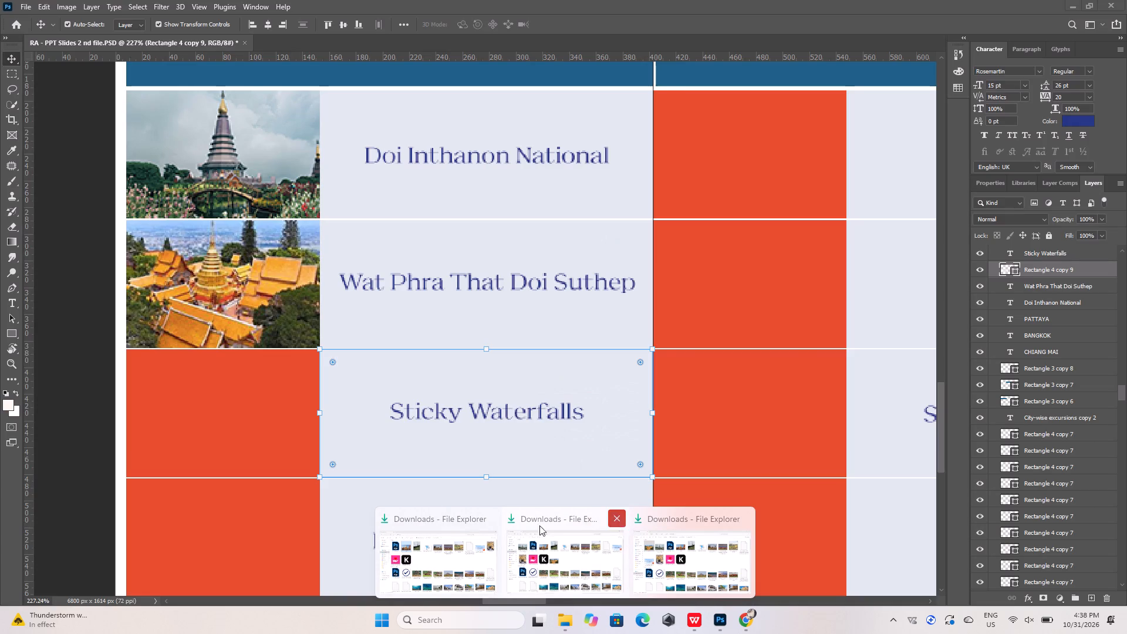
click(555, 517)
click(556, 545)
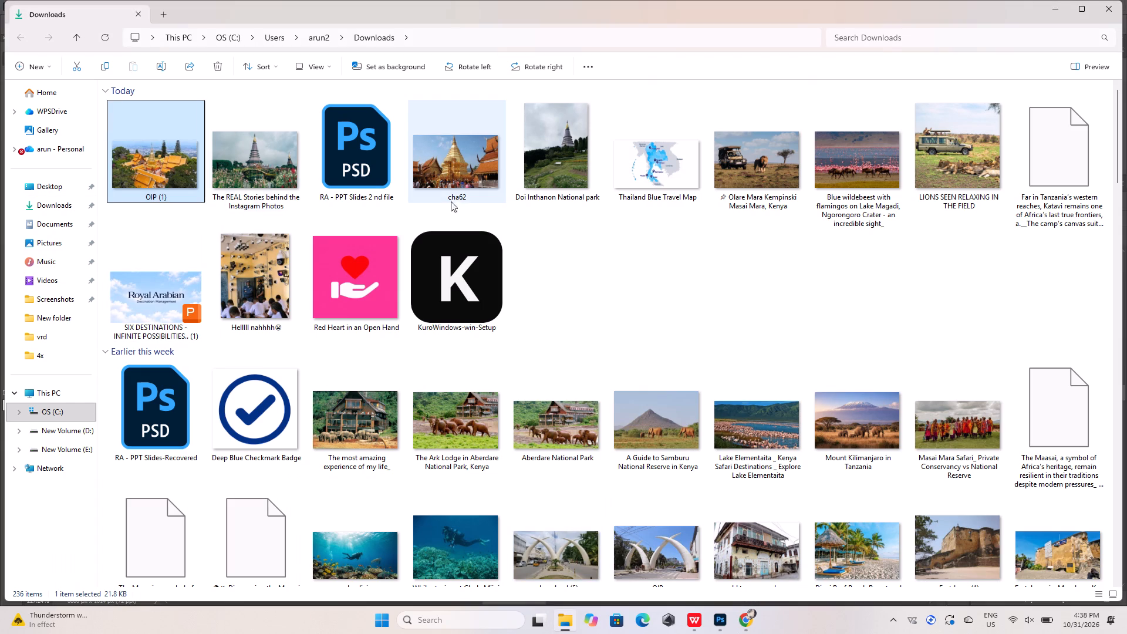
click(457, 184)
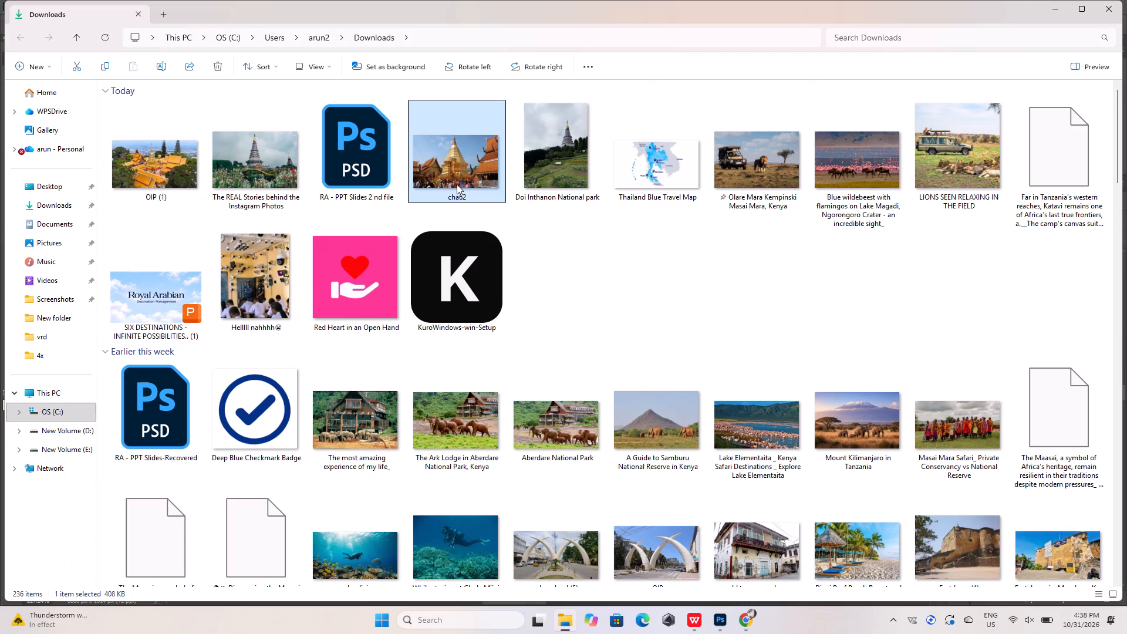
Switch to the WPS presentation and examine the City-wise excursions slides 46, 45 and 43 to locate the Chiang Mai table.
click(697, 618)
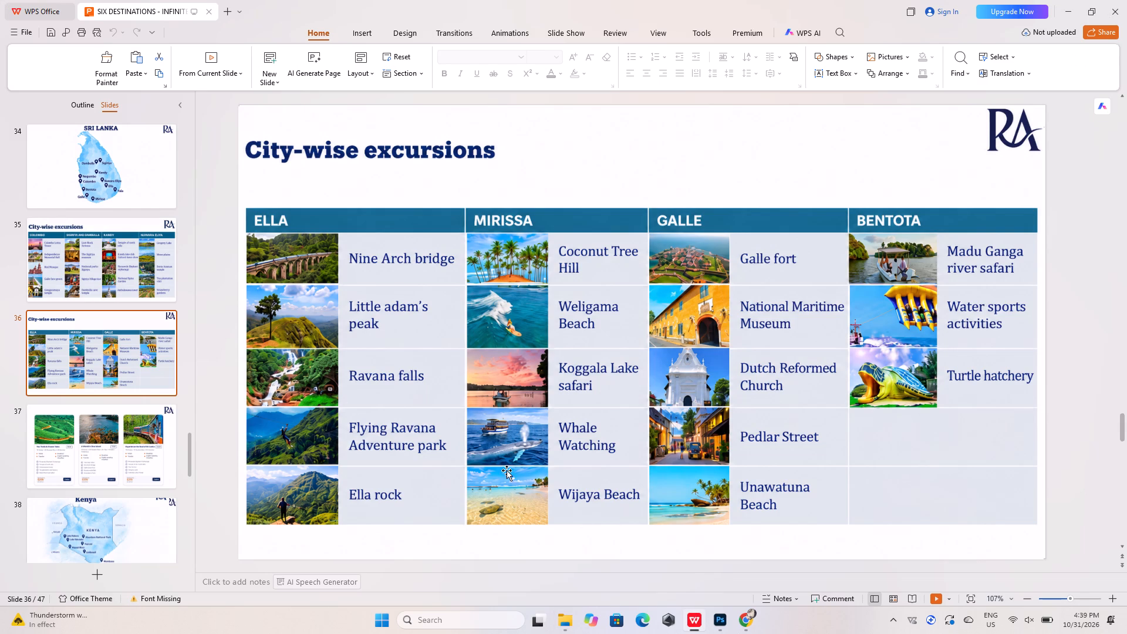
scroll(131, 346, down, 1)
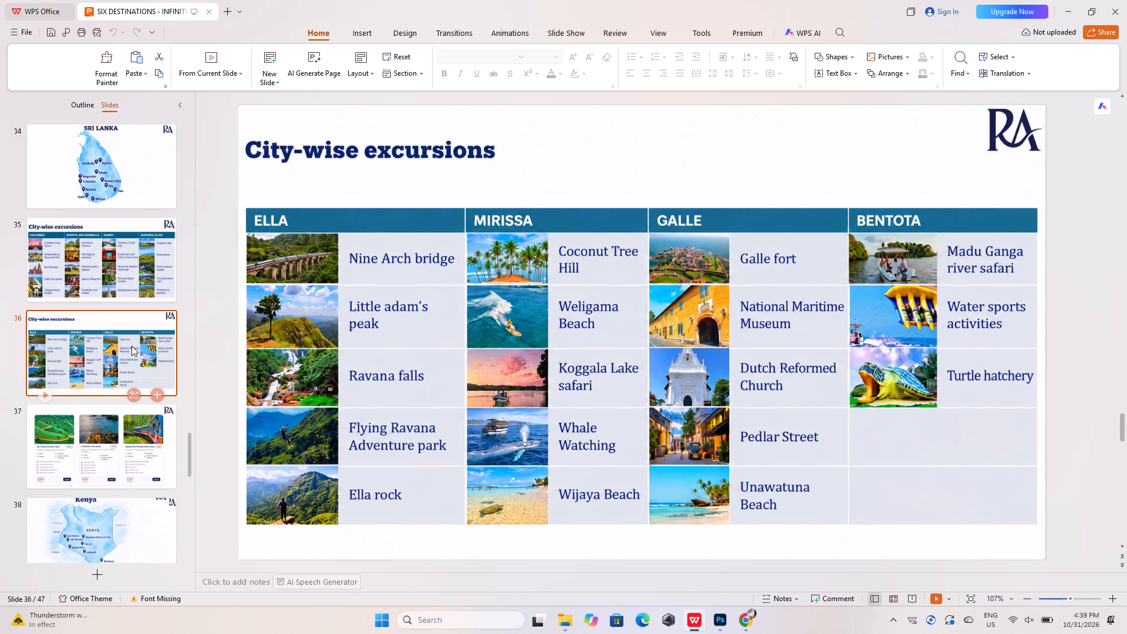
scroll(112, 460, down, 2)
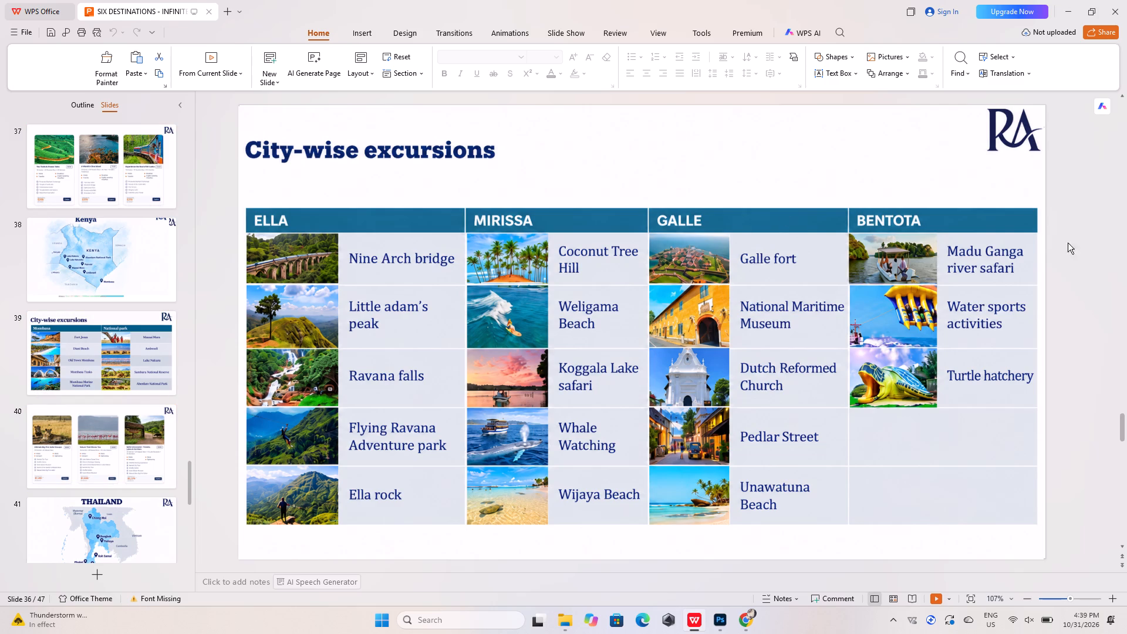
scroll(180, 318, down, 3)
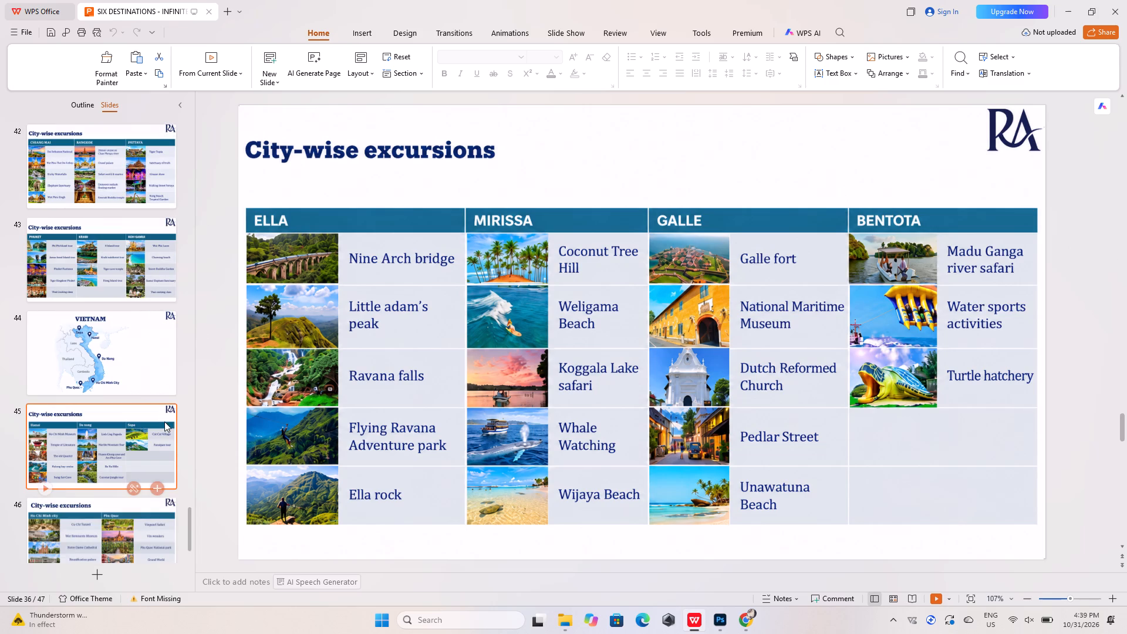
scroll(168, 431, down, 3)
click(158, 404)
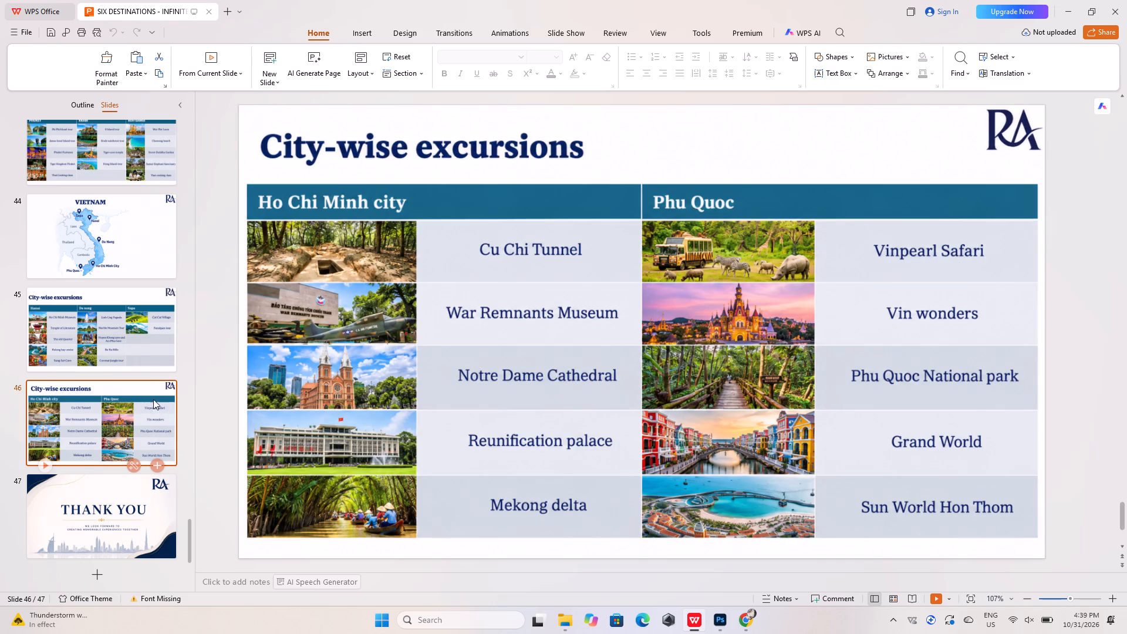
click(129, 343)
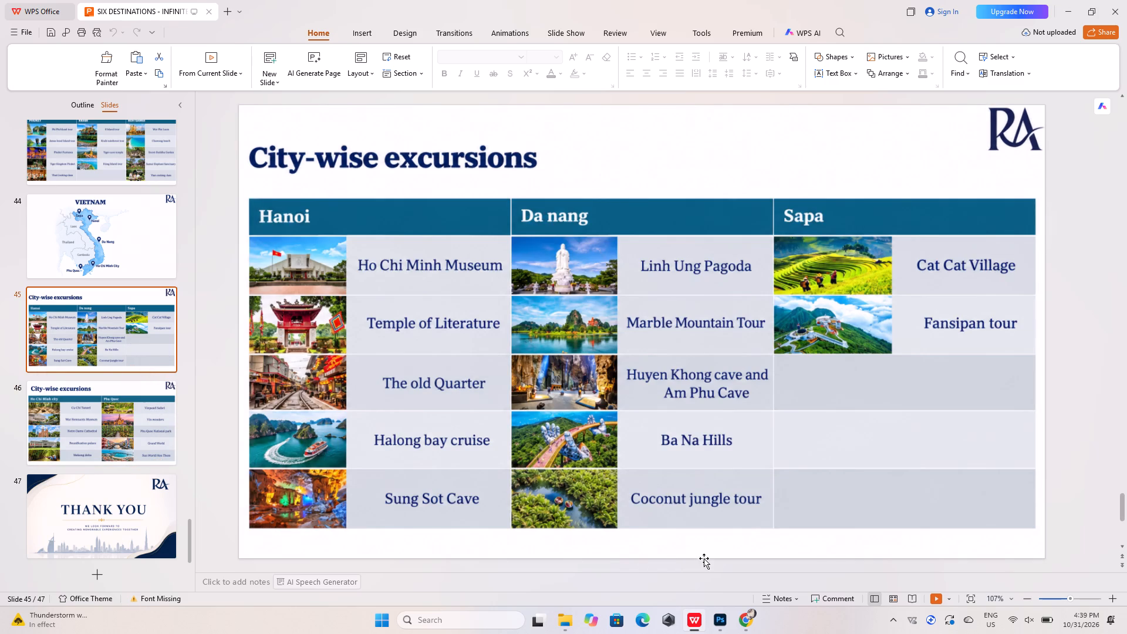
scroll(87, 389, up, 2)
click(134, 278)
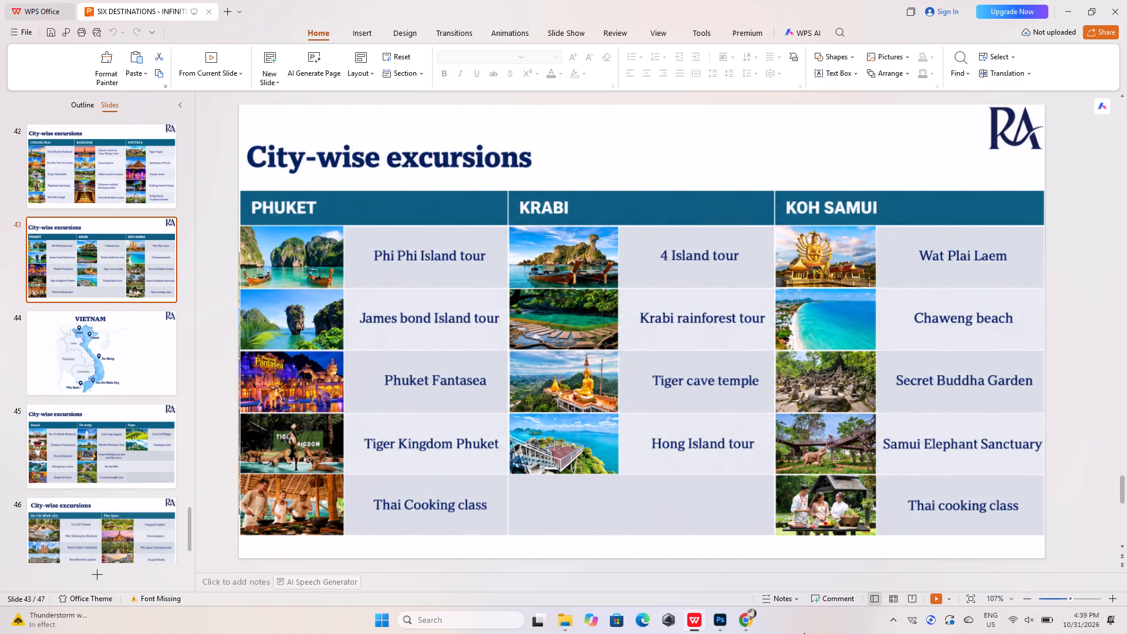
Compare the Photoshop Chiang Mai column with the presentation's slide 42 to check which picture belongs to Sticky Waterfalls.
click(718, 615)
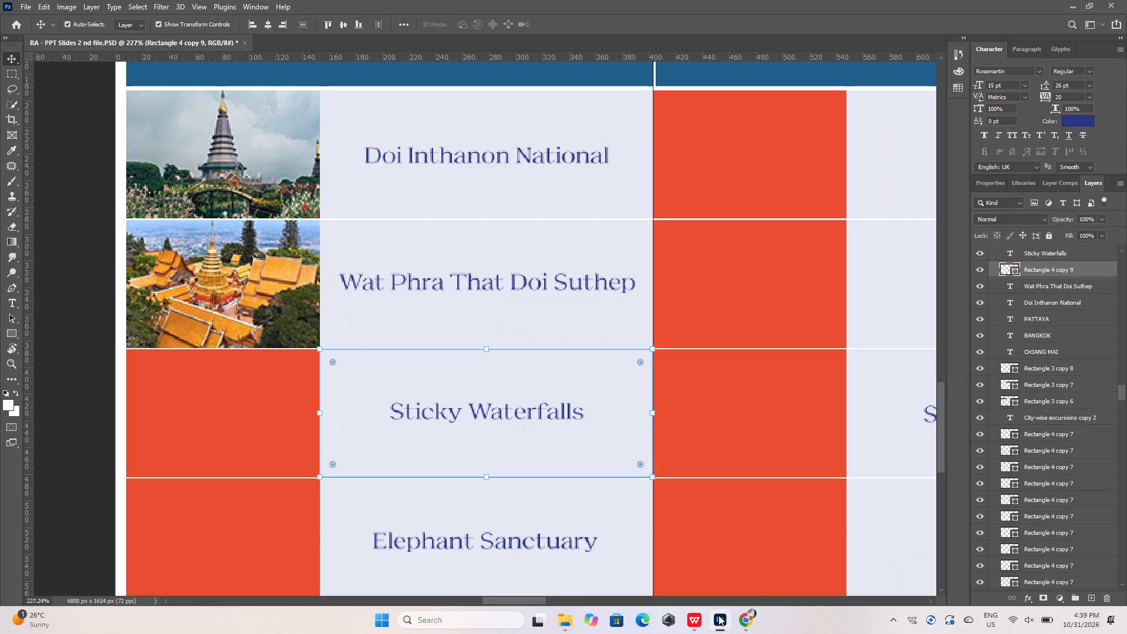
scroll(718, 615, up, 1)
scroll(643, 479, up, 3)
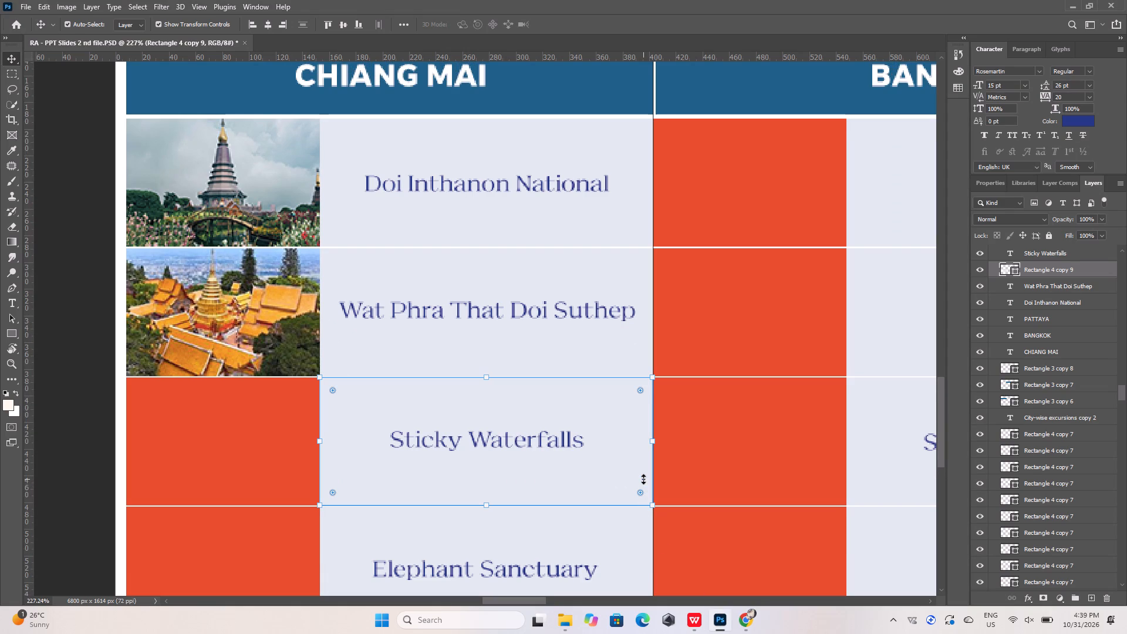
click(714, 618)
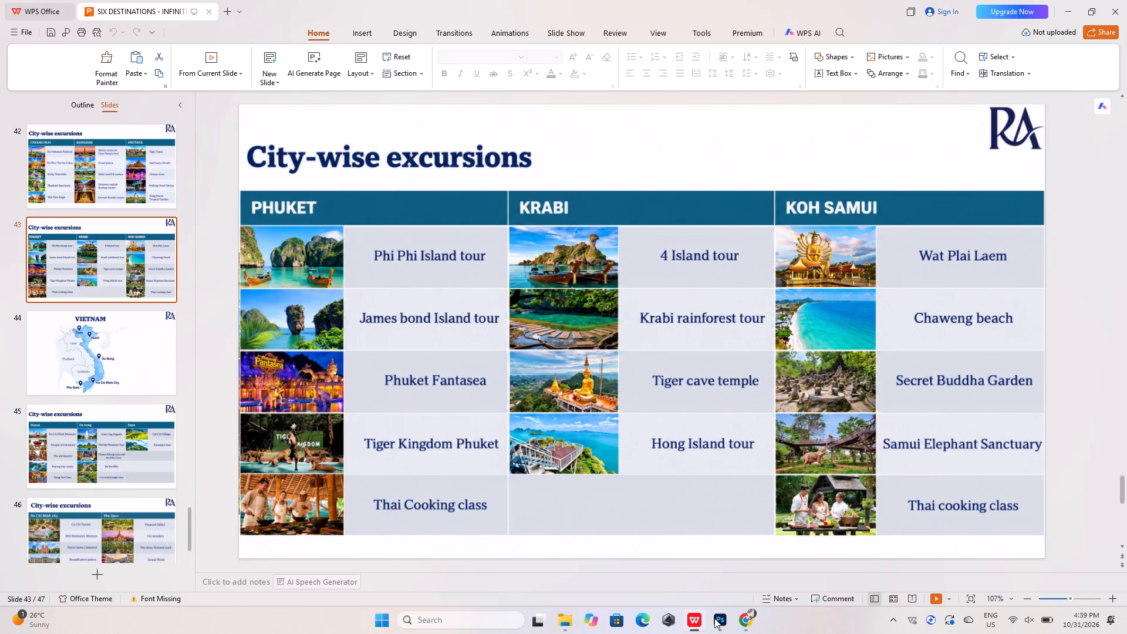
click(714, 618)
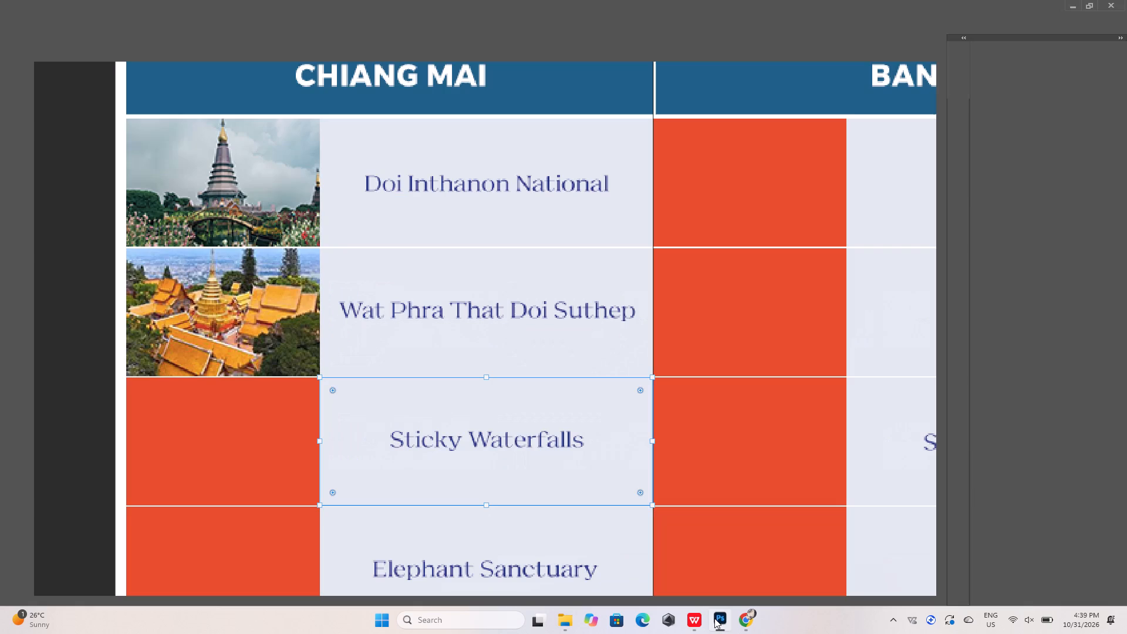
click(714, 618)
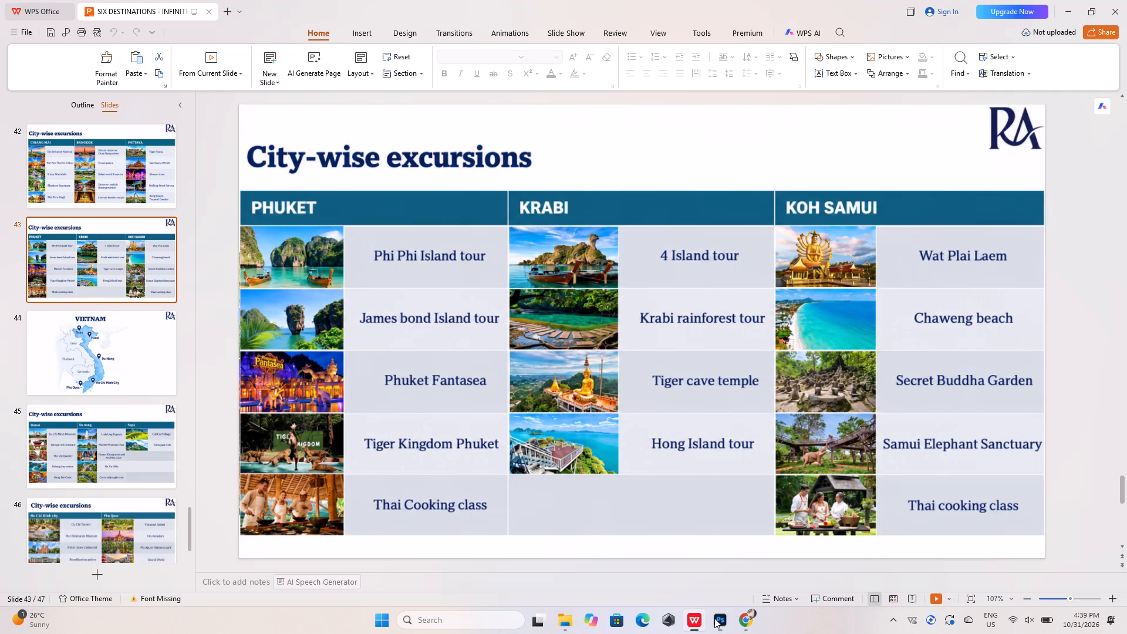
click(103, 186)
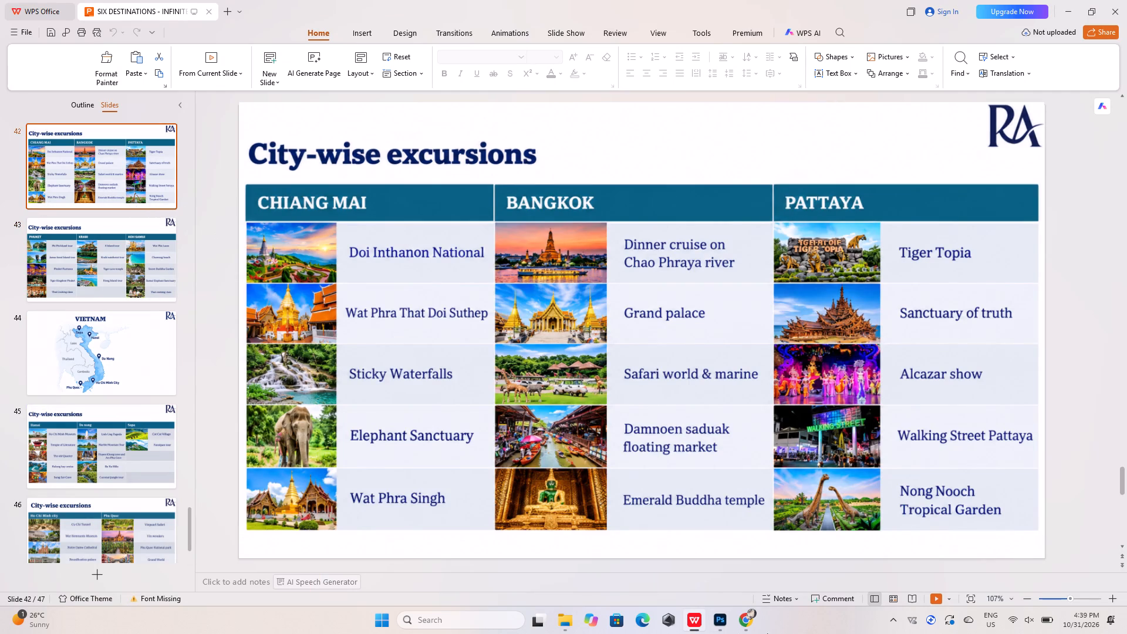
click(721, 618)
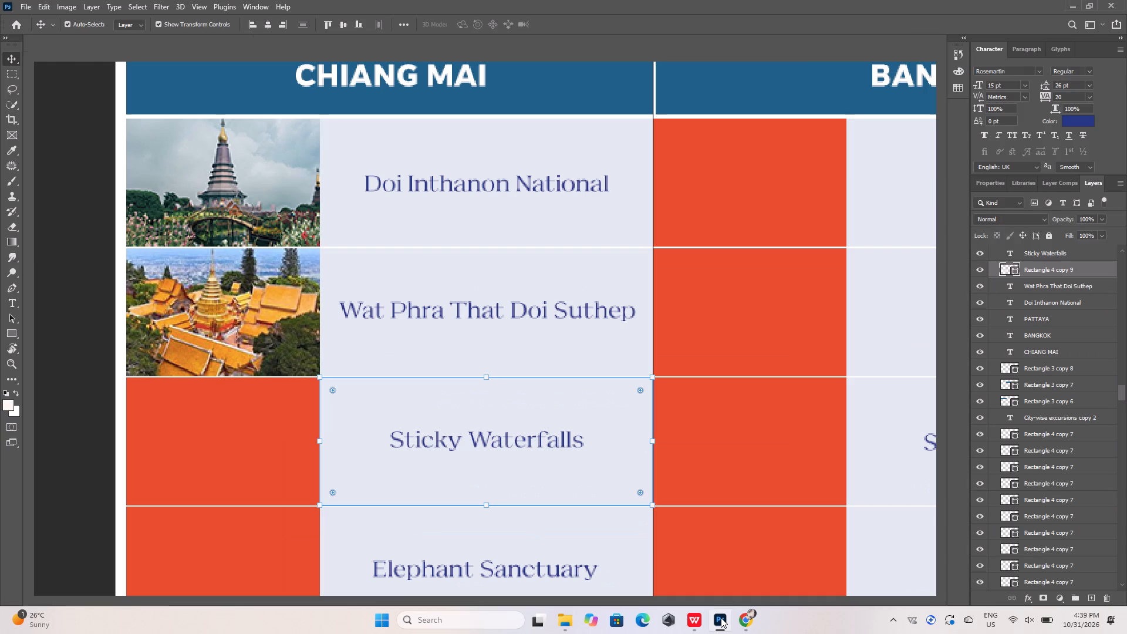
click(721, 618)
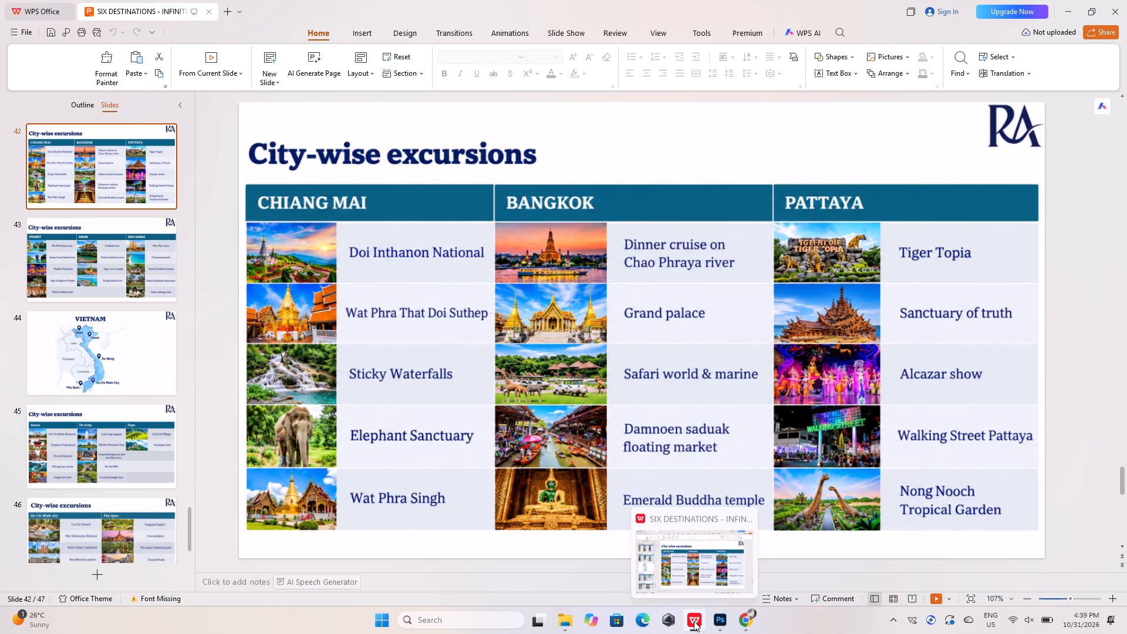
click(717, 618)
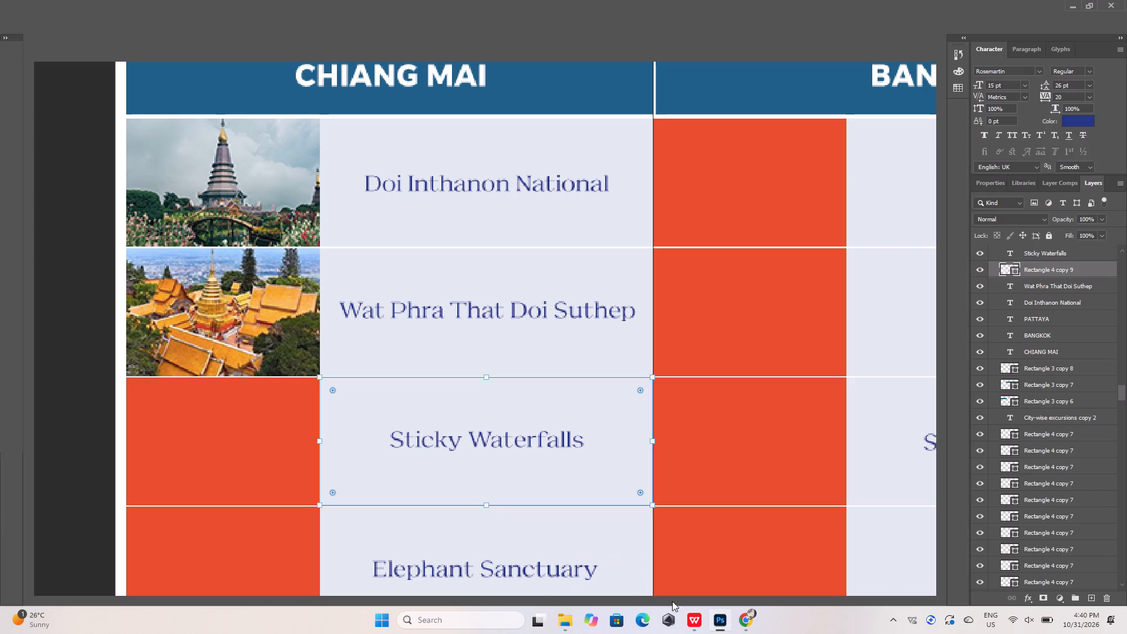
Copy the Sticky Waterfalls label text from the Photoshop table and search Pinterest in Chrome for it again.
double_click(426, 439)
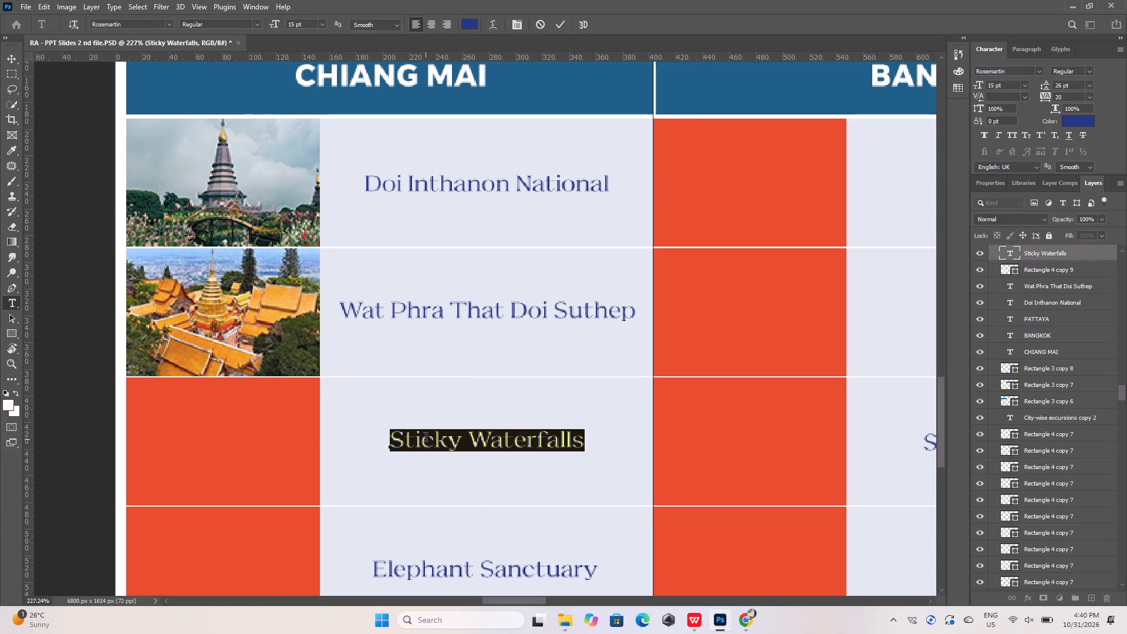
key(ctrl+c)
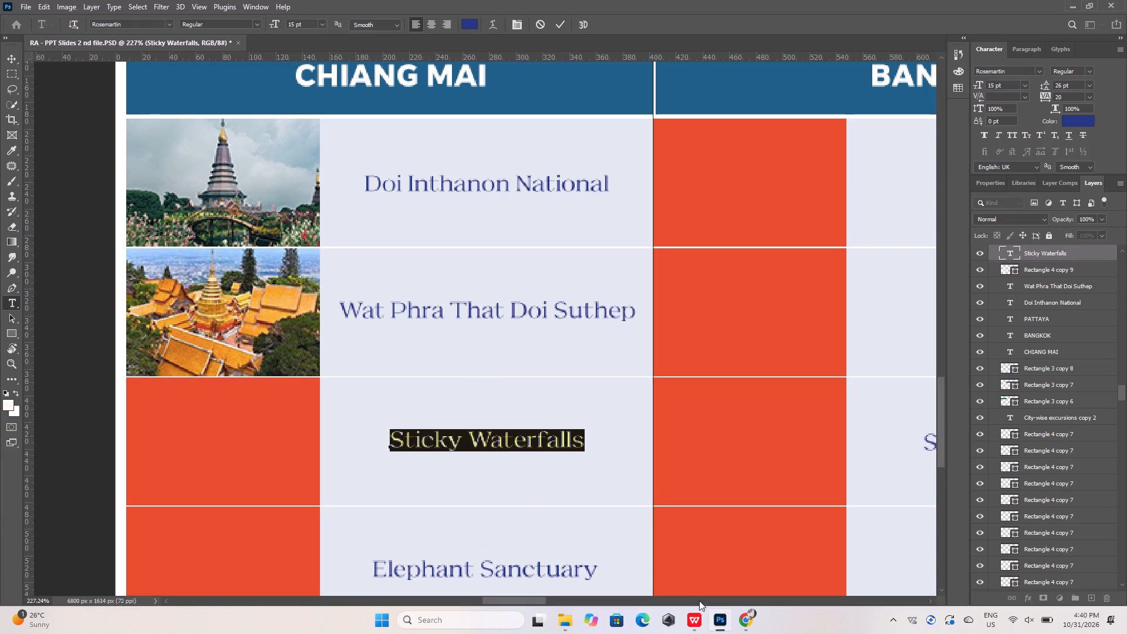
click(743, 616)
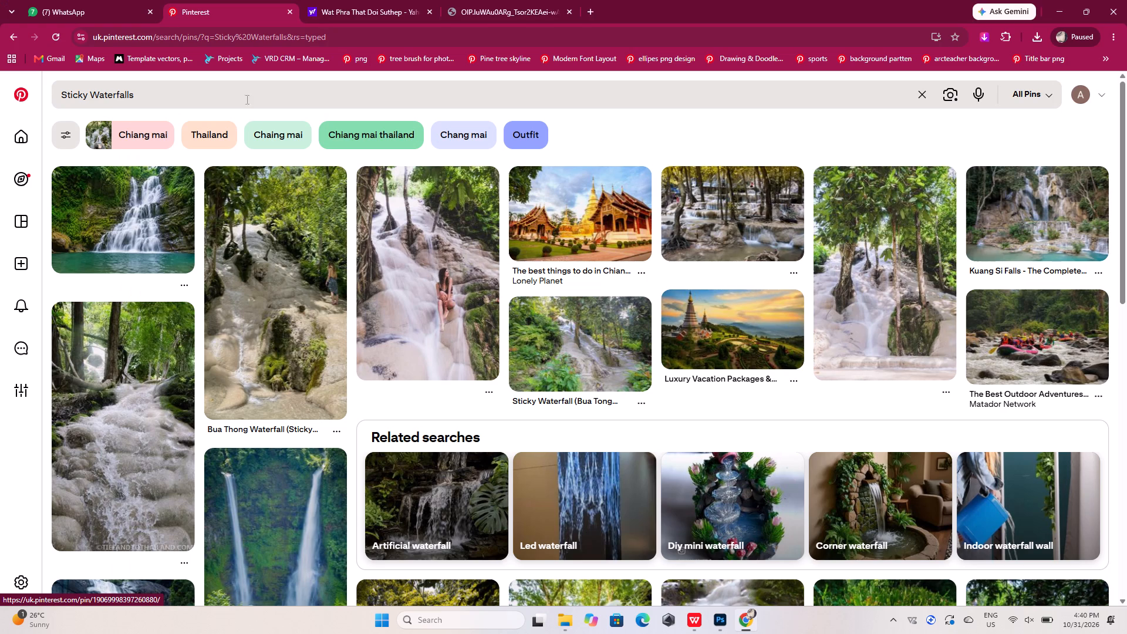
drag(231, 97, 56, 99)
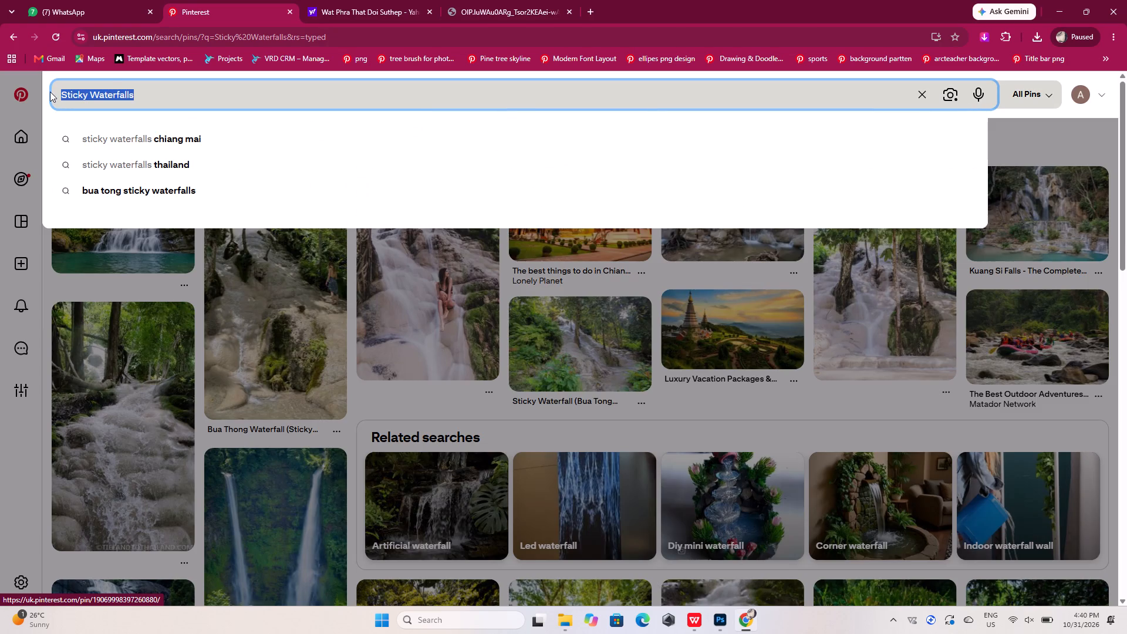
key(ctrl+v)
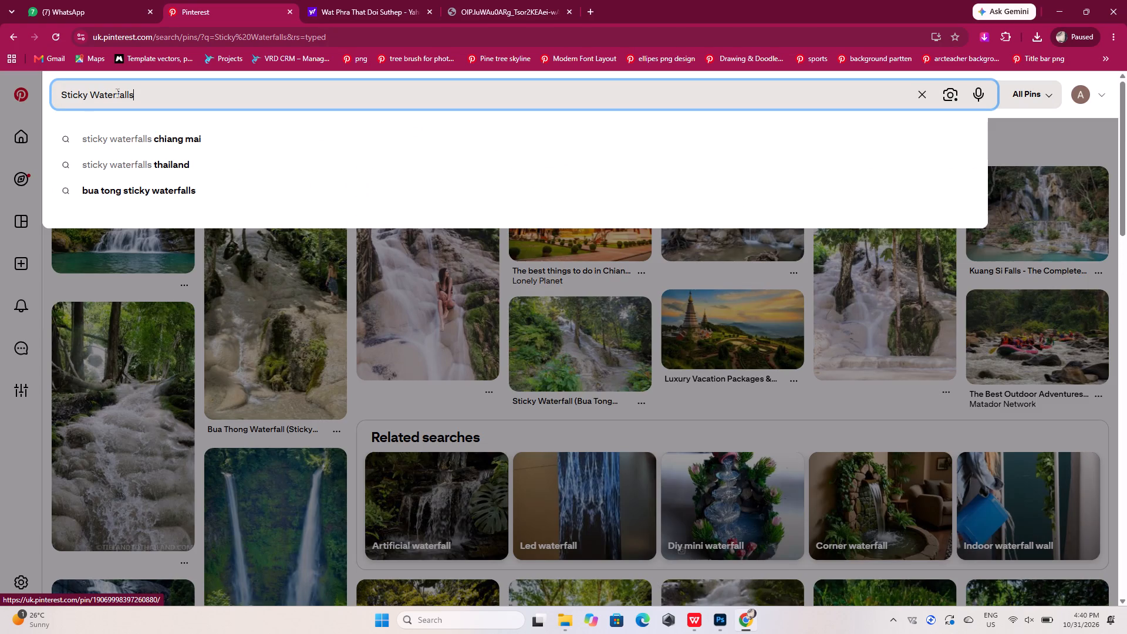
drag(158, 99, 28, 100)
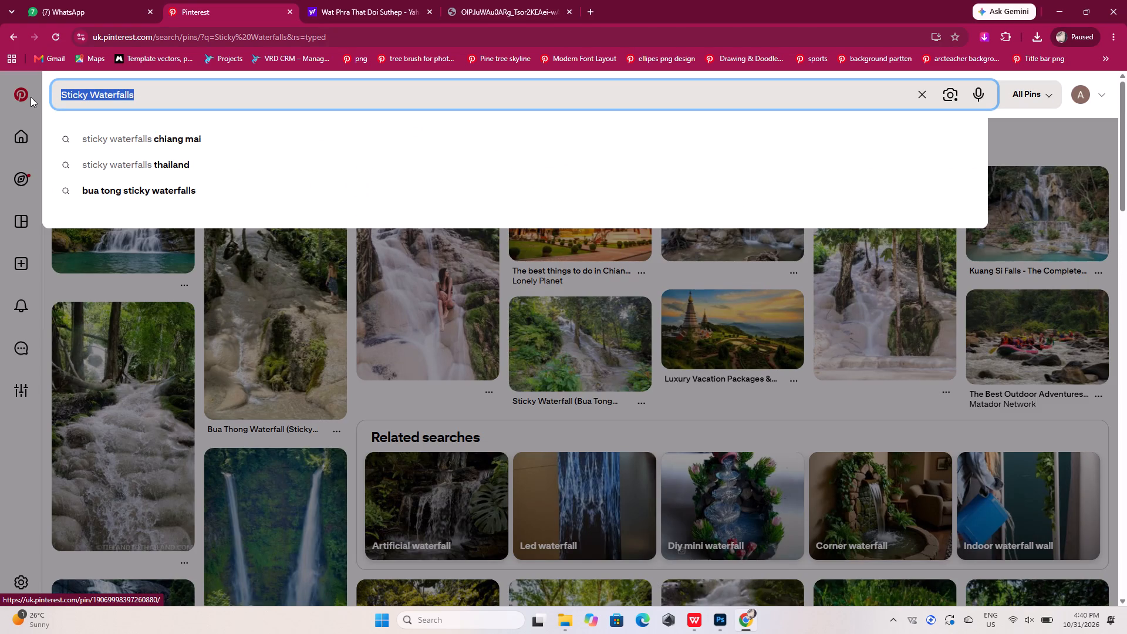
key(ctrl+v)
key(Return)
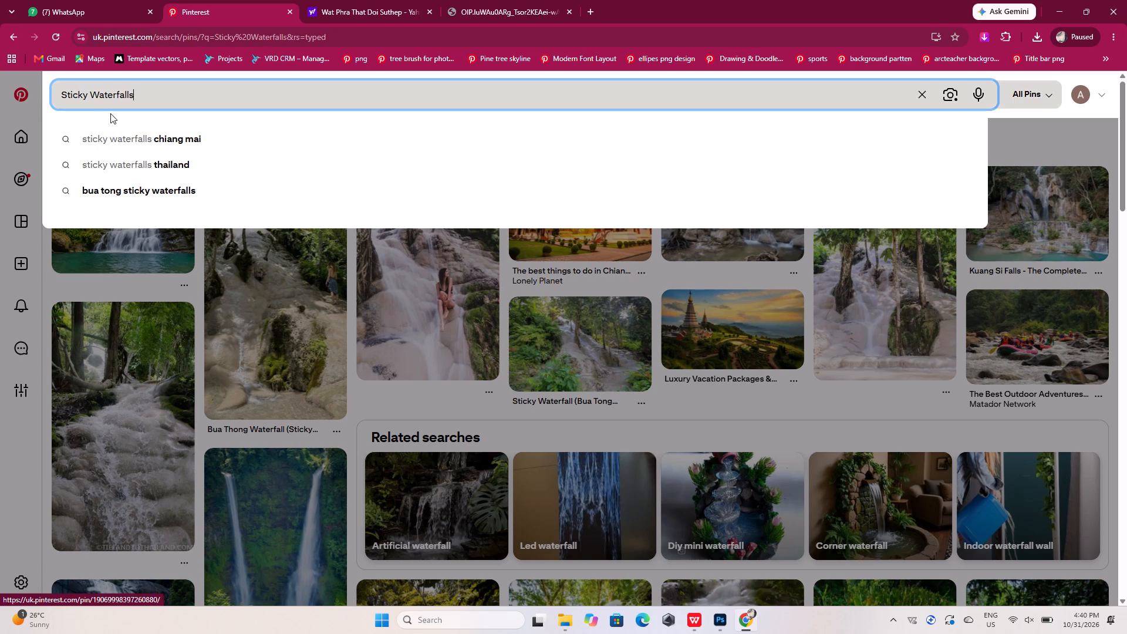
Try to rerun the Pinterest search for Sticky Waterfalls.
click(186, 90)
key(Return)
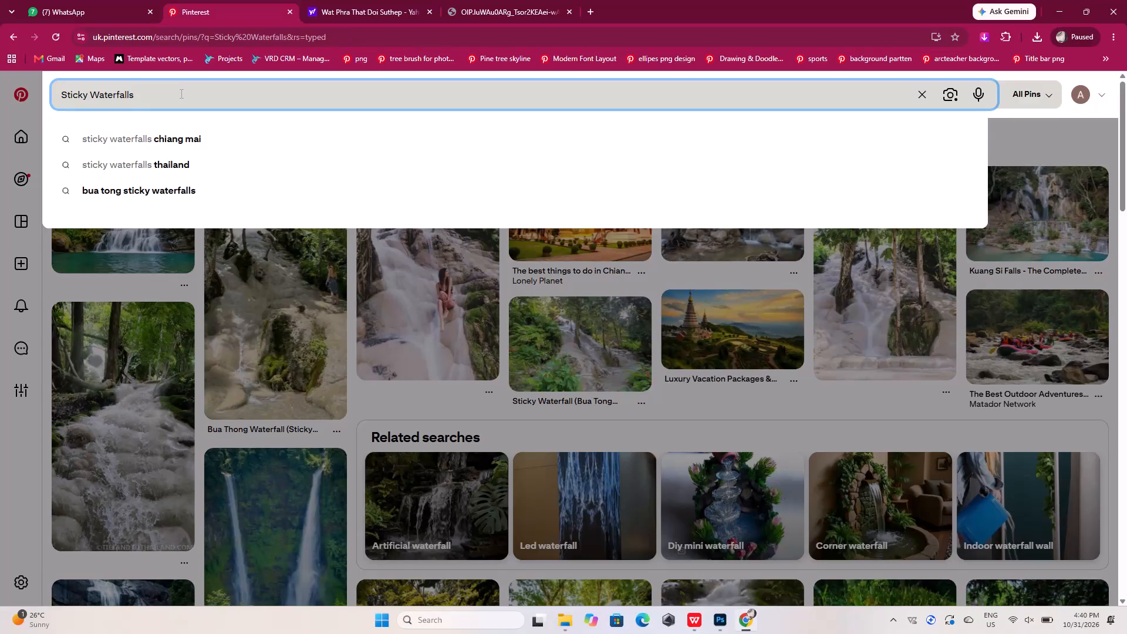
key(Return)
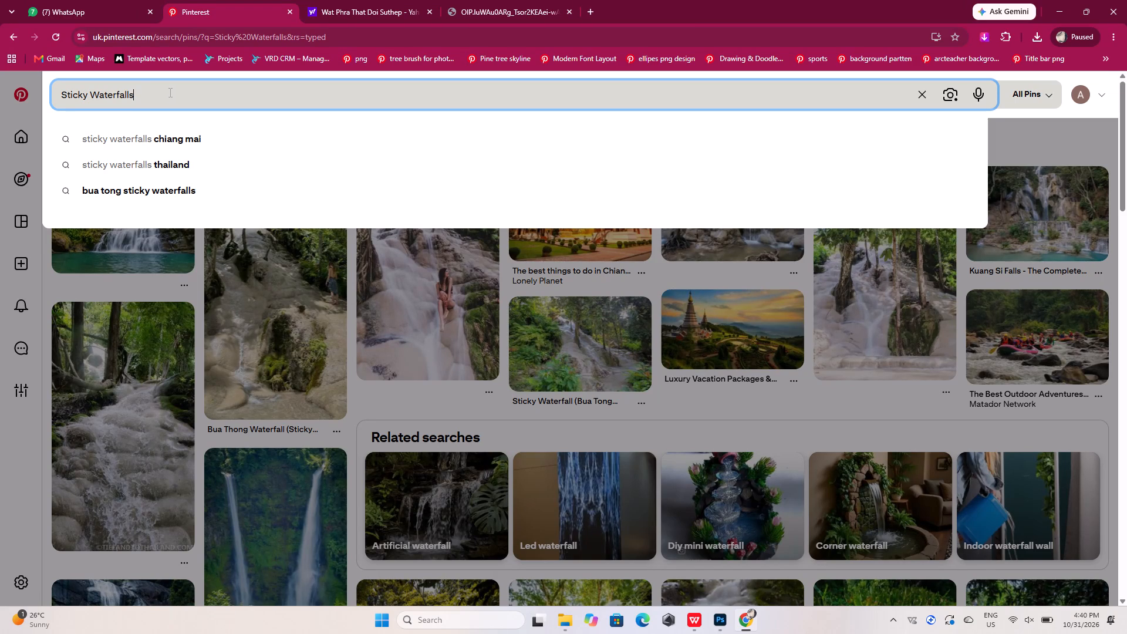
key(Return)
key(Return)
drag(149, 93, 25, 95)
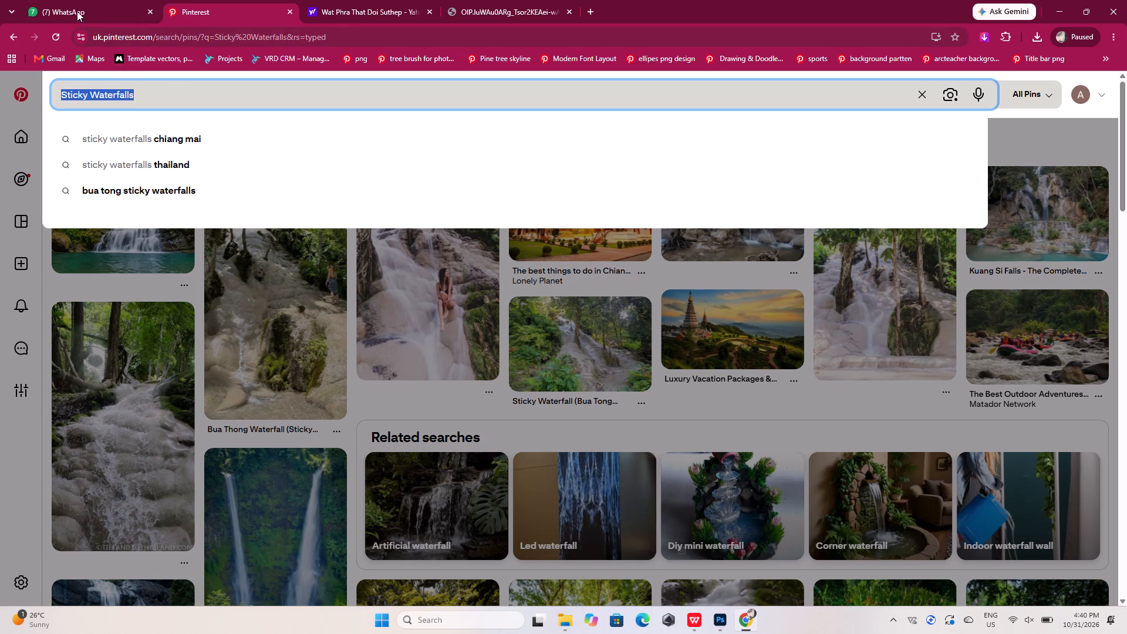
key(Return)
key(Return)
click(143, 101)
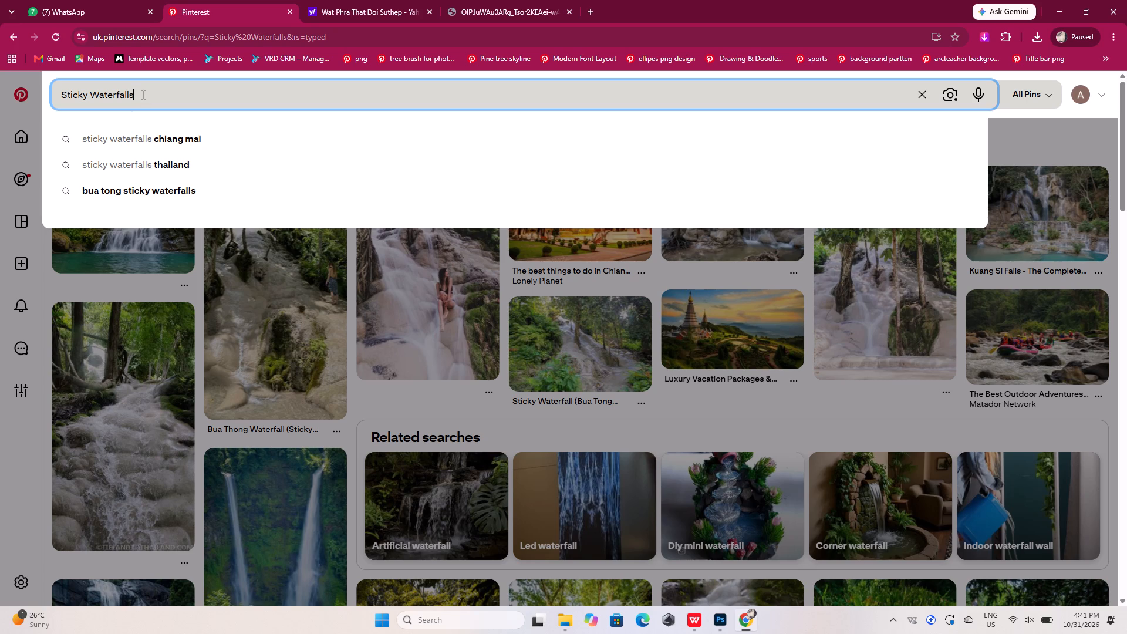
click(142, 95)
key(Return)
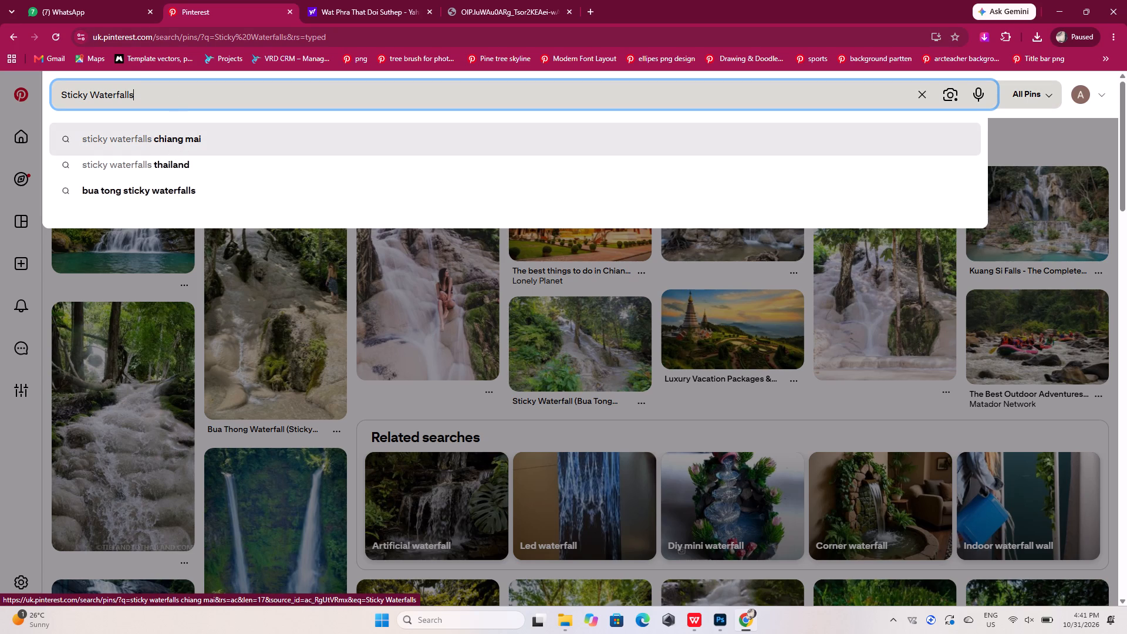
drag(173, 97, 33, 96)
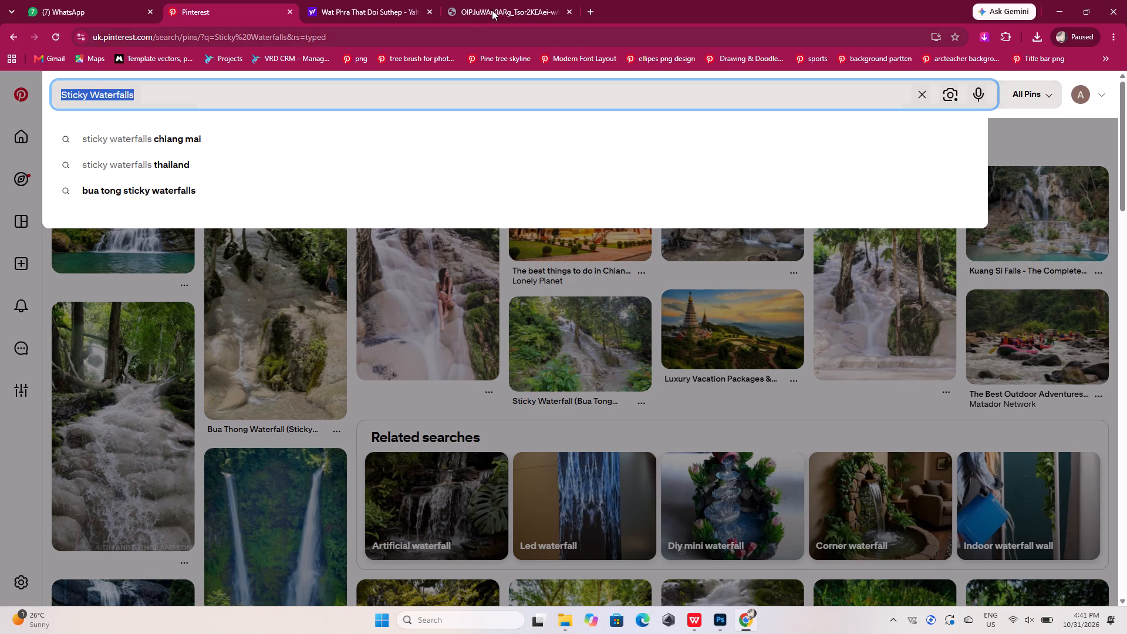
Search Yahoo Images for Sticky Waterfalls, replacing the Wat Phra That Doi Suthep query with the copied label text.
click(357, 3)
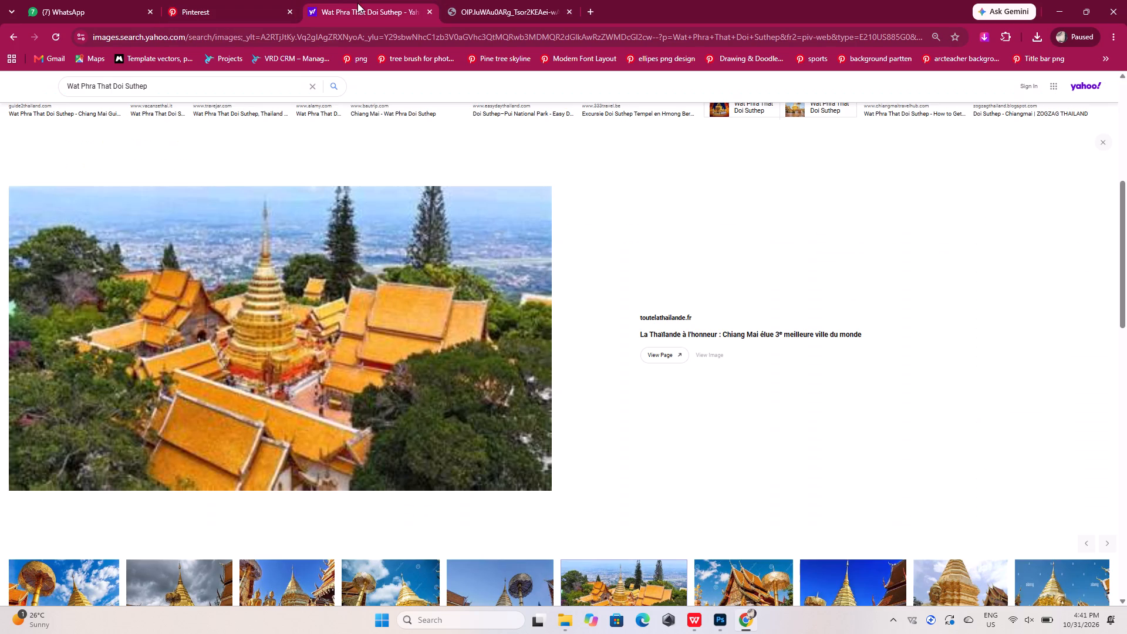
click(282, 81)
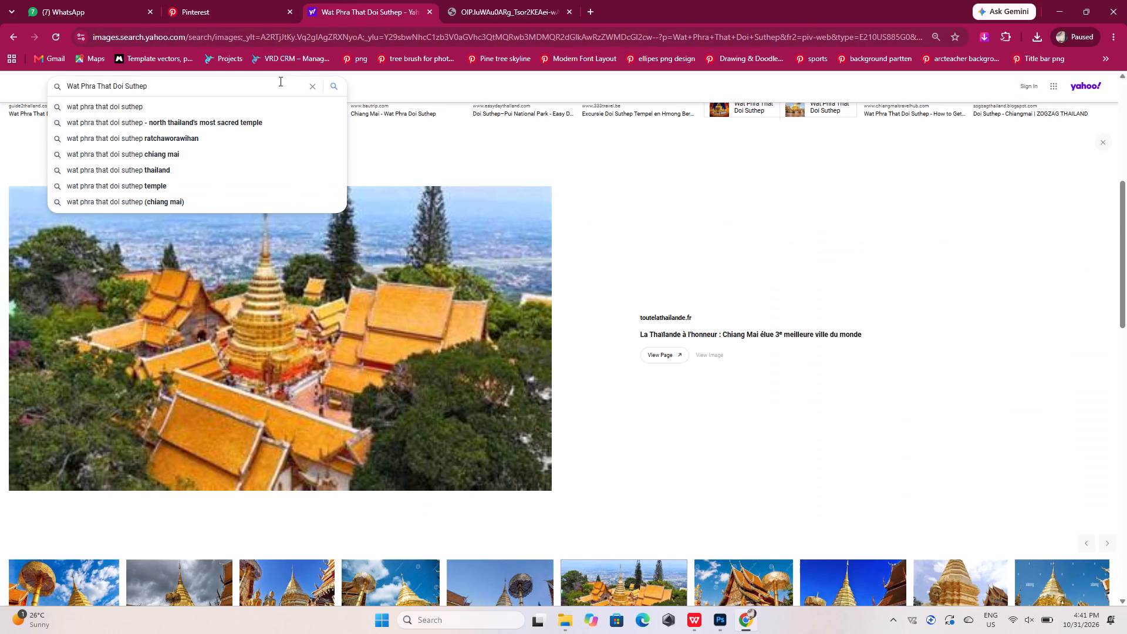
drag(276, 83, 45, 62)
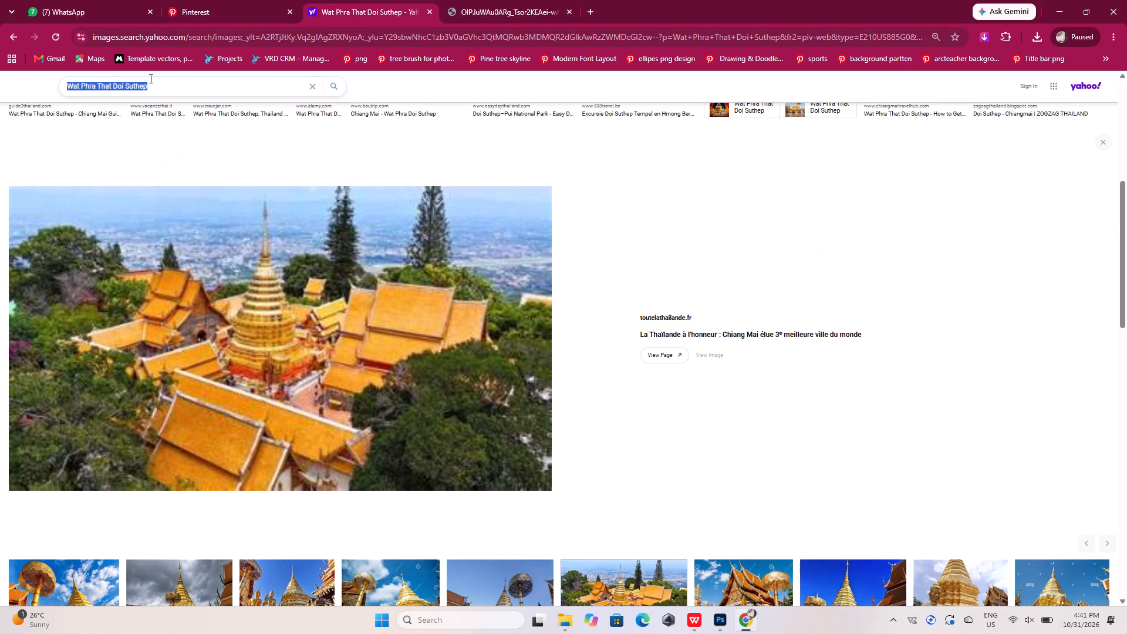
key(ctrl+v)
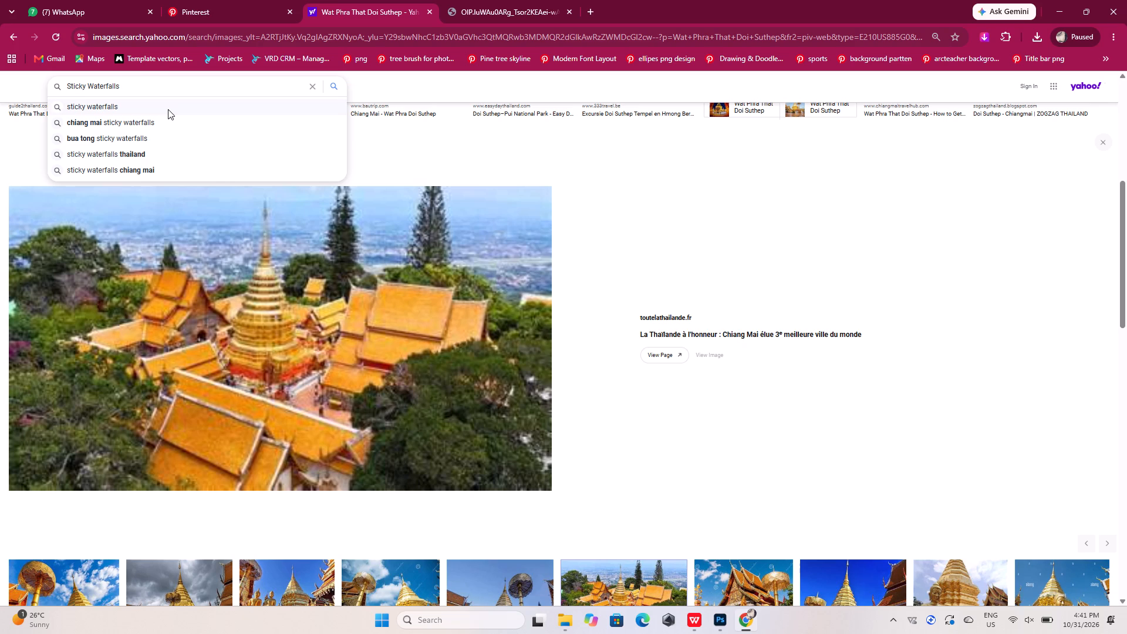
key(Return)
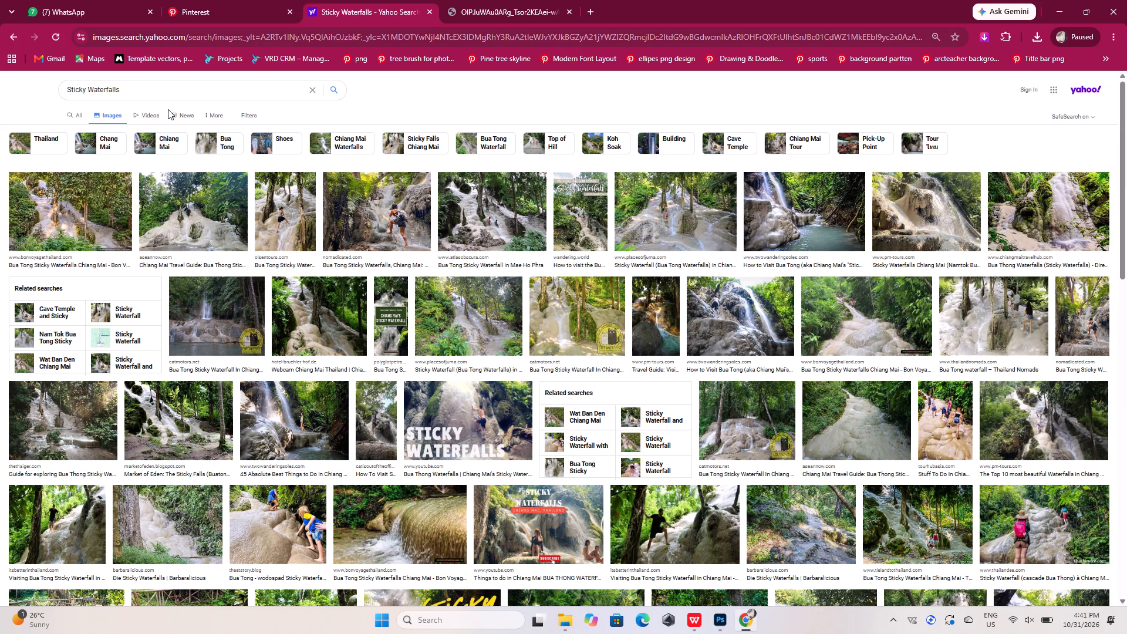
Open the first result, the bonvoyagethailand.com Bua Tong waterfall photo, and save it to the Downloads folder.
click(105, 201)
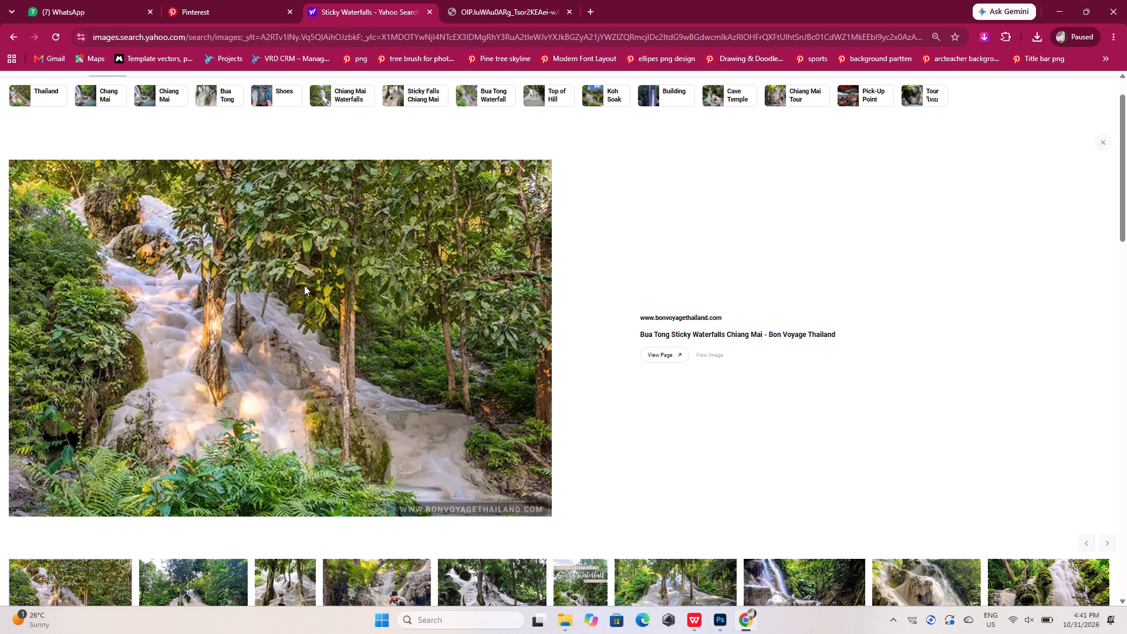
right_click(304, 285)
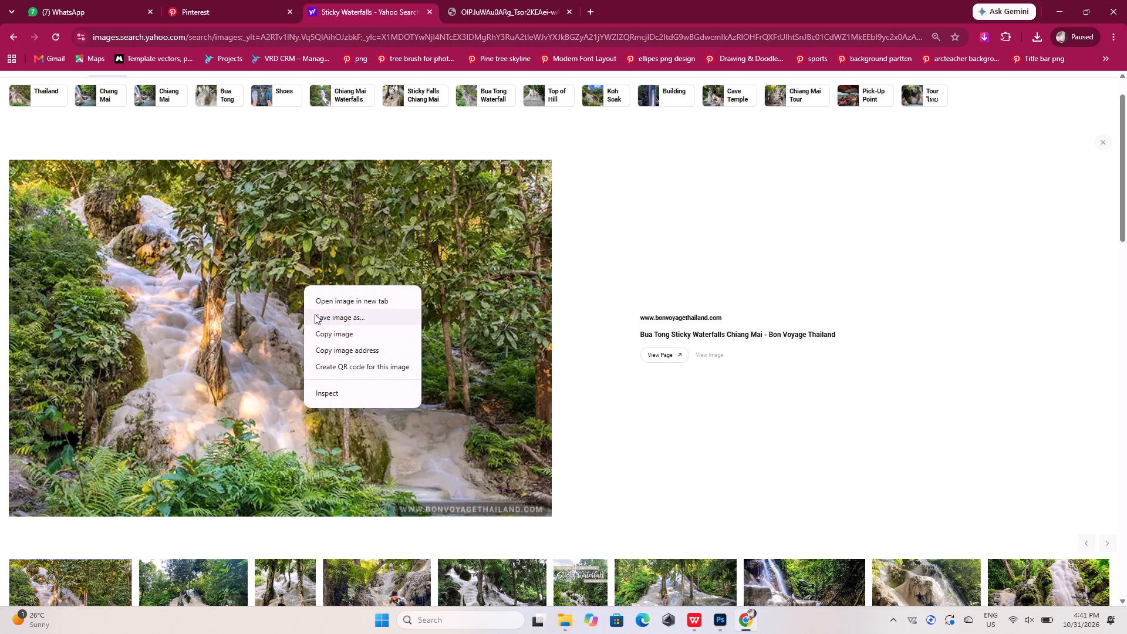
click(315, 314)
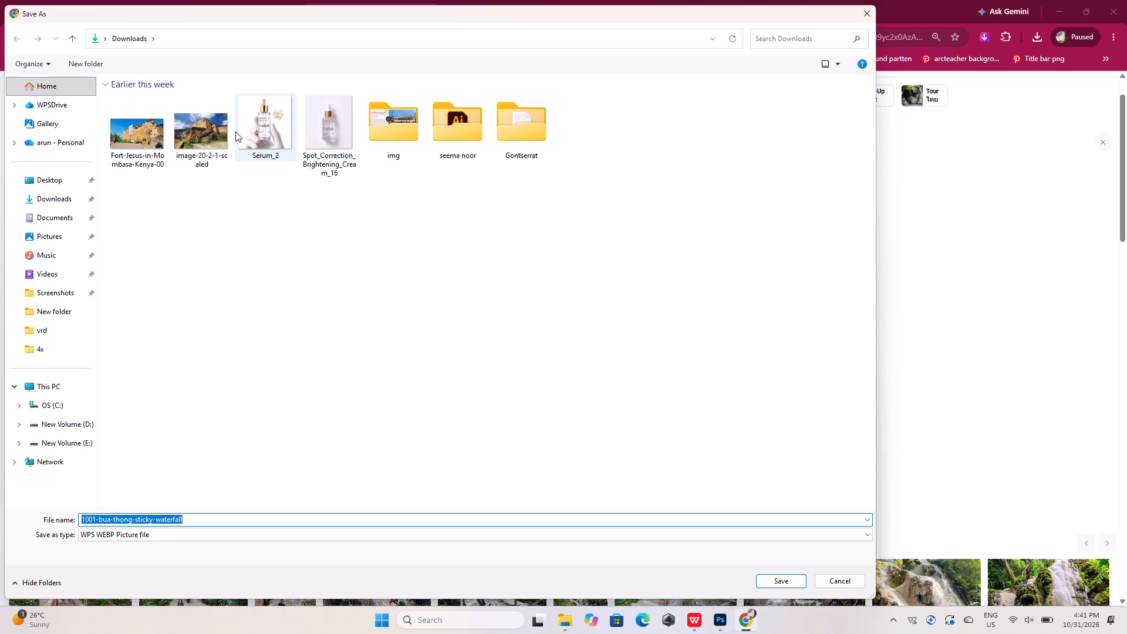
click(44, 198)
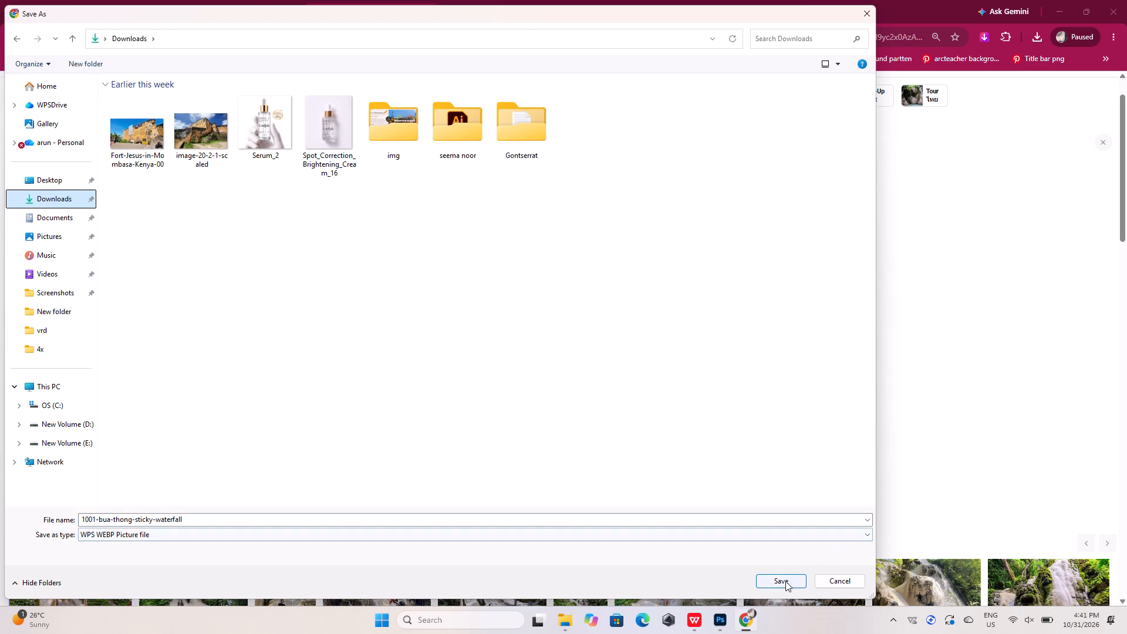
click(785, 581)
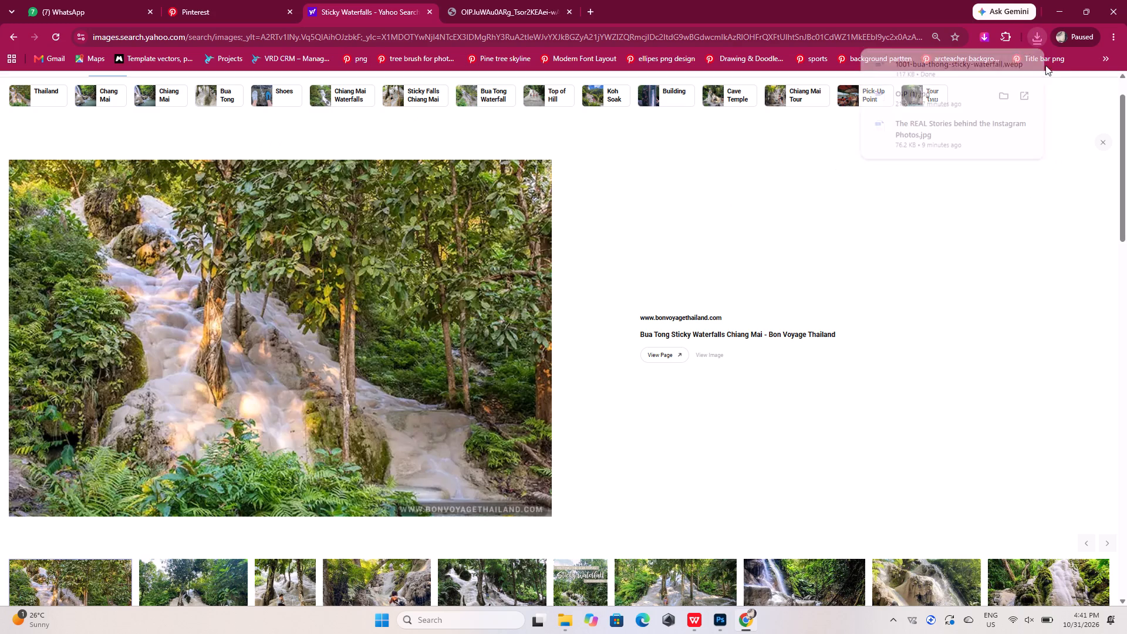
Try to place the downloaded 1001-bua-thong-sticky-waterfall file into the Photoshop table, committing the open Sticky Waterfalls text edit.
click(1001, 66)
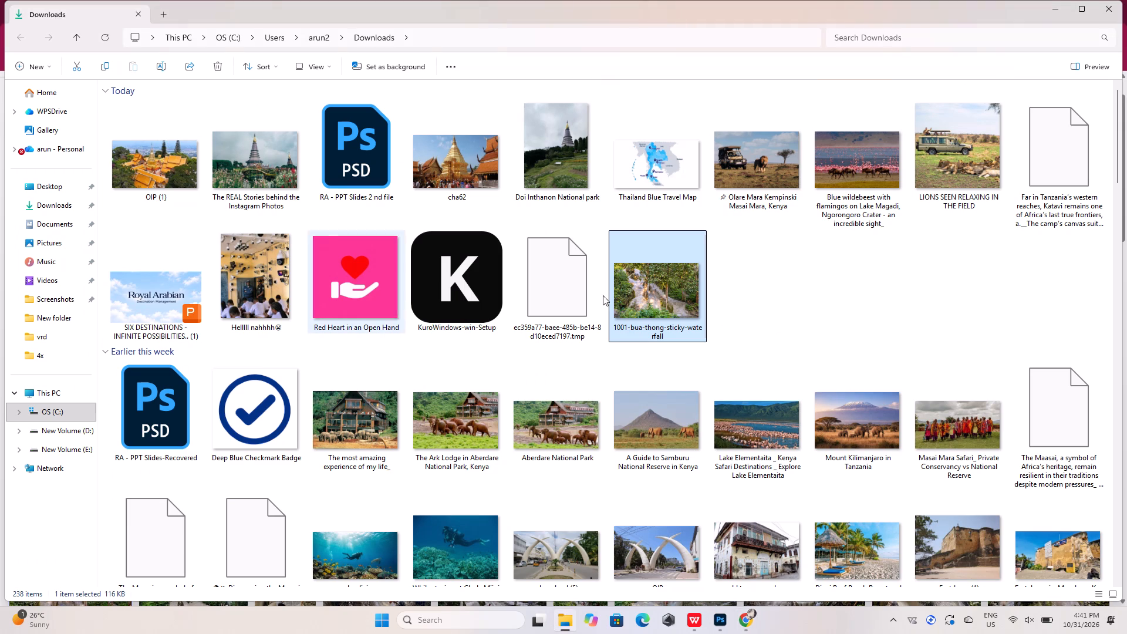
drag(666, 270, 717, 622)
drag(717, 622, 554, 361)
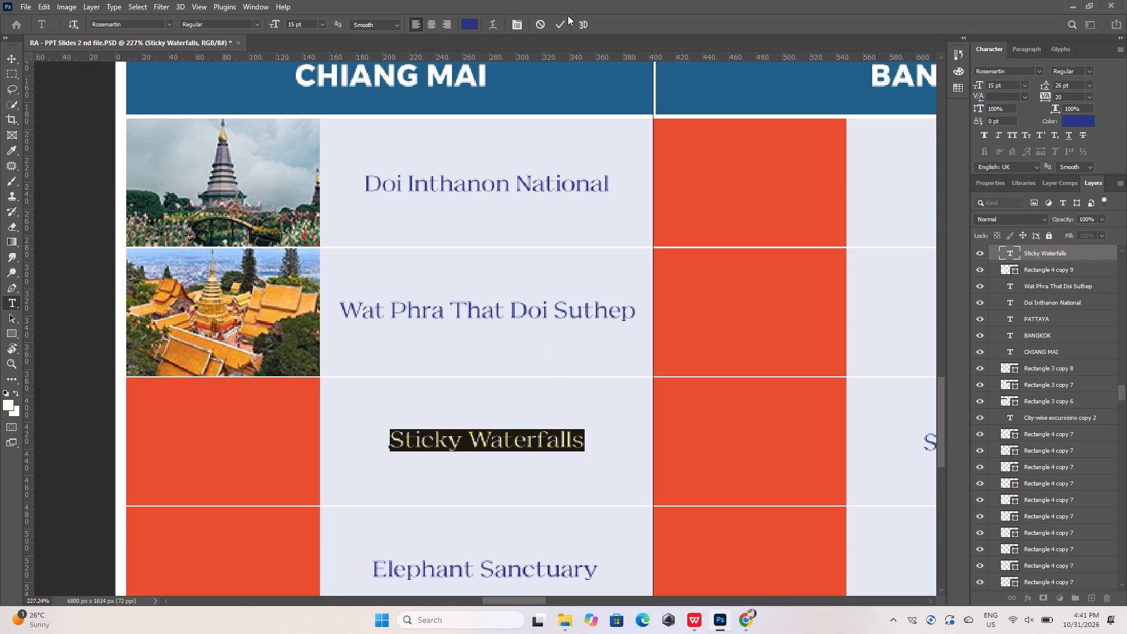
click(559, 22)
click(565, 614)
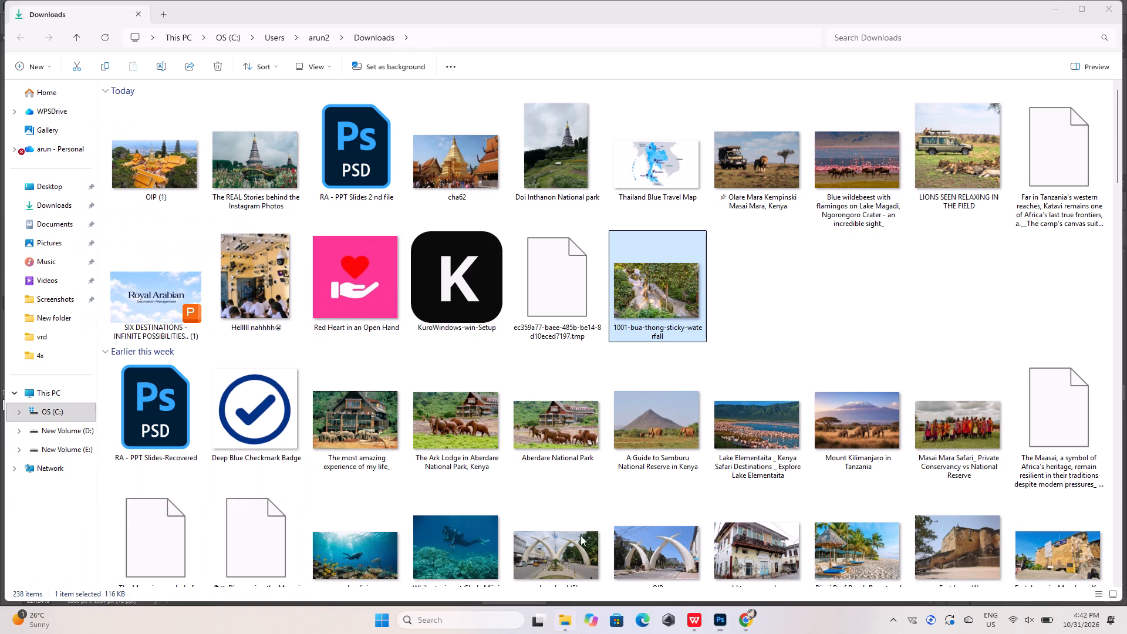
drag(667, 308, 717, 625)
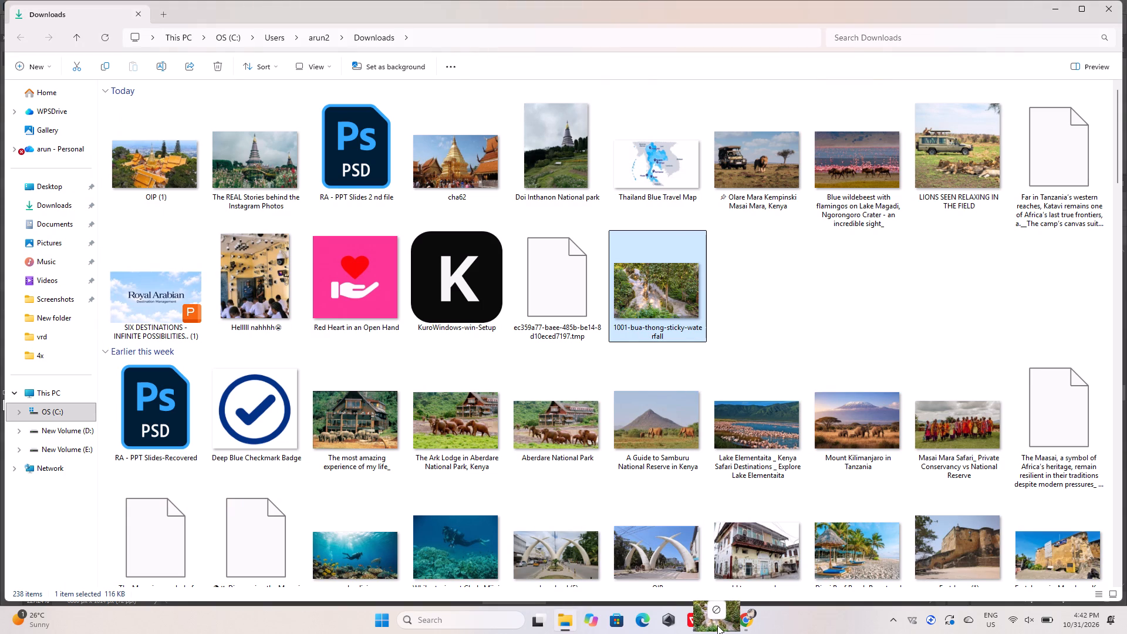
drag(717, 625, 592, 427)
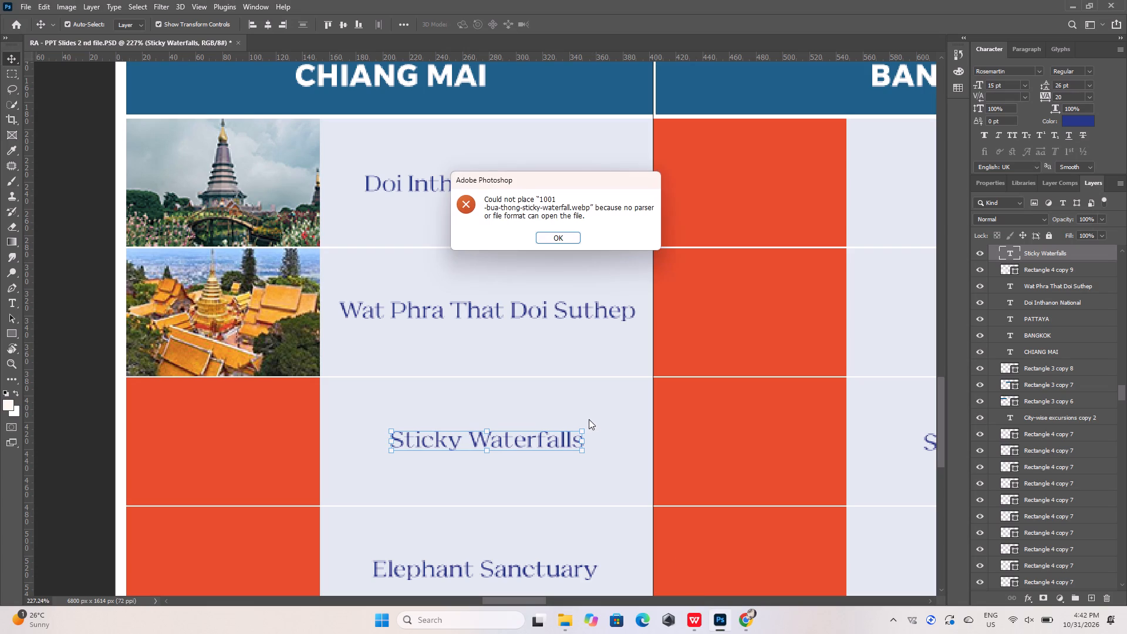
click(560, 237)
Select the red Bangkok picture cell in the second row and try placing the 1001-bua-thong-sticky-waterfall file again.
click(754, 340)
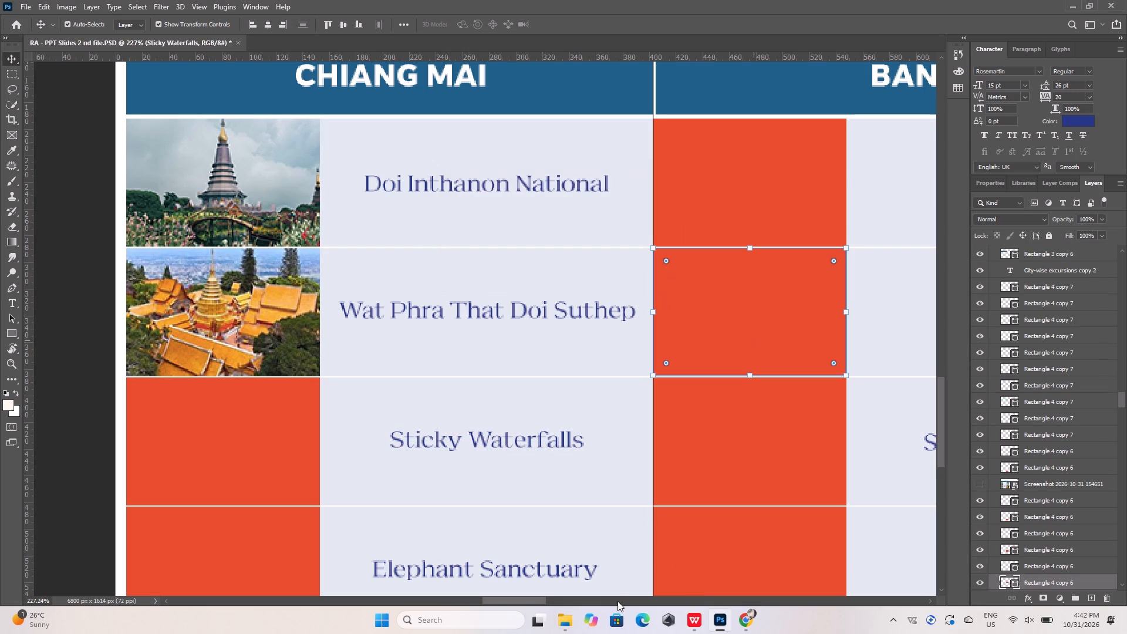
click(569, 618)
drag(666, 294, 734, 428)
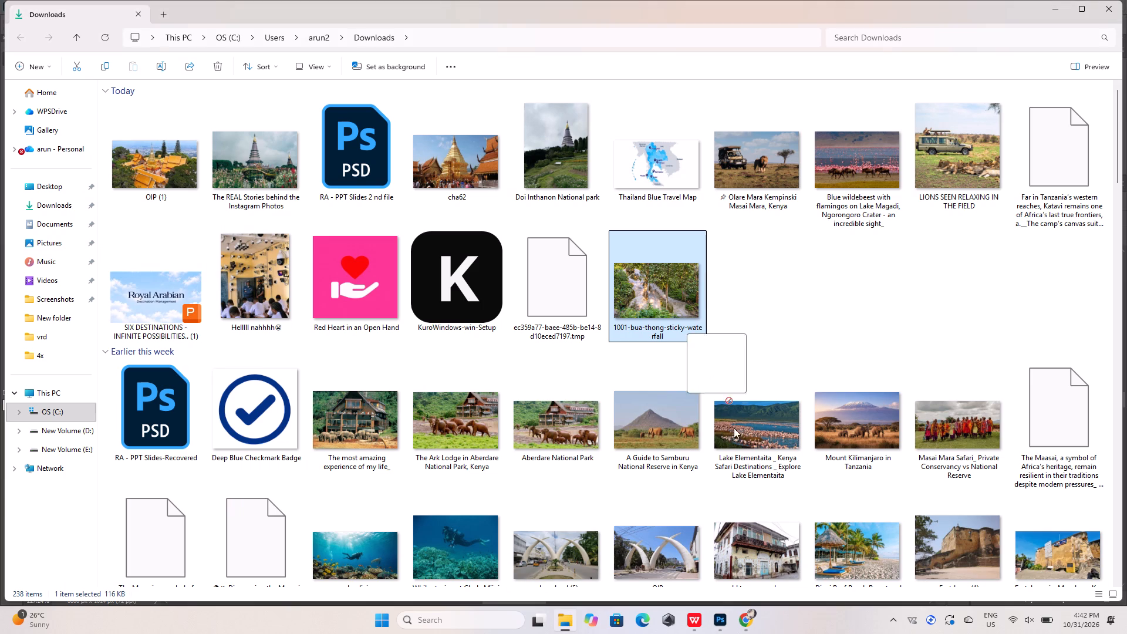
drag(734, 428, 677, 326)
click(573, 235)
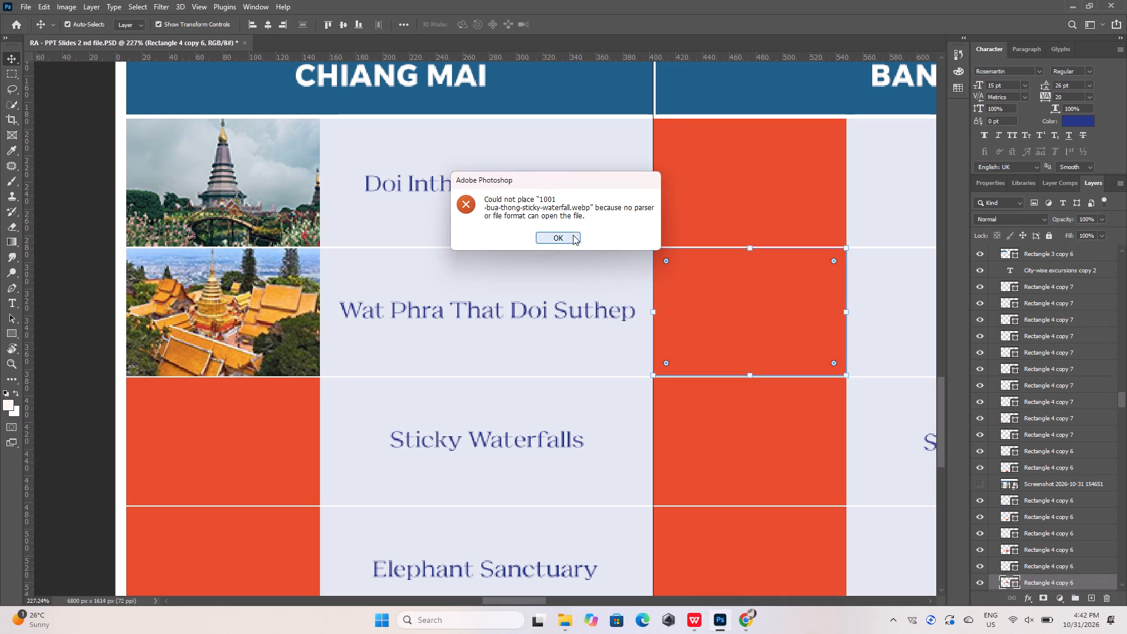
Open the 1001-bua-thong-sticky-waterfall image from Downloads in the WPS image viewer and snip the photo area above its watermark.
click(562, 618)
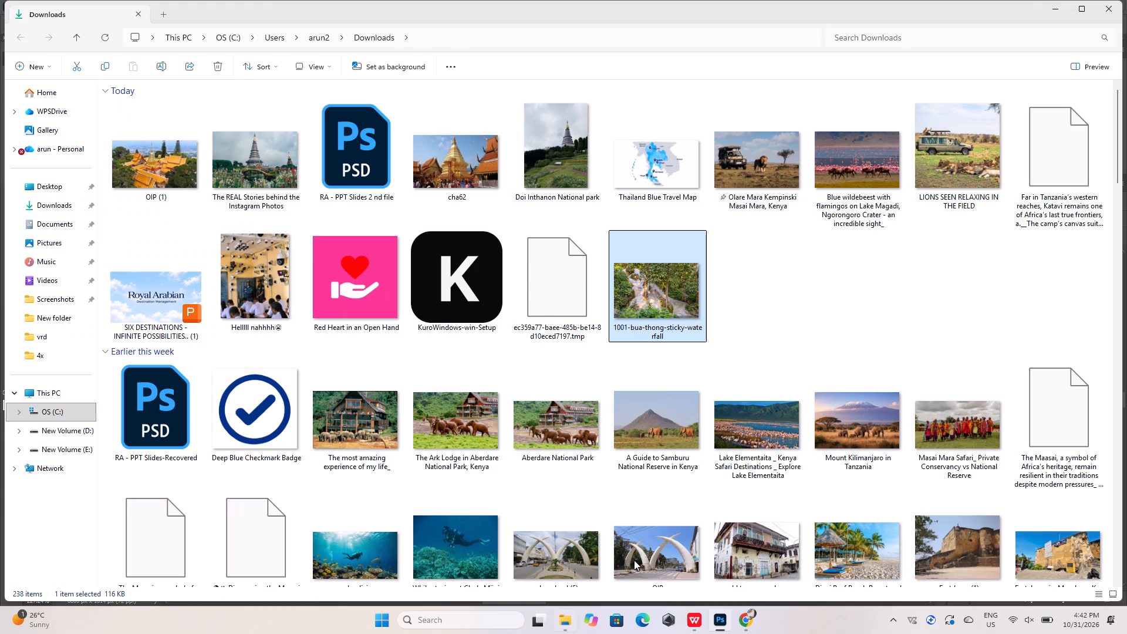
double_click(656, 294)
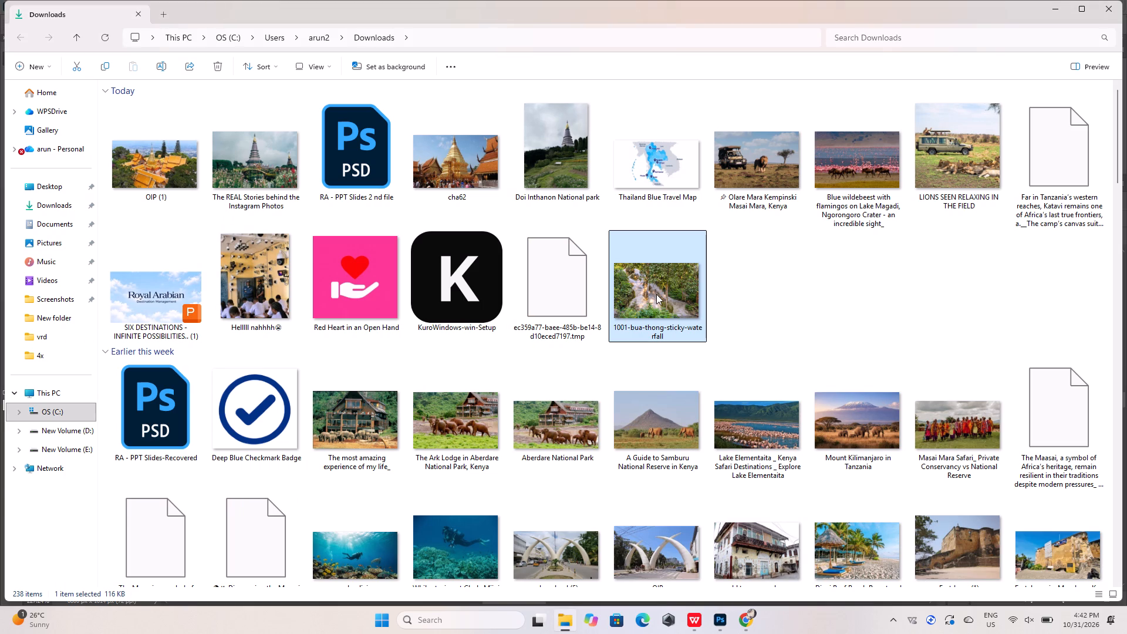
double_click(668, 289)
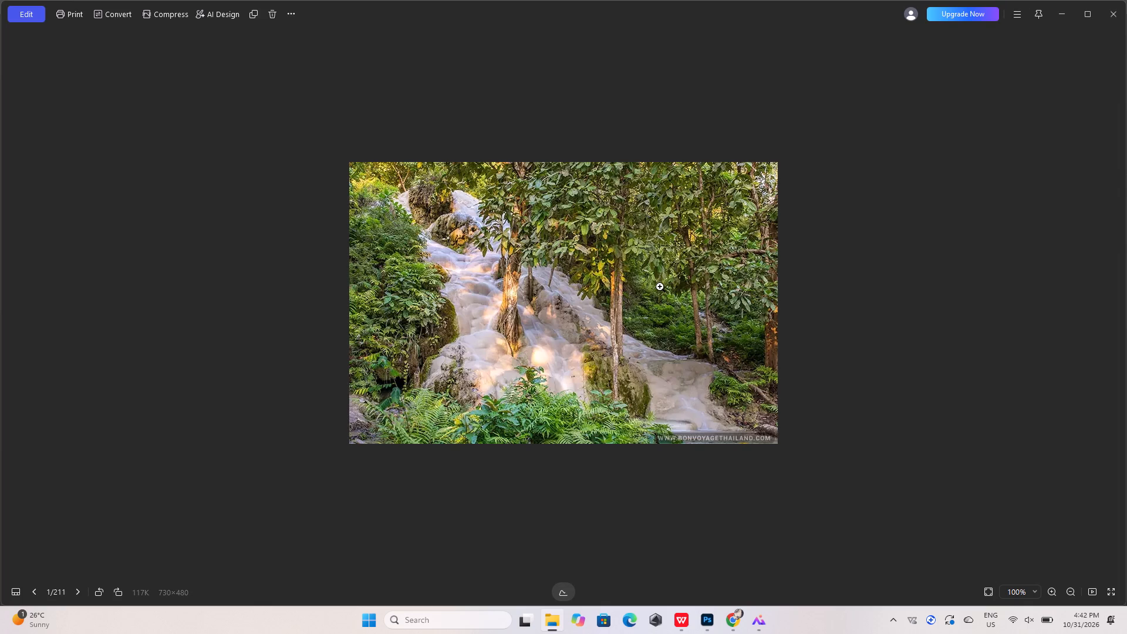
key(Print)
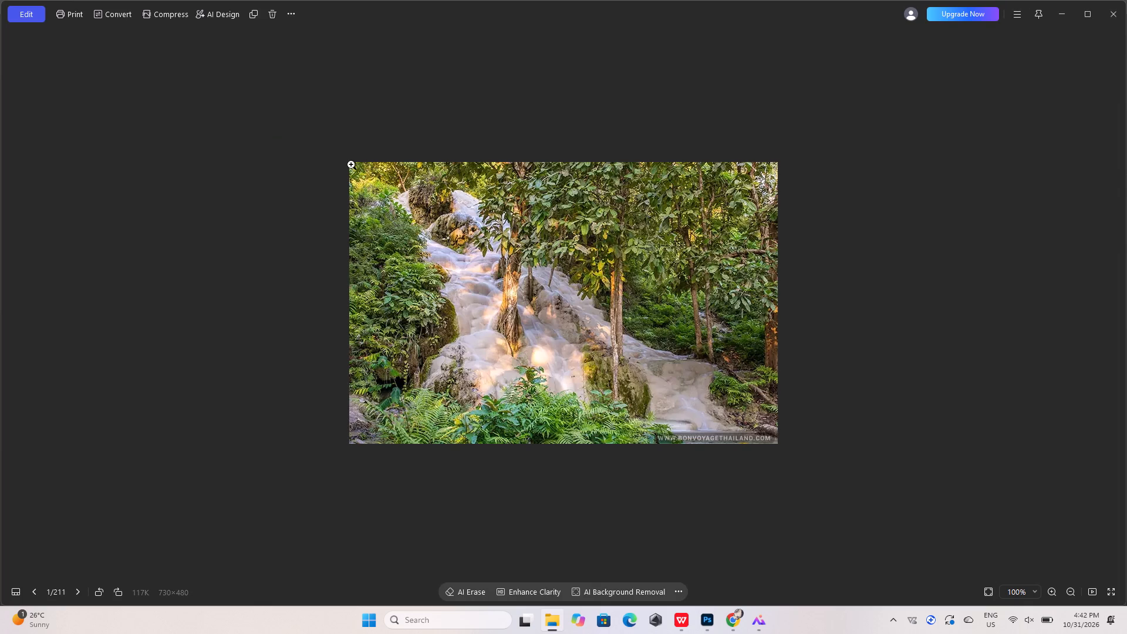
key(Print)
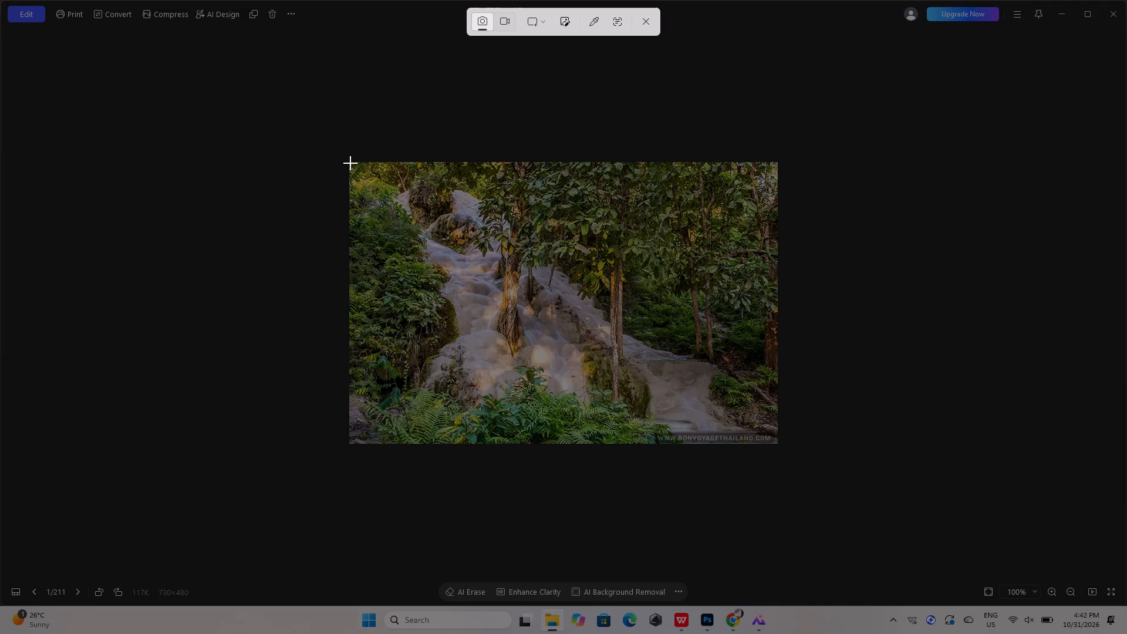
drag(350, 163, 741, 412)
Complete the snip around the entire waterfall photo and close the image viewer.
drag(741, 412, 777, 447)
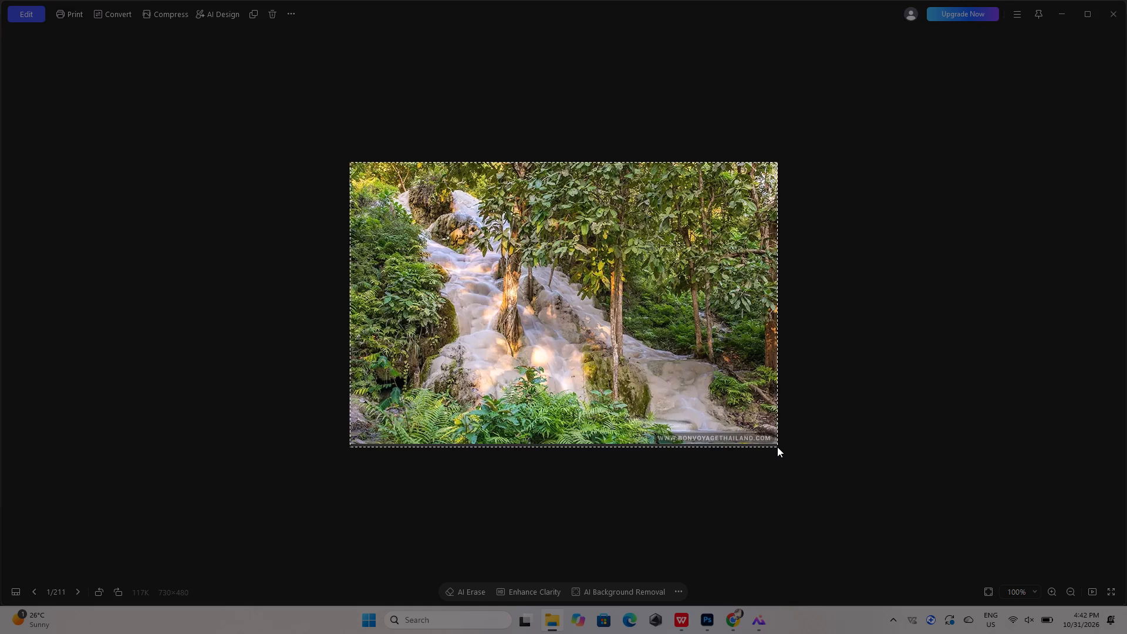
drag(777, 447, 777, 443)
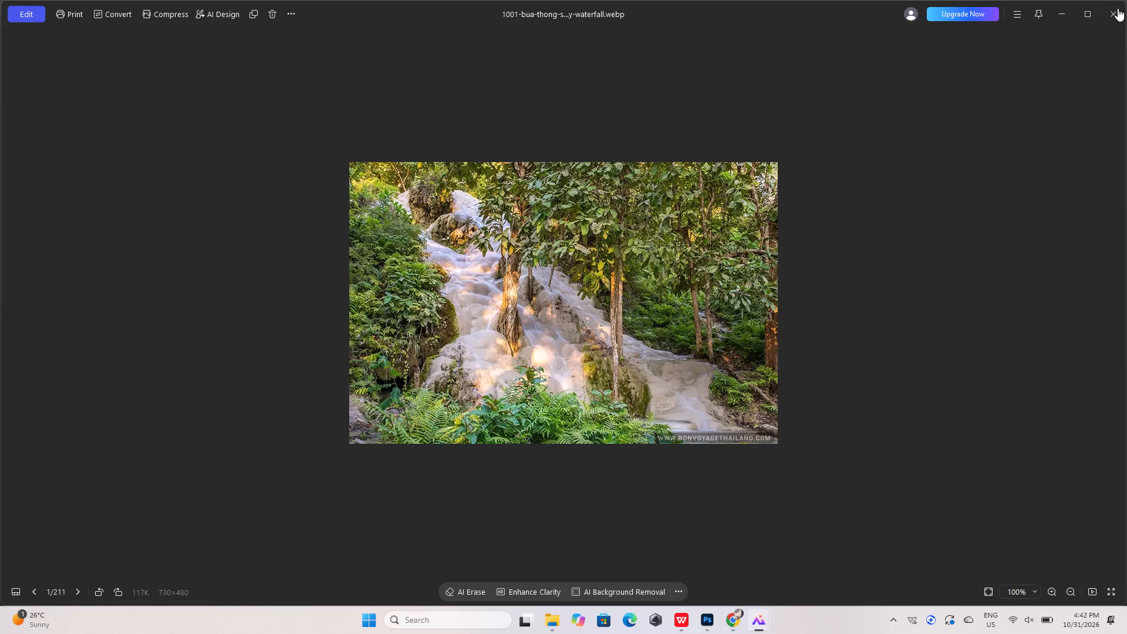
click(1116, 10)
click(1109, 14)
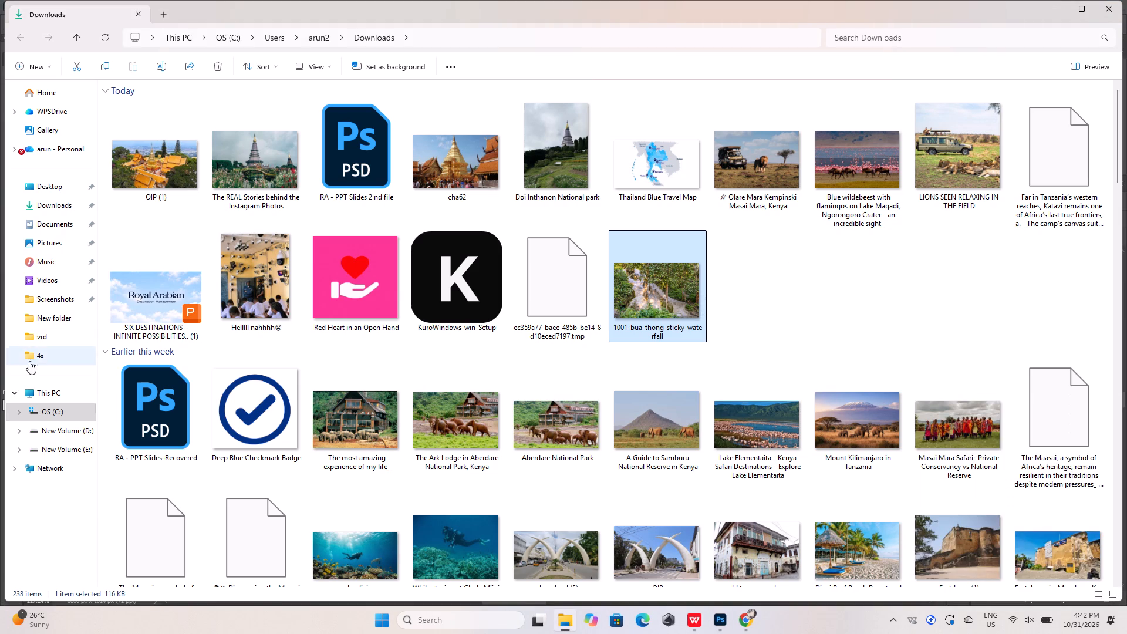
click(59, 299)
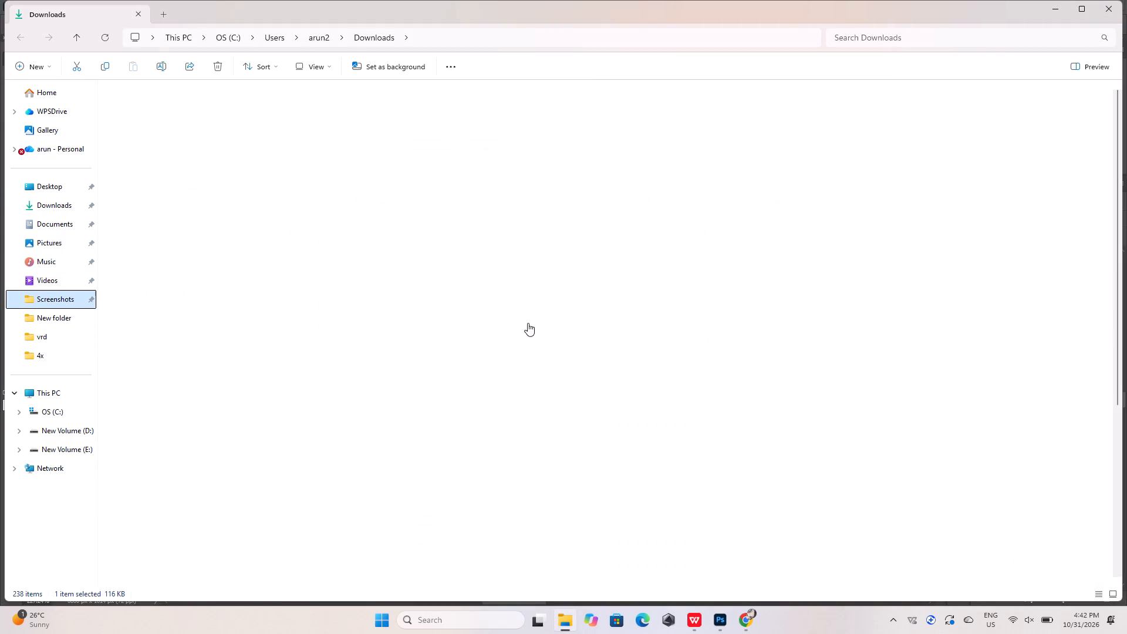
scroll(826, 418, down, 9)
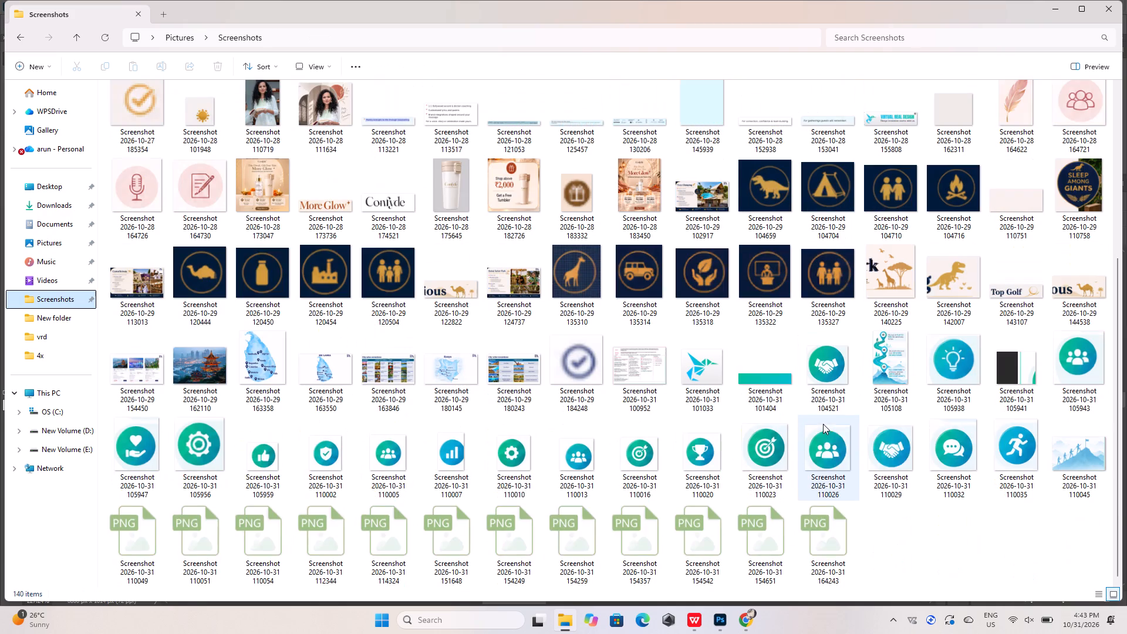
scroll(532, 446, down, 5)
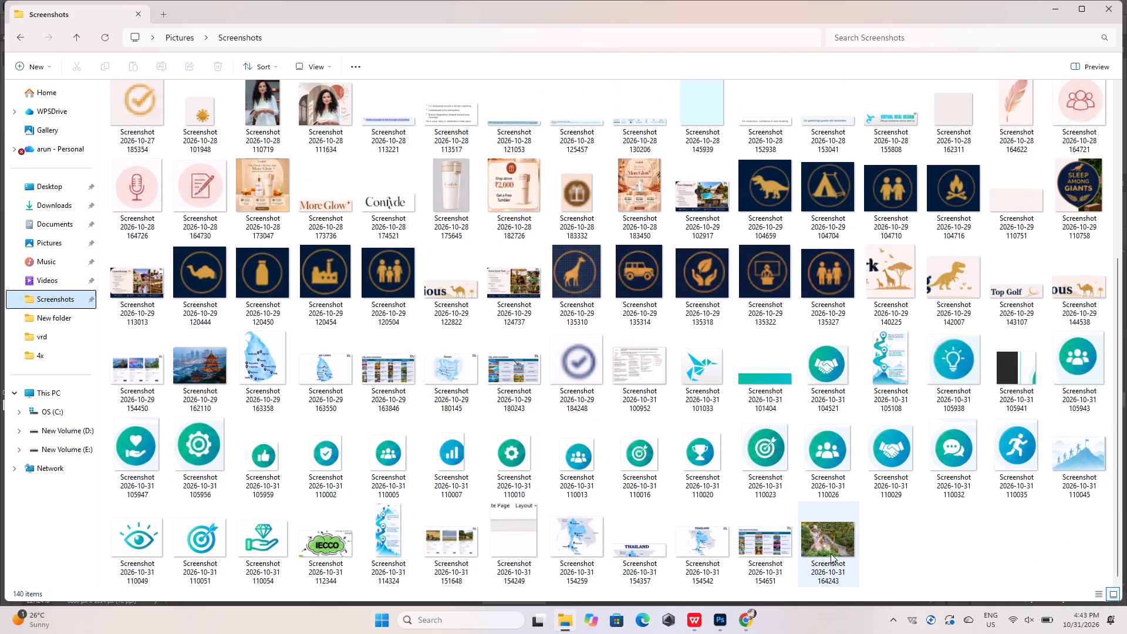
drag(828, 539, 718, 619)
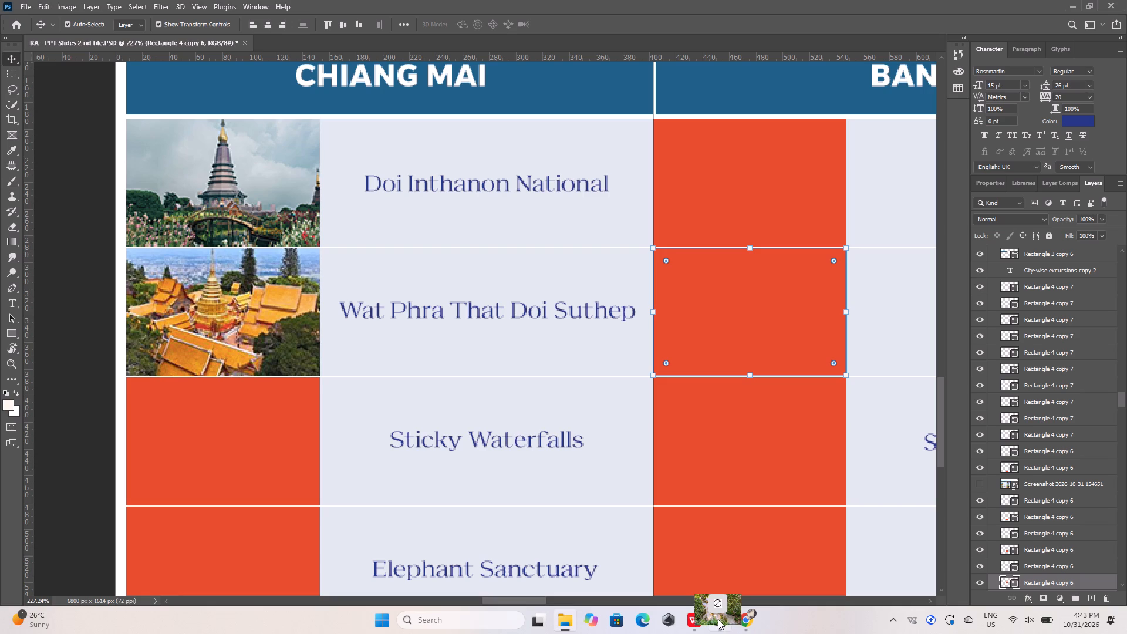
drag(718, 619, 613, 463)
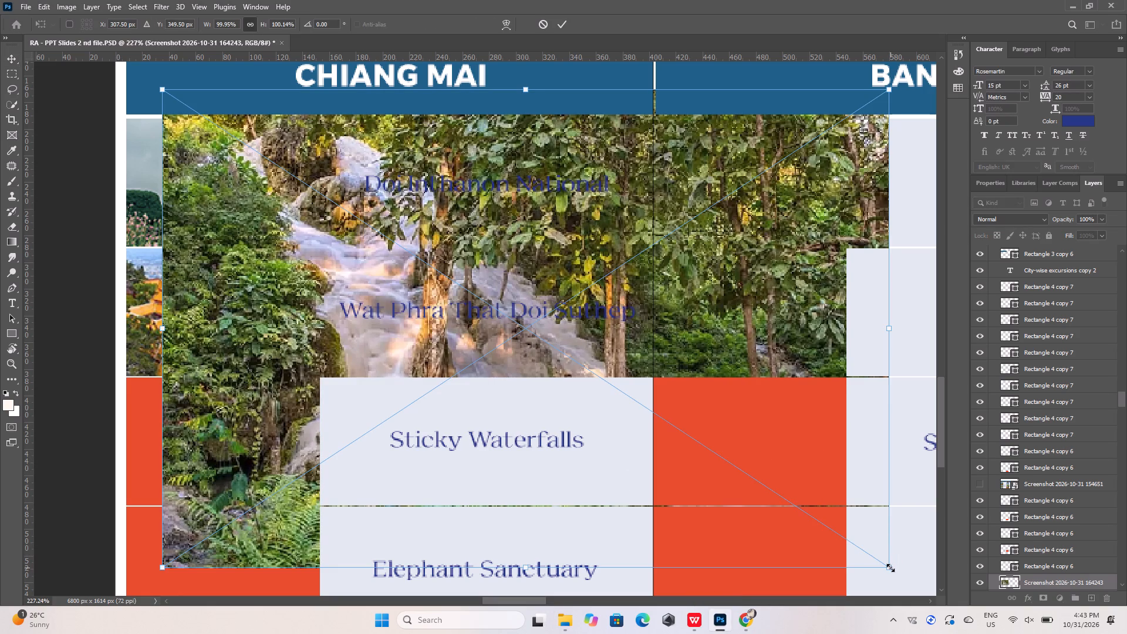
Scale the placed waterfall image to about 42%, move it down over the Chiang Mai picture column and commit the placement.
drag(890, 568, 555, 311)
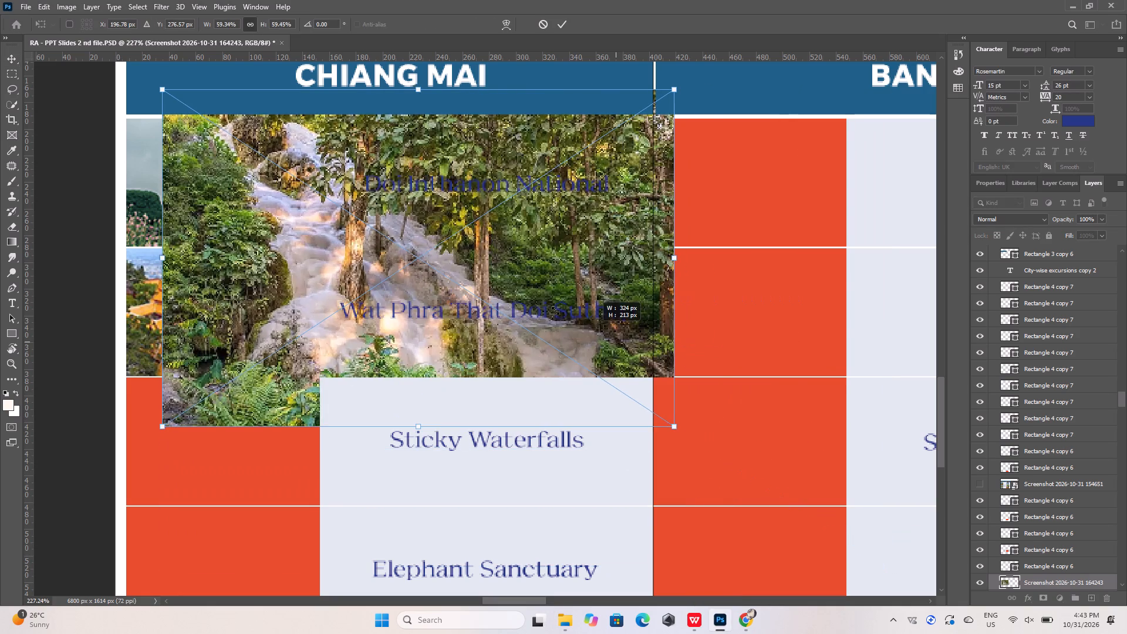
drag(555, 311, 478, 275)
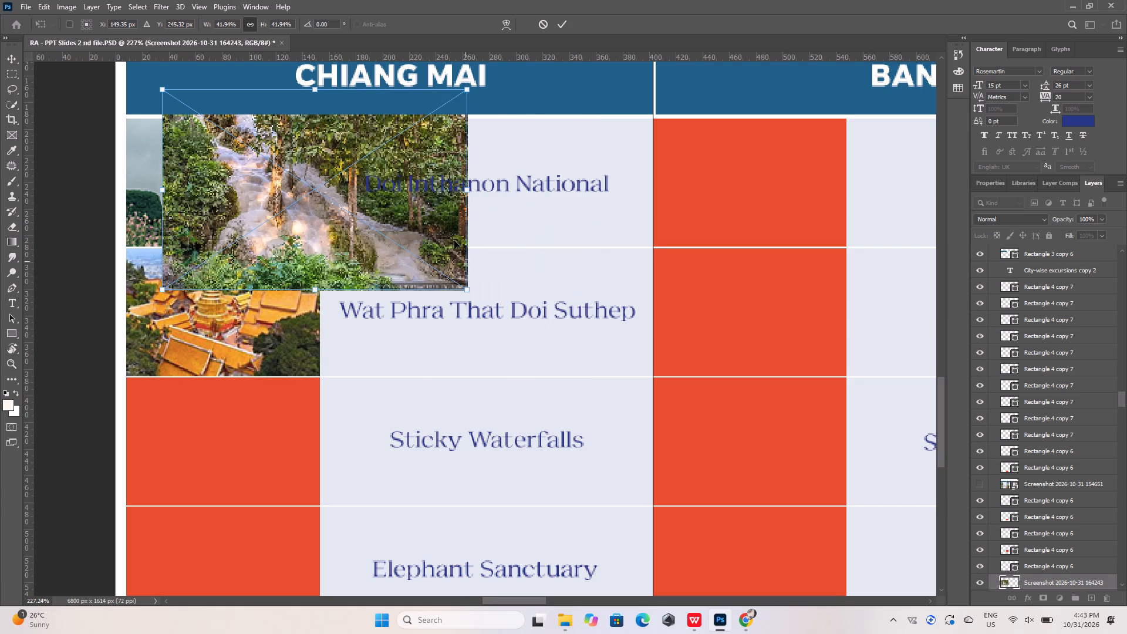
drag(401, 185, 383, 298)
click(296, 464)
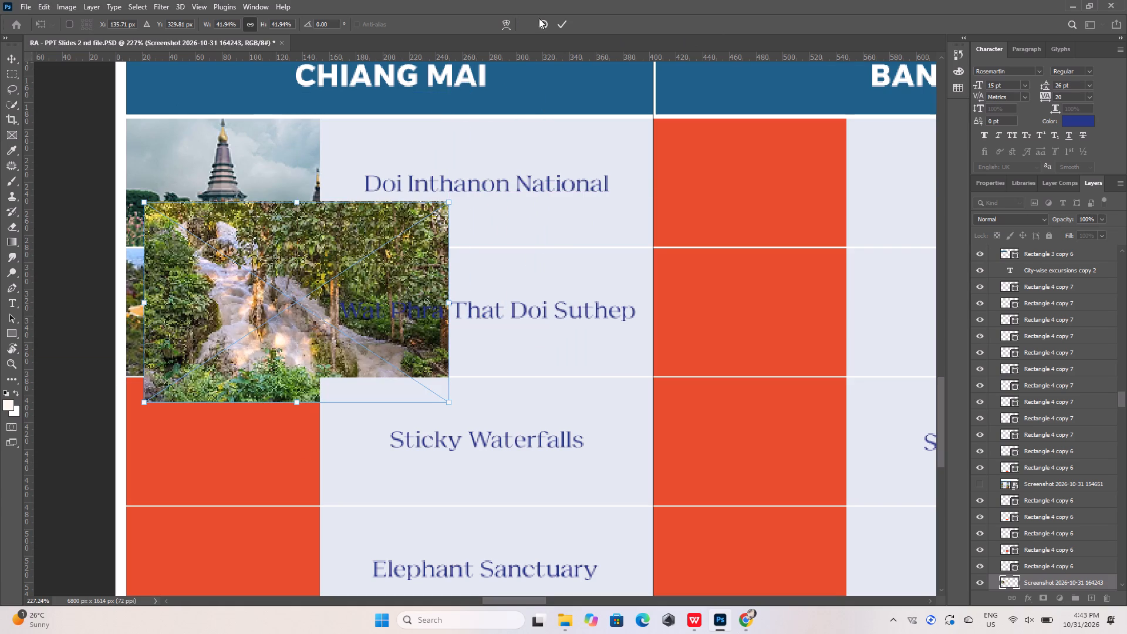
click(562, 23)
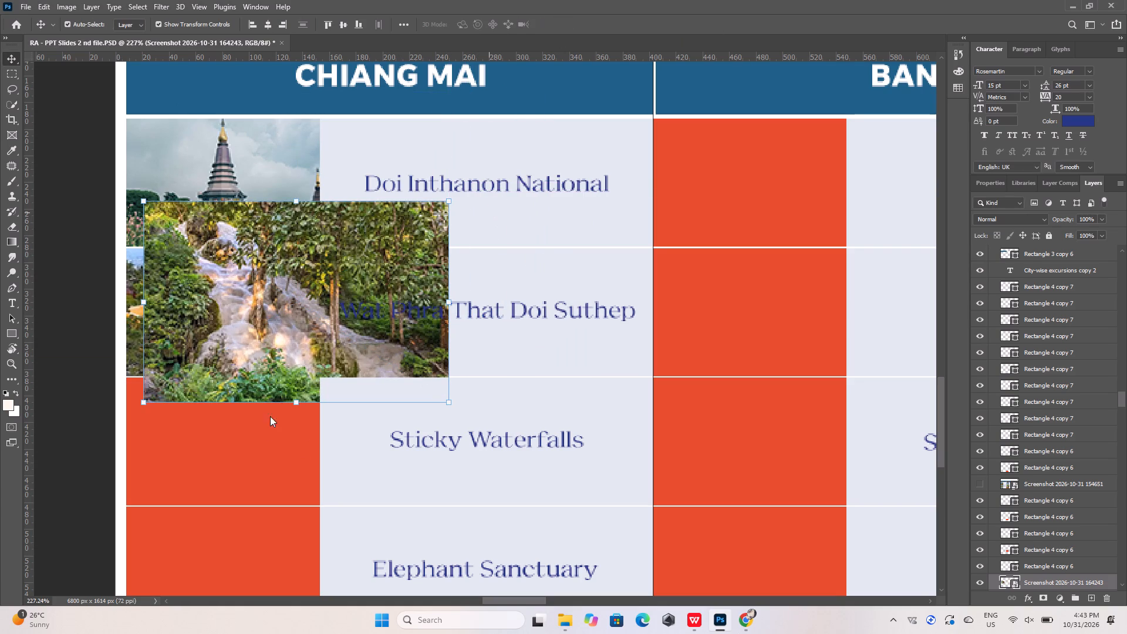
Move the waterfall image layer directly above the Rectangle 4 copy 3 layer of the red Sticky Waterfalls picture cell.
click(265, 462)
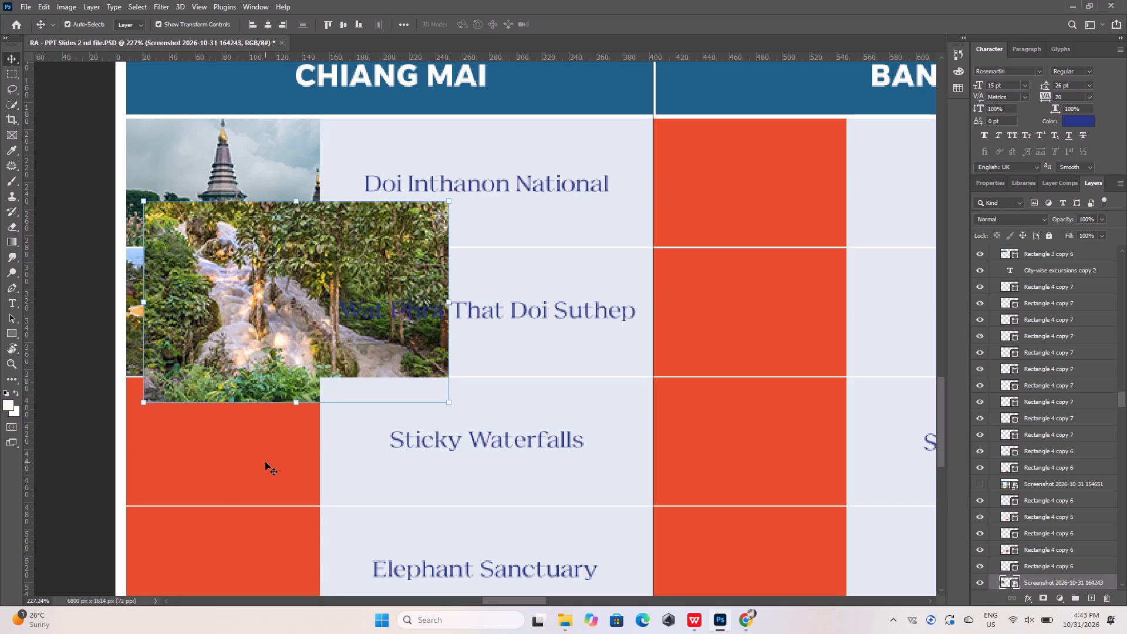
click(265, 462)
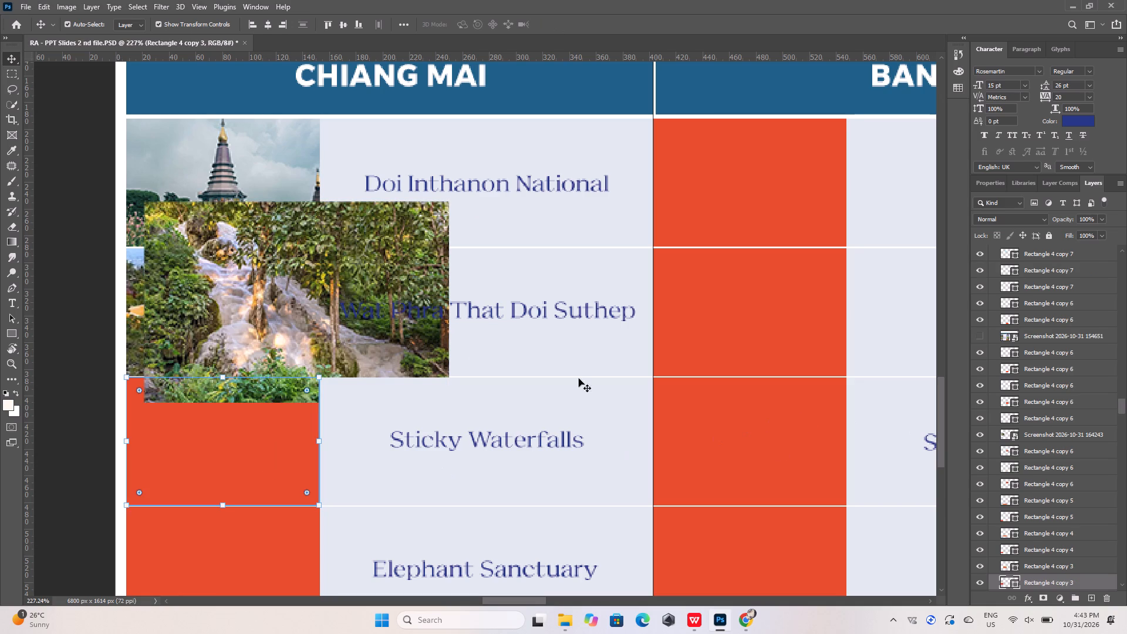
click(388, 295)
click(292, 451)
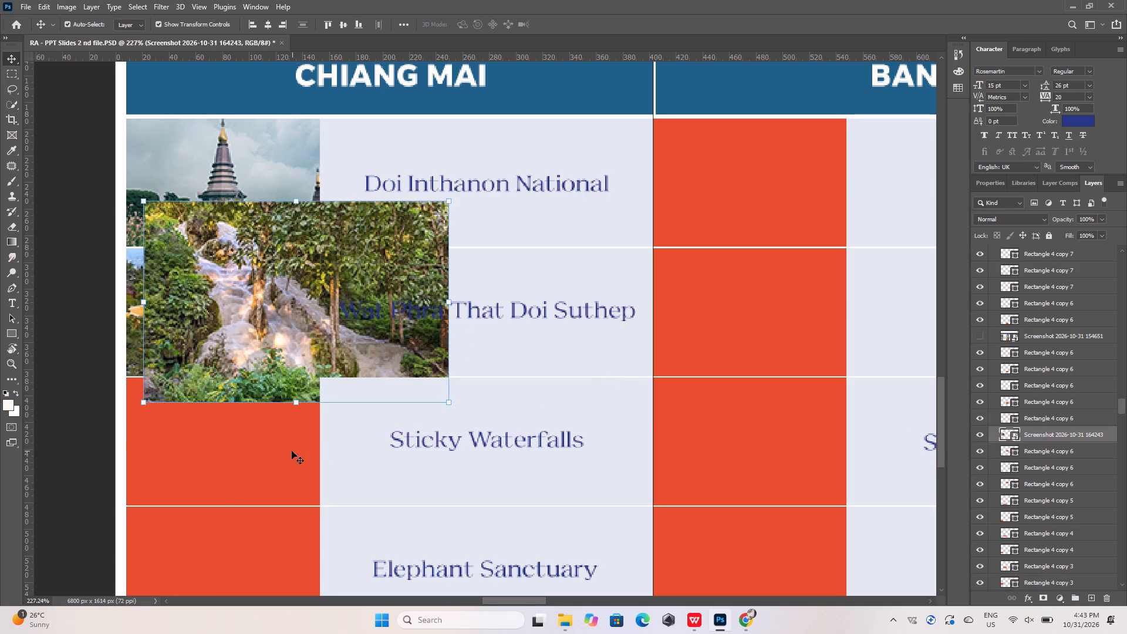
drag(1052, 436, 1051, 555)
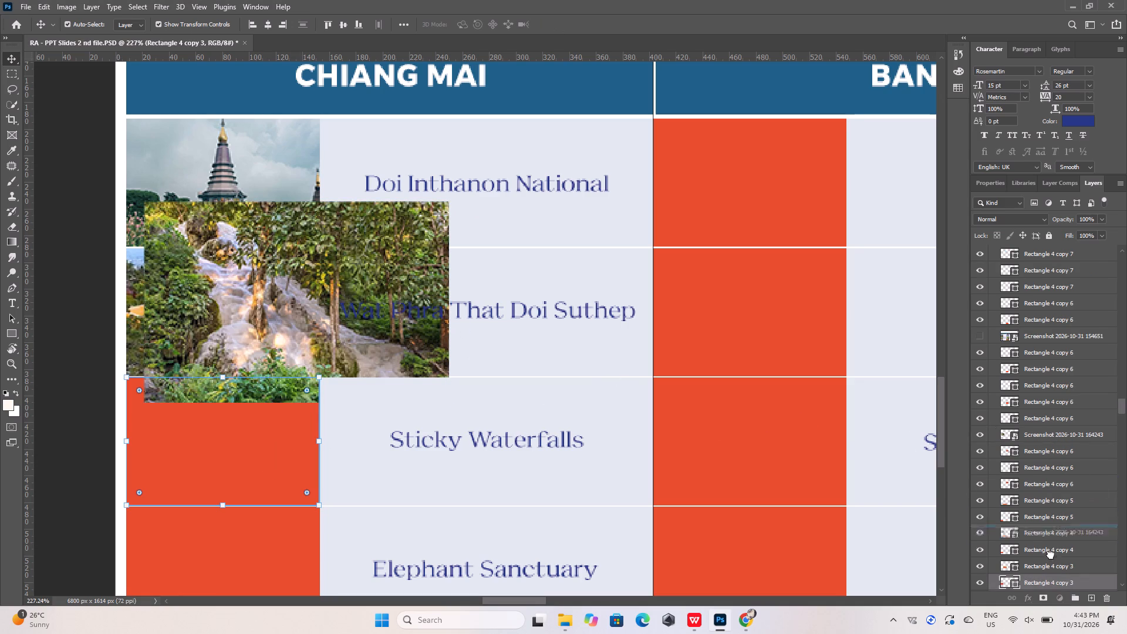
drag(1051, 555, 1051, 570)
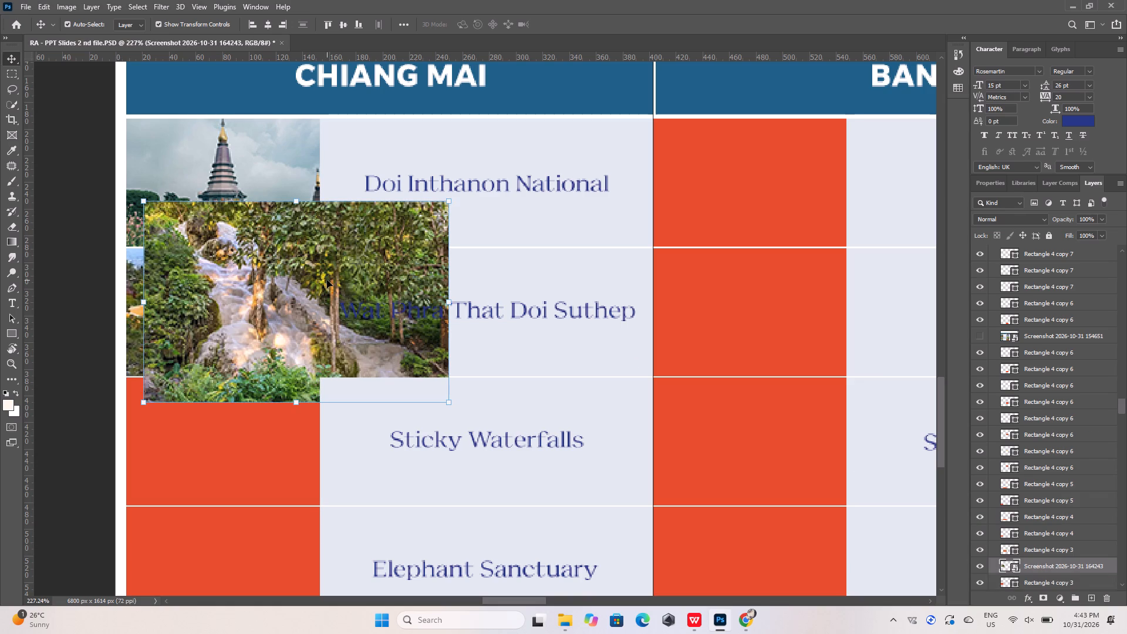
Position the waterfall image over the Sticky Waterfalls picture cell and clip it to that cell with a clipping mask.
drag(327, 280, 265, 401)
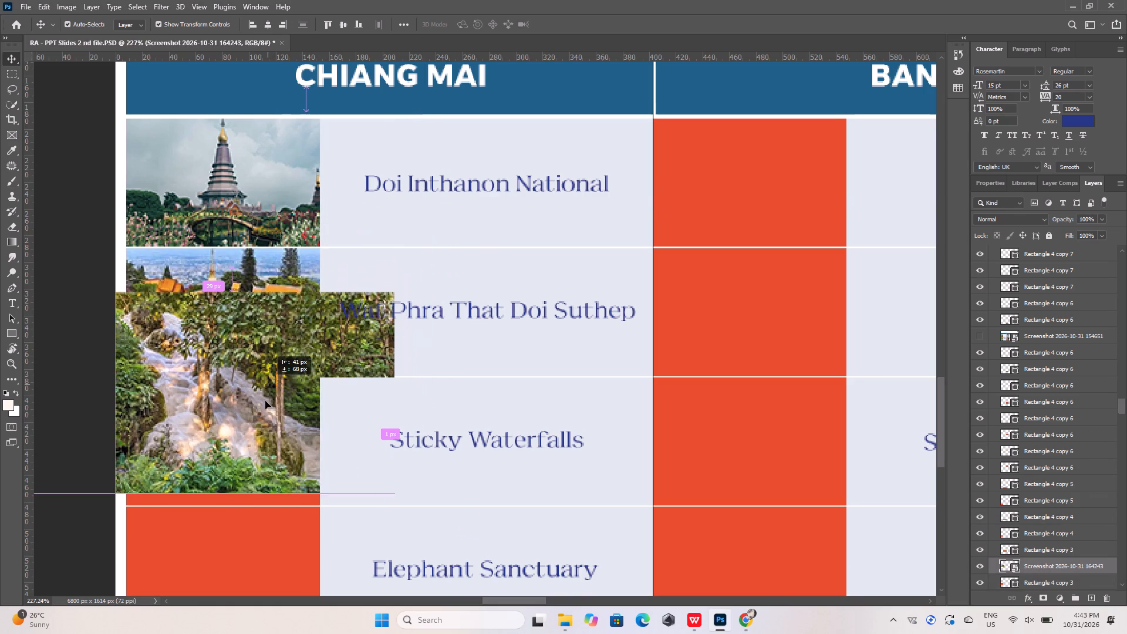
drag(265, 401, 266, 416)
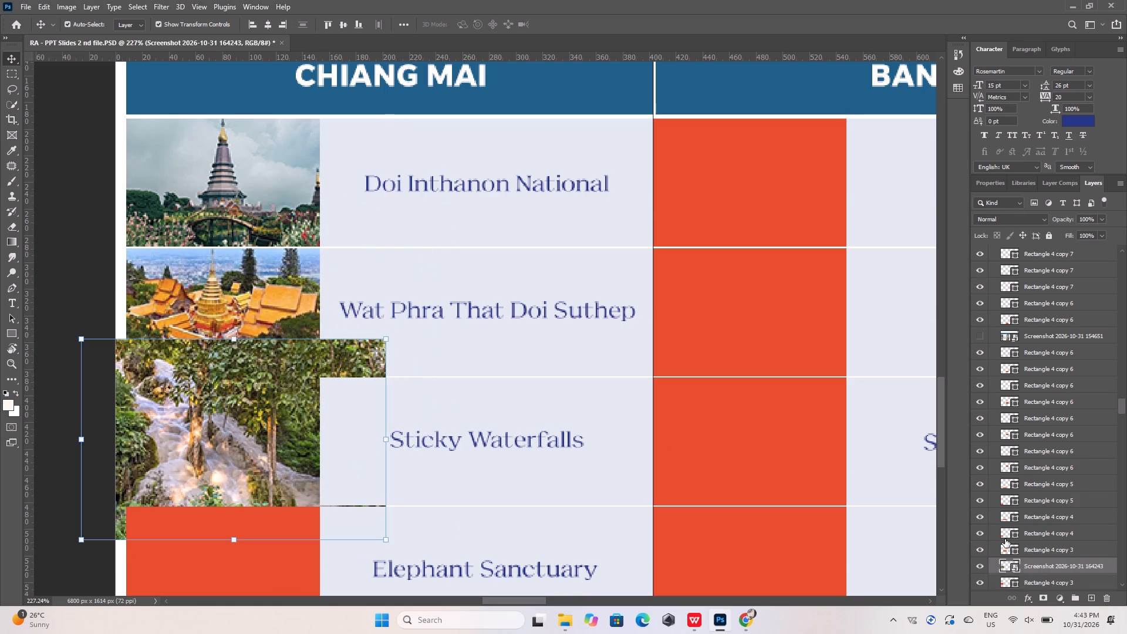
right_click(1050, 564)
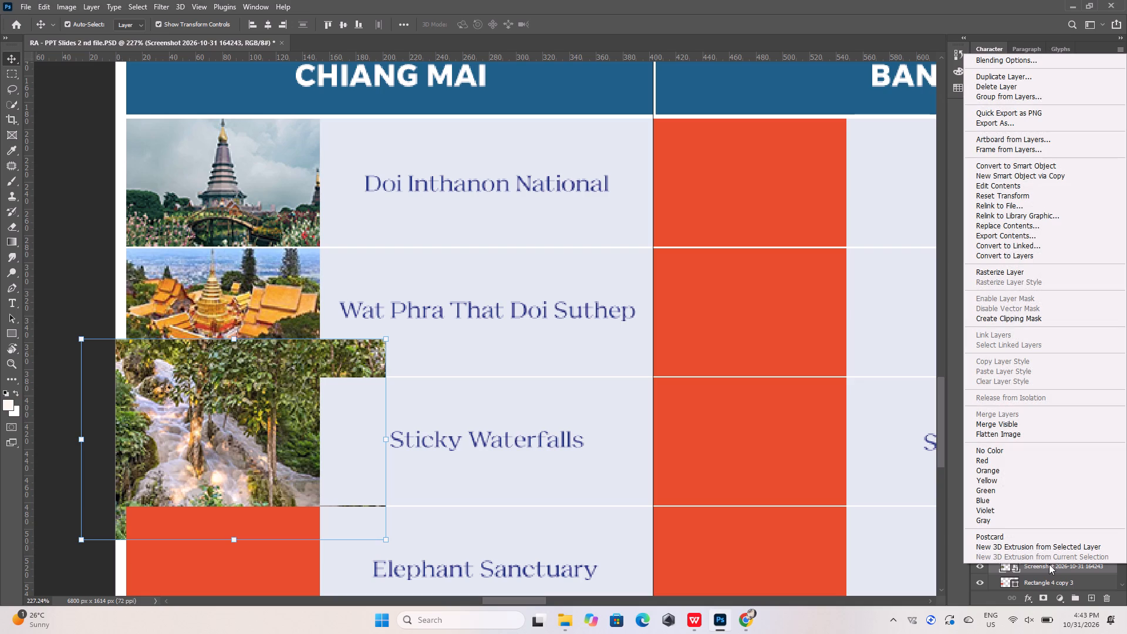
click(984, 318)
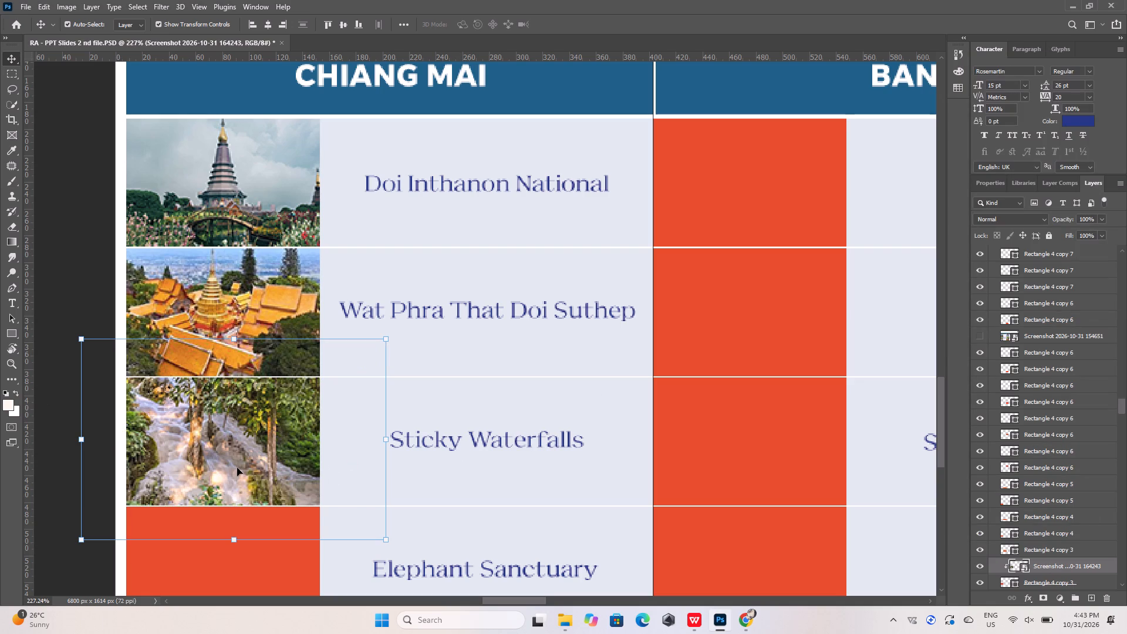
Scale the clipped waterfall image to about 33%, reposition it to fill the Sticky Waterfalls cell and commit the transform.
drag(389, 541, 379, 524)
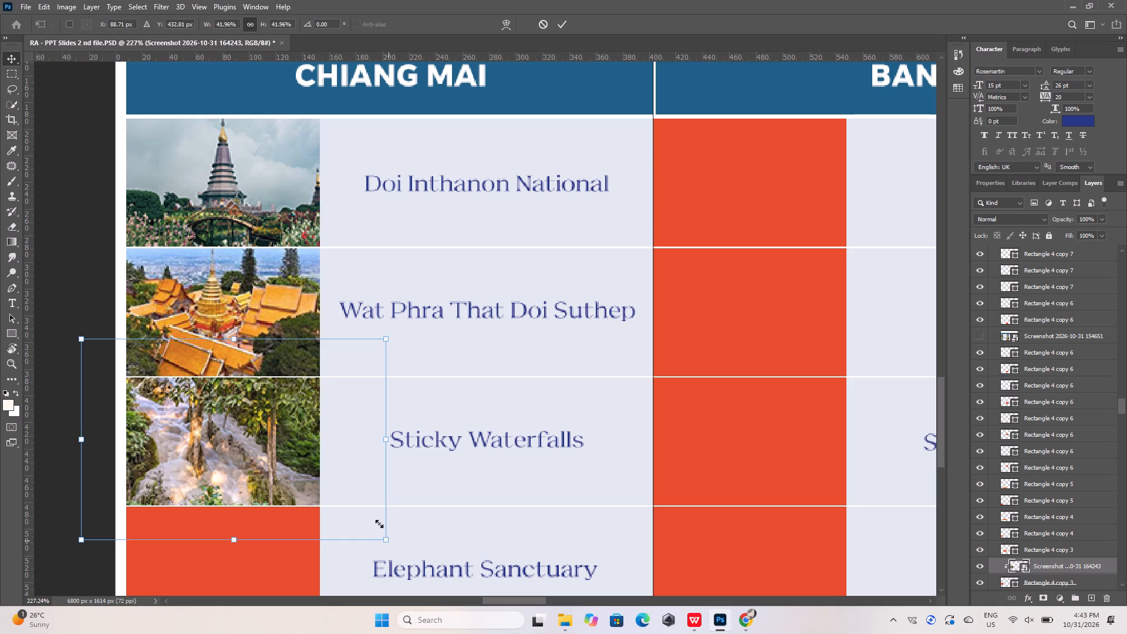
drag(379, 524, 352, 496)
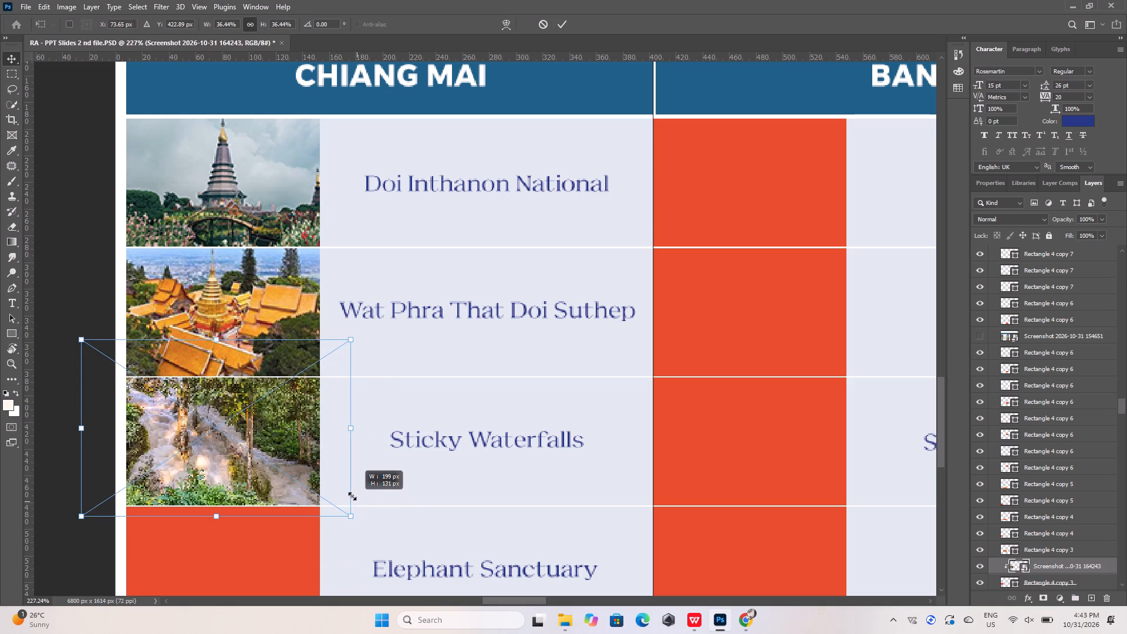
drag(352, 496, 347, 494)
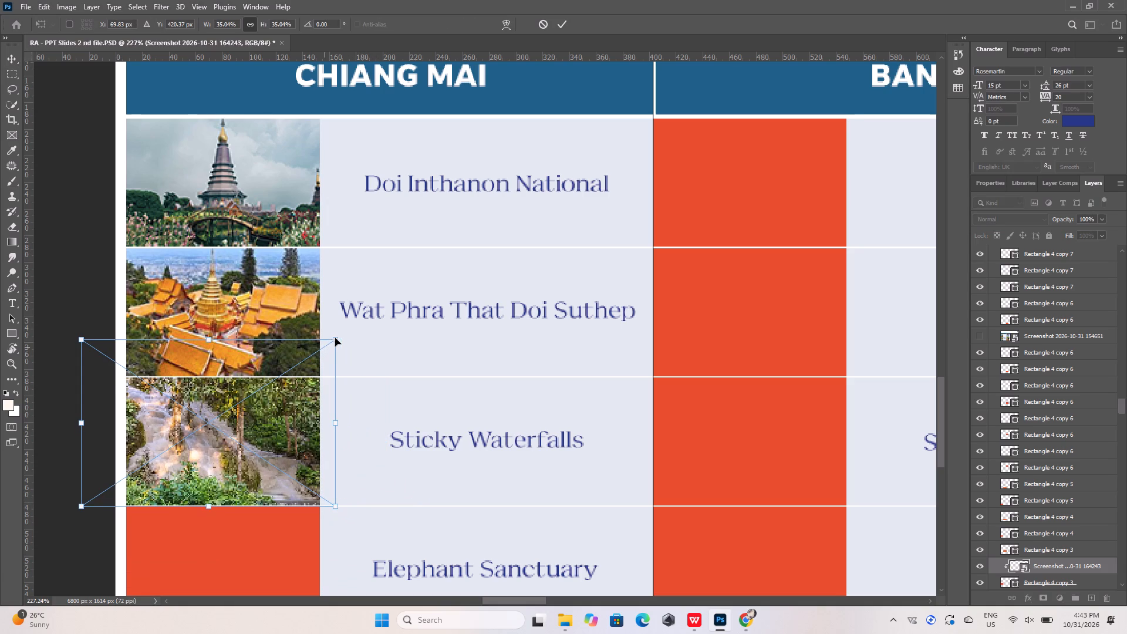
drag(335, 338, 320, 360)
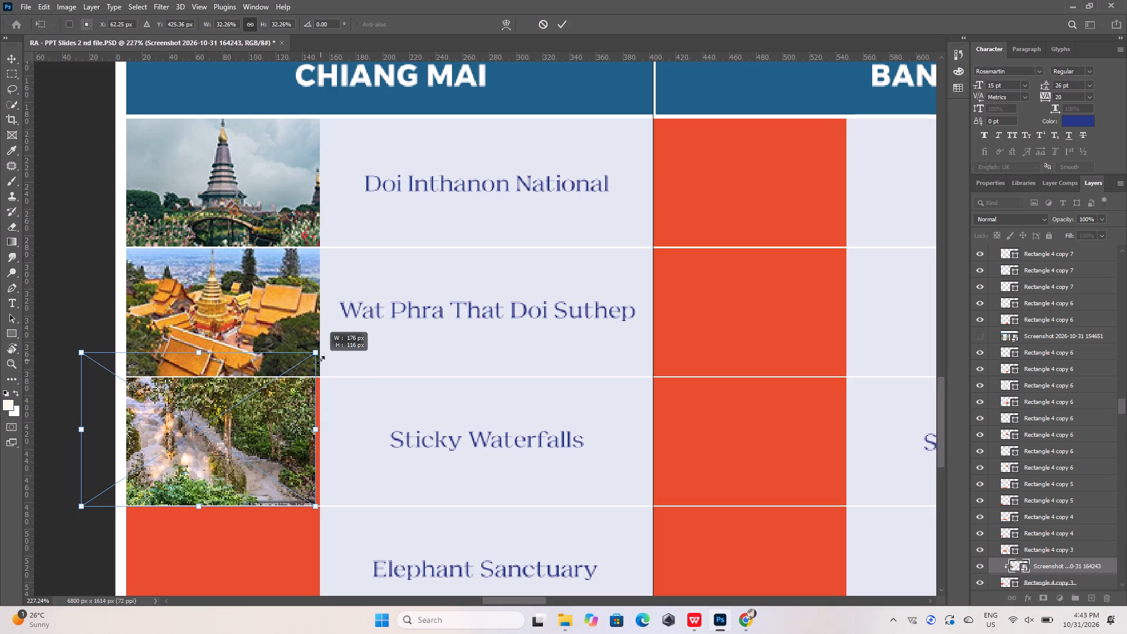
drag(320, 360, 325, 356)
drag(211, 433, 226, 436)
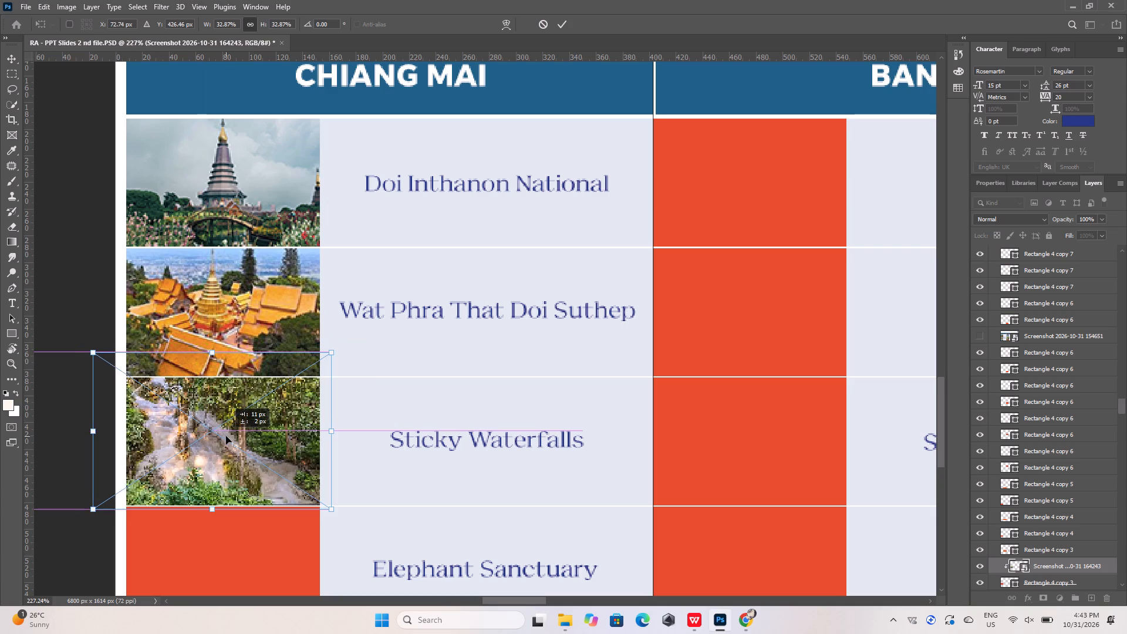
drag(226, 436, 220, 440)
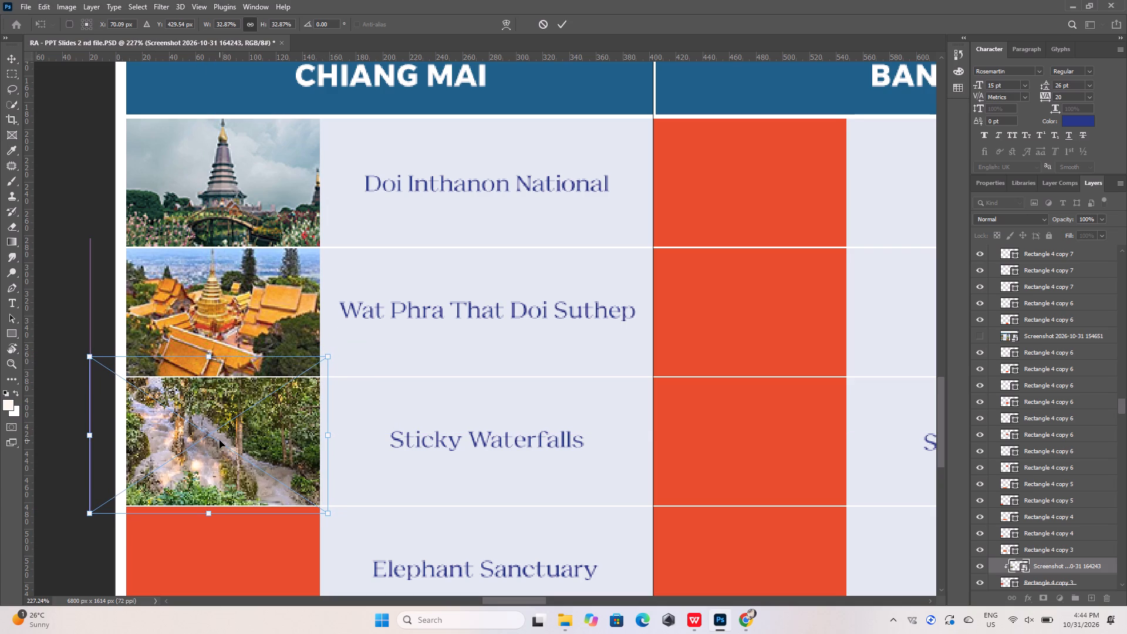
click(561, 22)
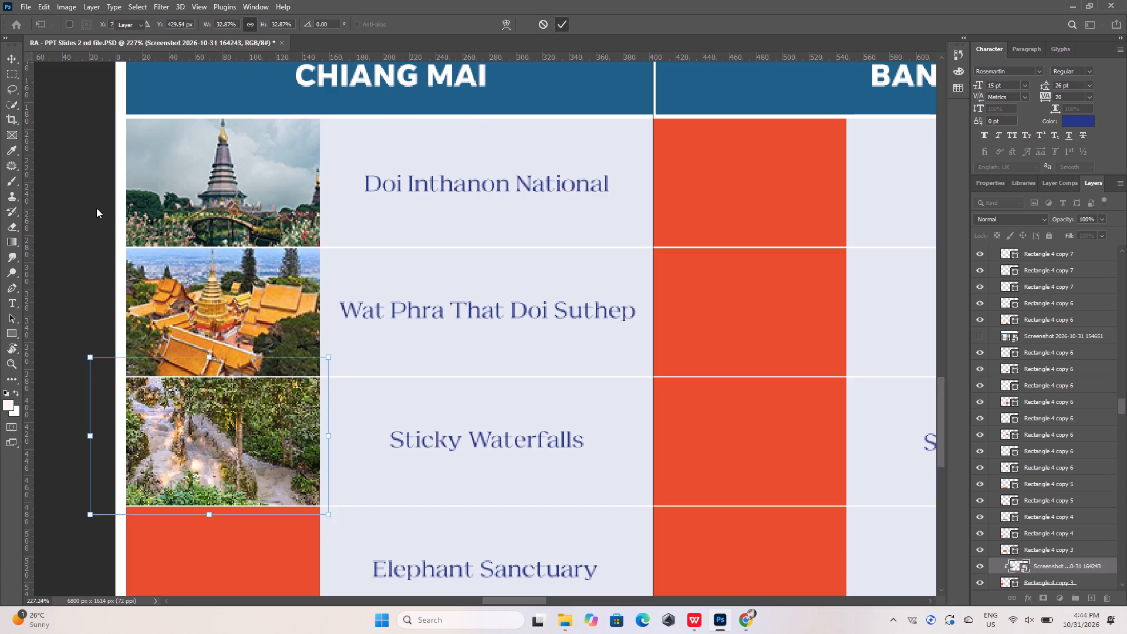
click(96, 208)
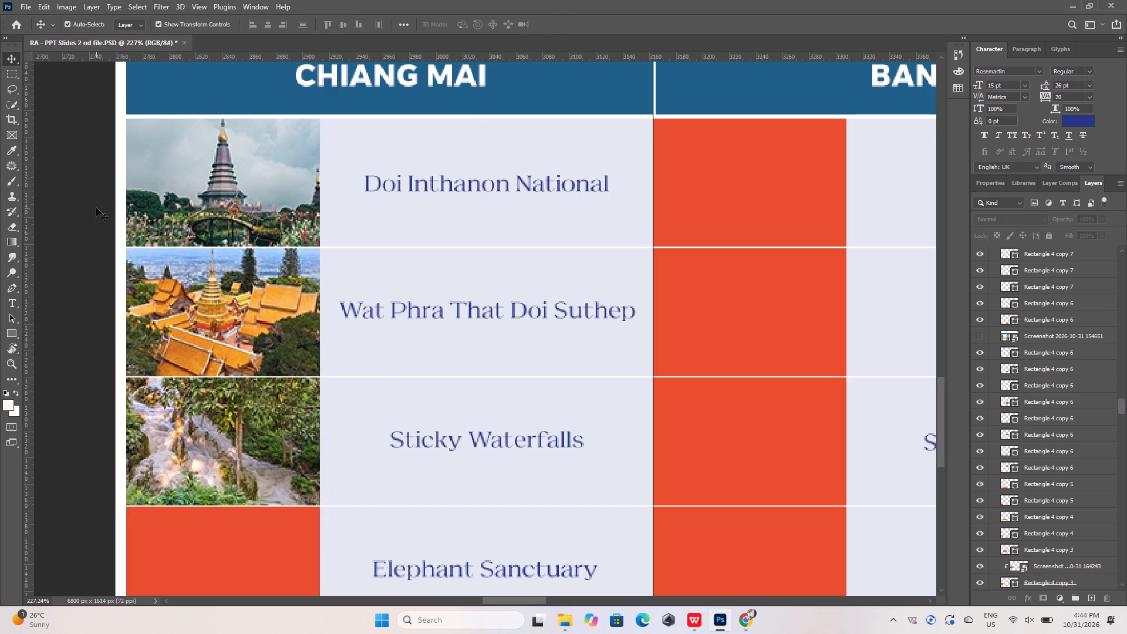
click(201, 432)
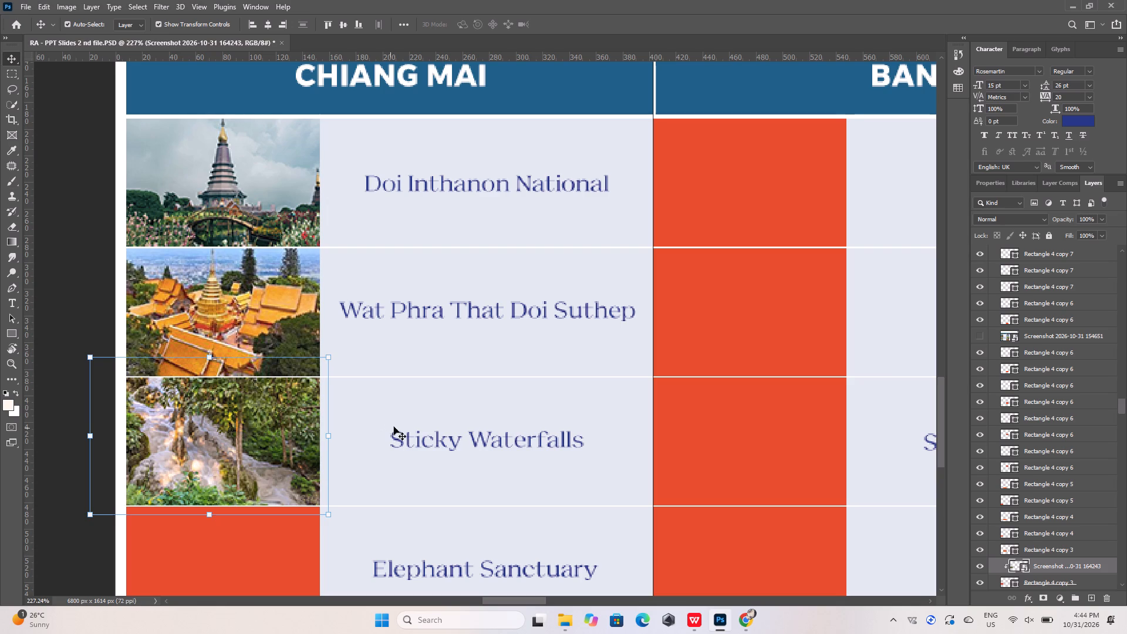
Copy the Elephant Sanctuary label text from the fourth Chiang Mai row and close the text edit.
scroll(382, 409, down, 8)
click(403, 495)
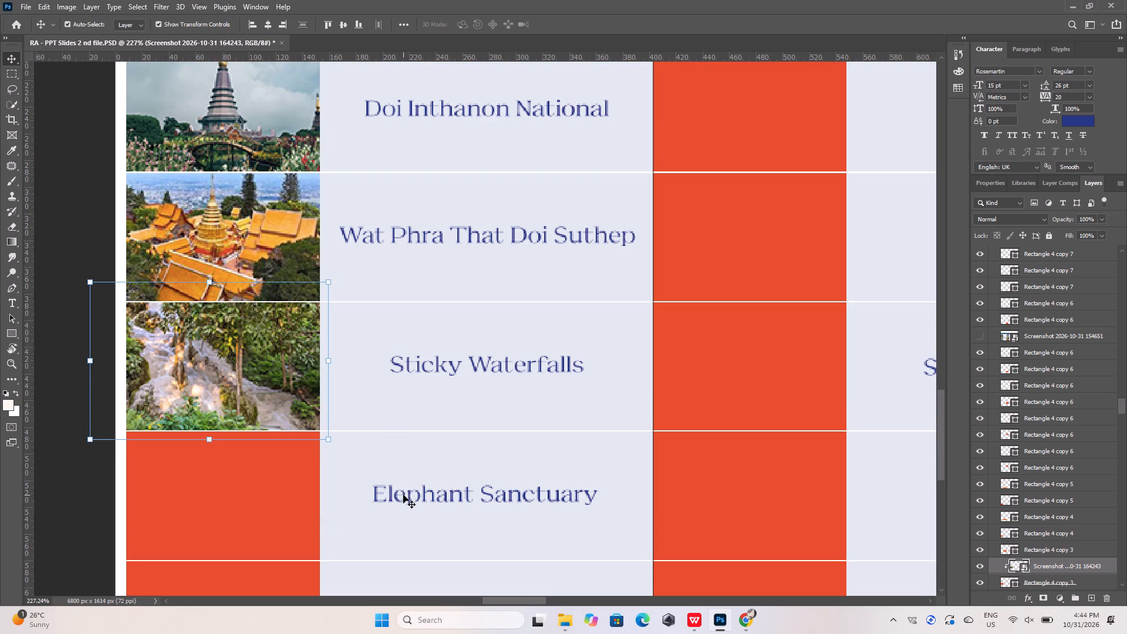
double_click(403, 495)
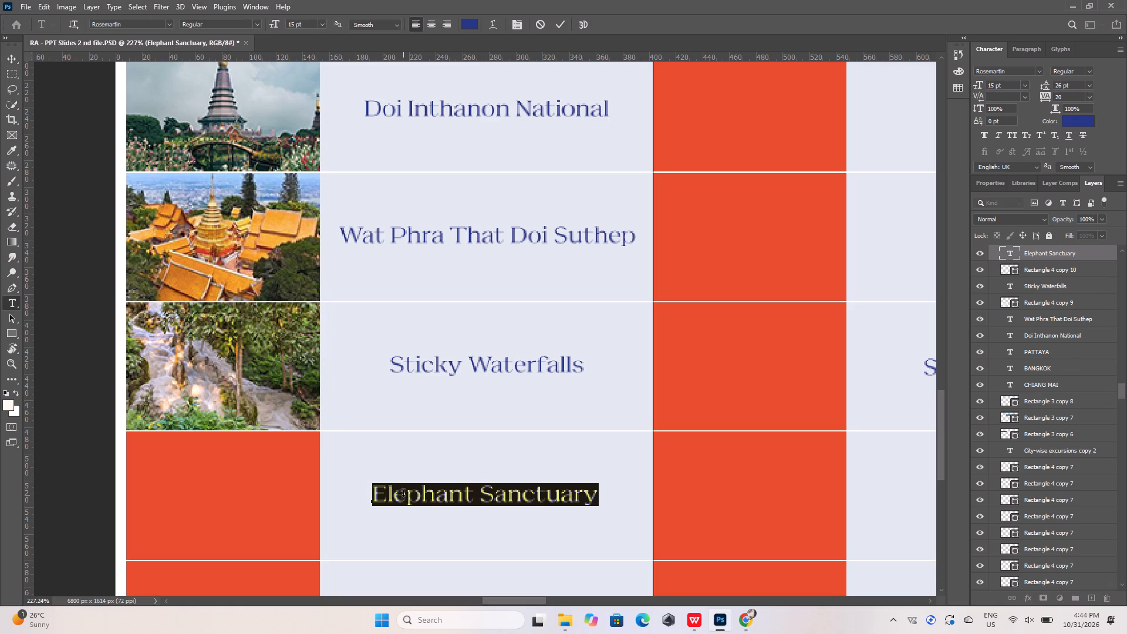
key(ctrl+c)
click(558, 22)
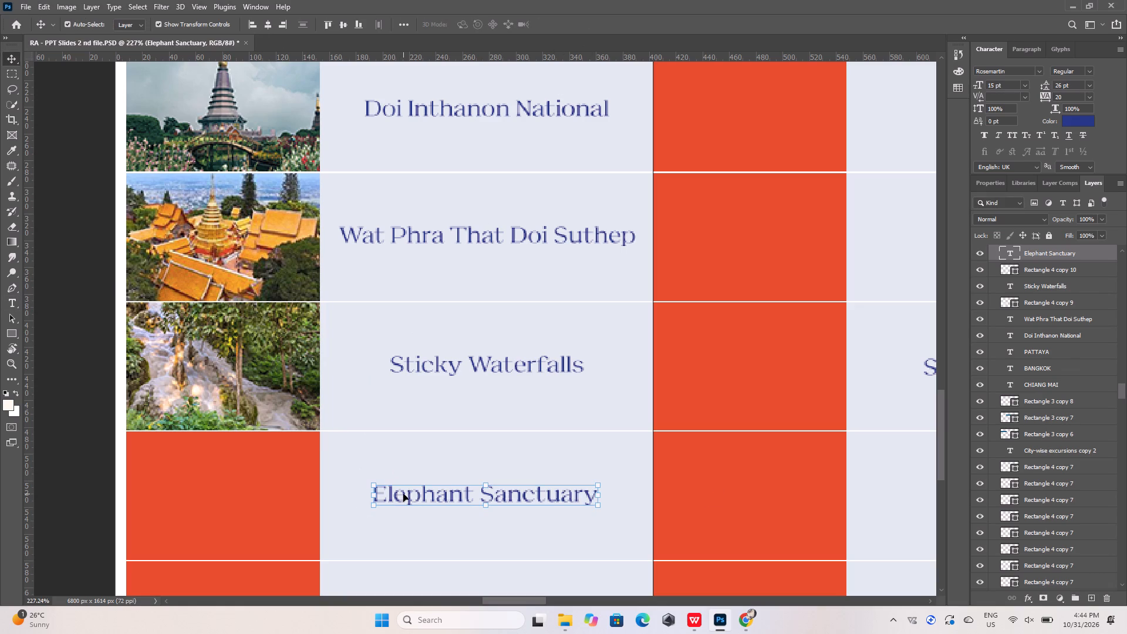
Switch to the browser and search Pinterest for Elephant Sanctuary.
click(746, 619)
click(198, 0)
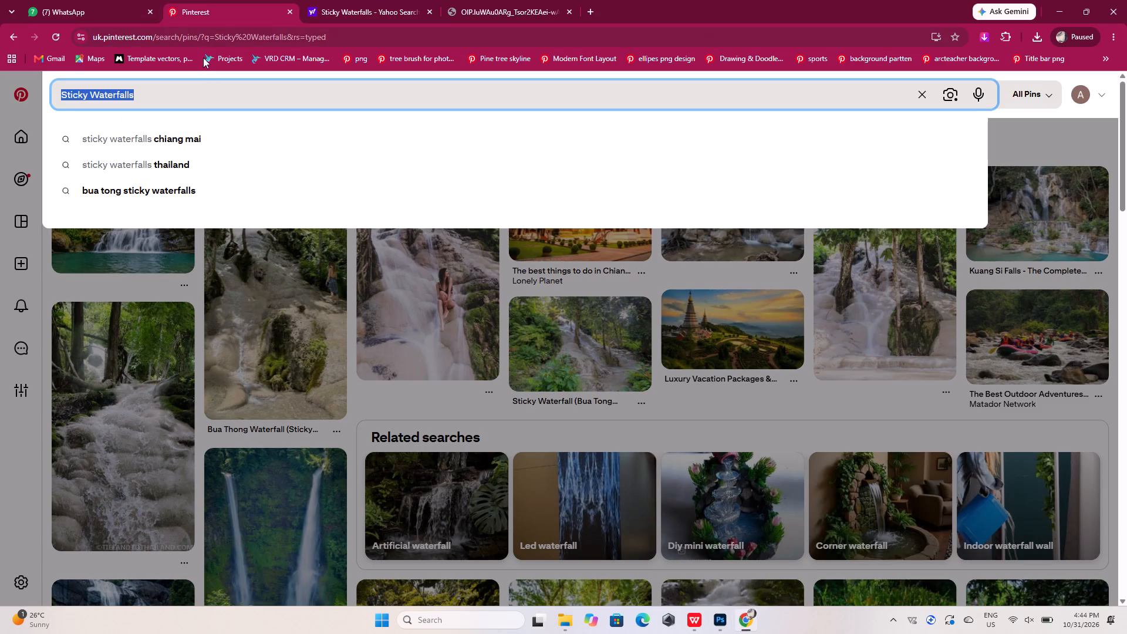
key(ctrl+v)
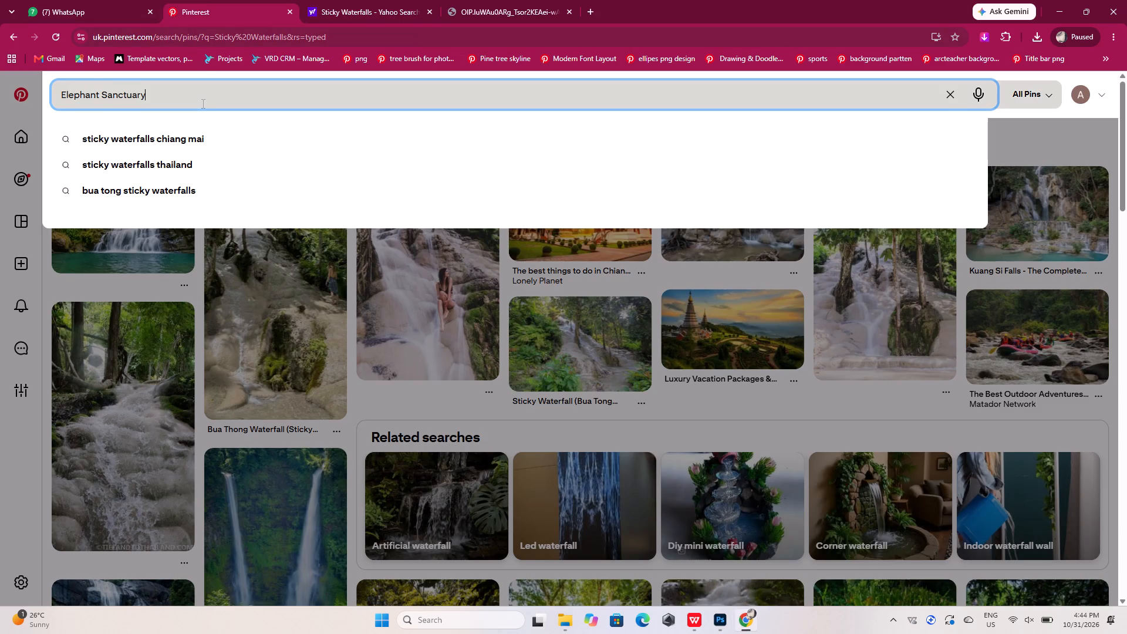
key(Return)
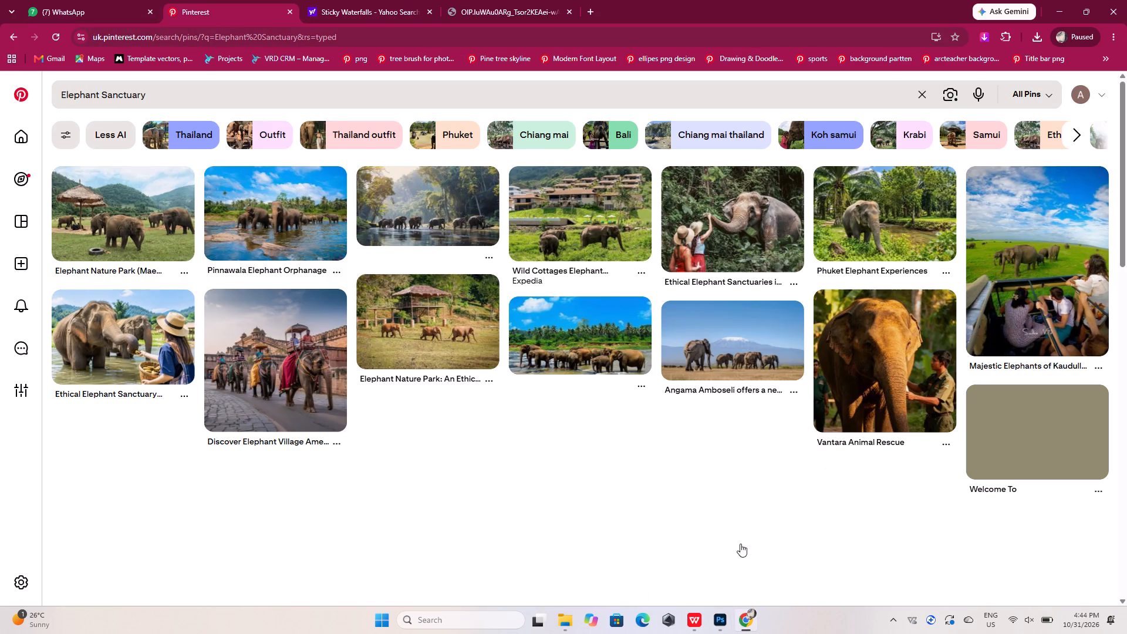
click(694, 618)
click(694, 618)
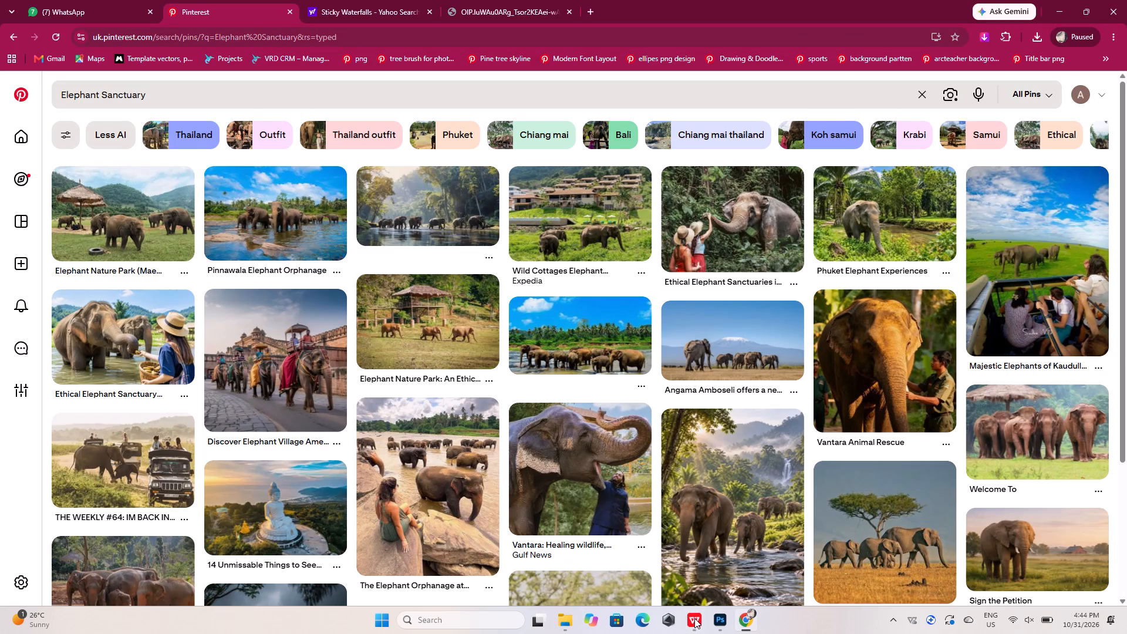
Open the Elephant Nature Park pin showing elephants beside a thatched umbrella and download its image.
click(131, 217)
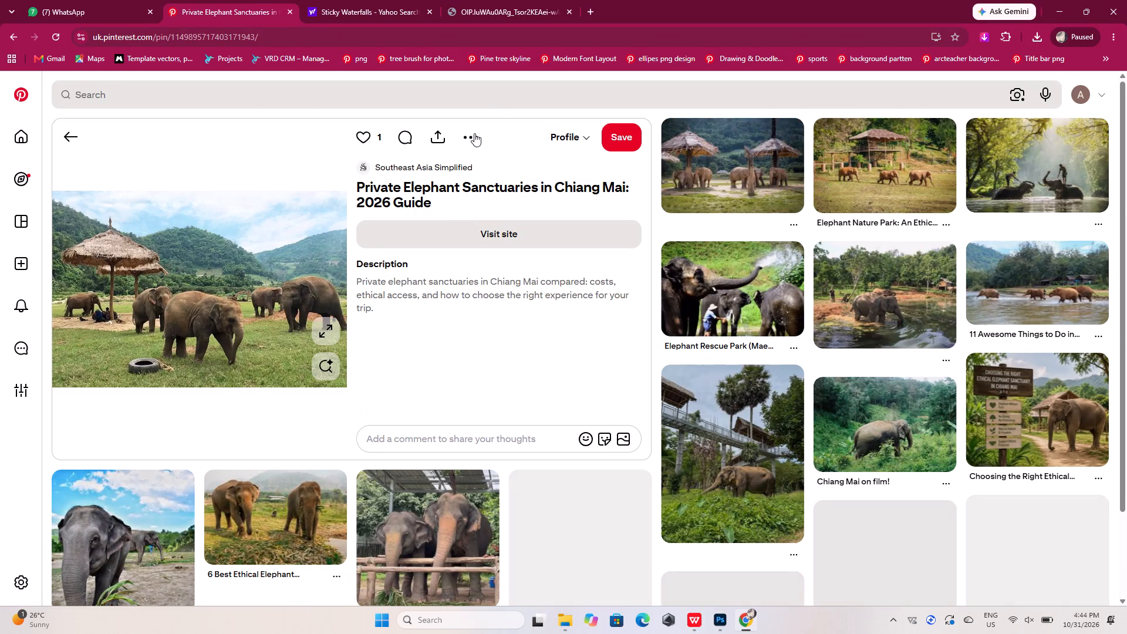
click(474, 133)
click(472, 169)
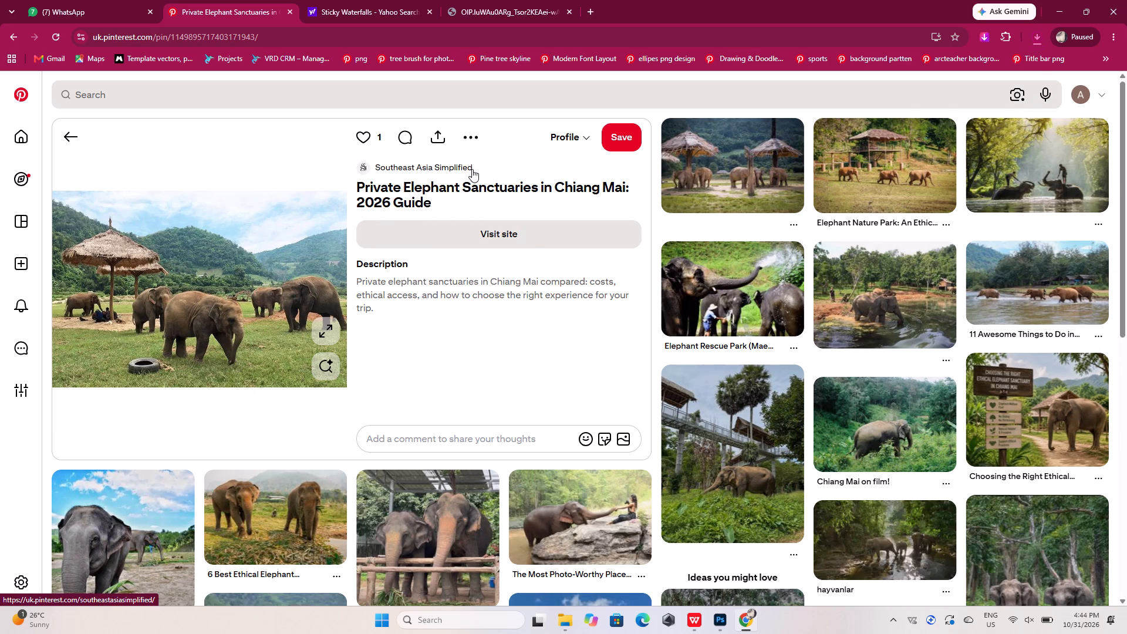
Bring the downloaded Private Elephant Sanctuaries in Chiang Mai image from the Downloads folder into the Photoshop slides document.
click(1001, 66)
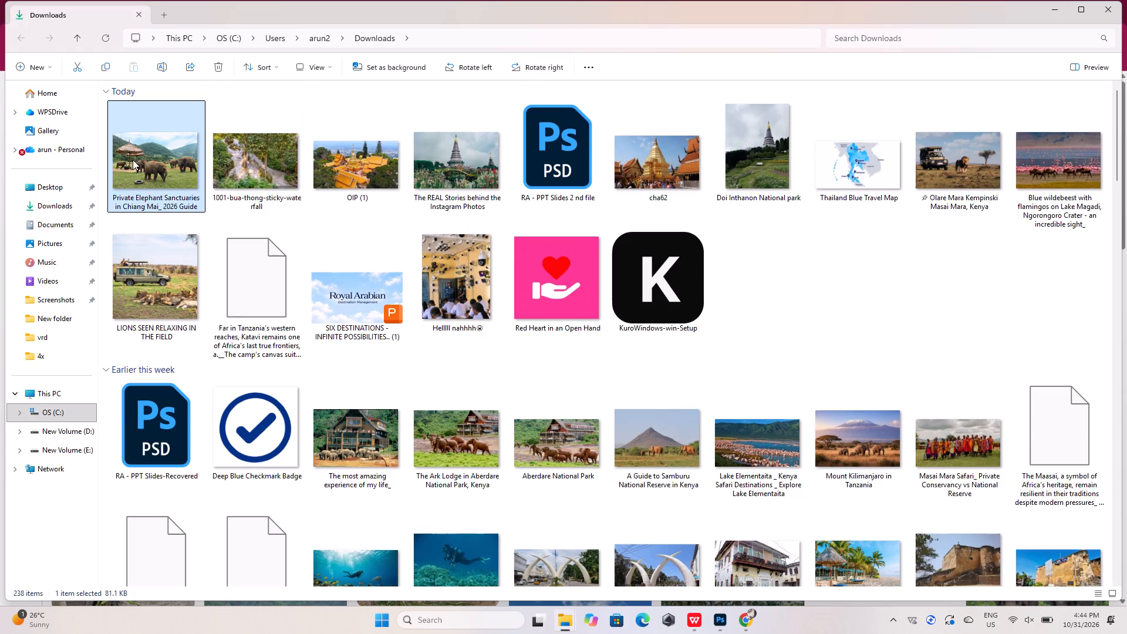
drag(138, 154, 728, 617)
drag(728, 617, 645, 423)
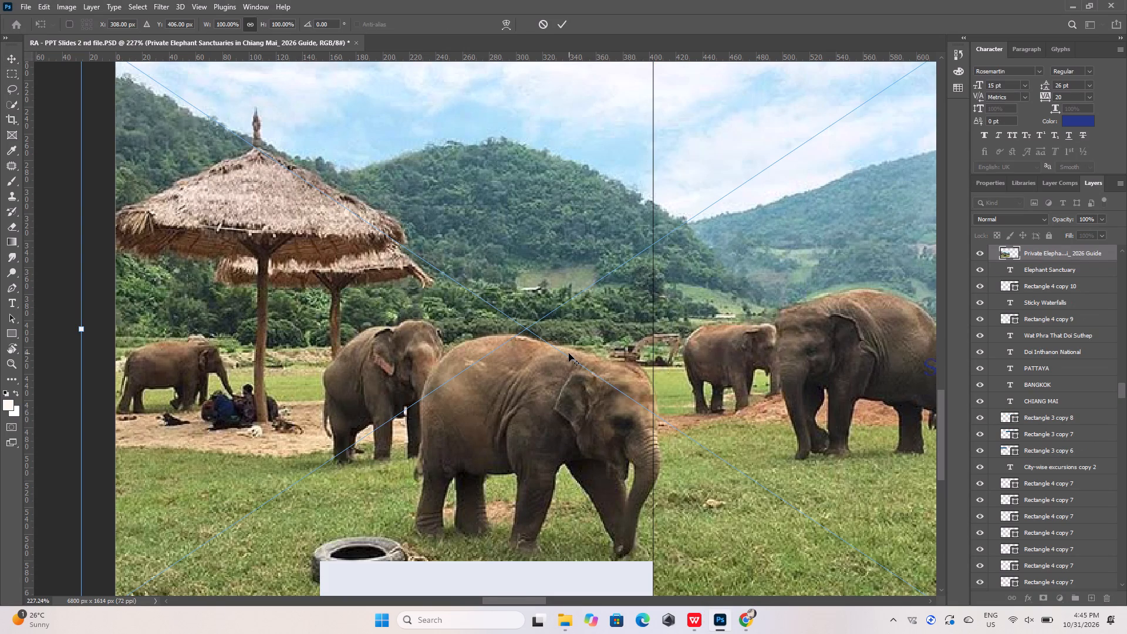
Scale the placed elephant image to about 30%, move it over the Chiang Mai picture column and commit the placement.
alt+scroll(569, 353, down, 4)
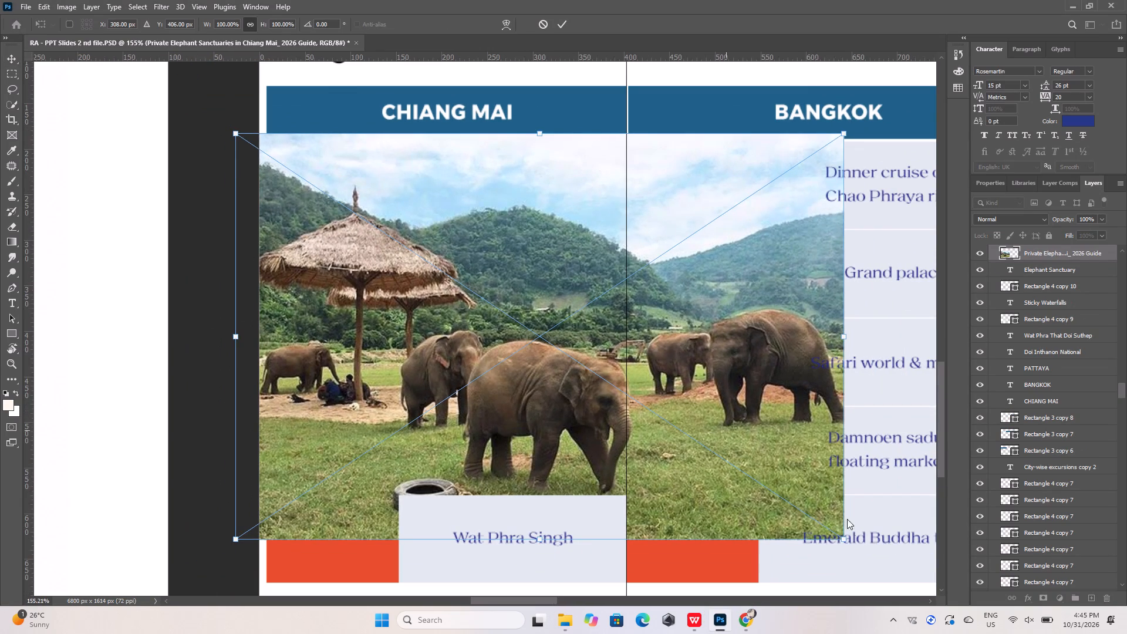
click(839, 534)
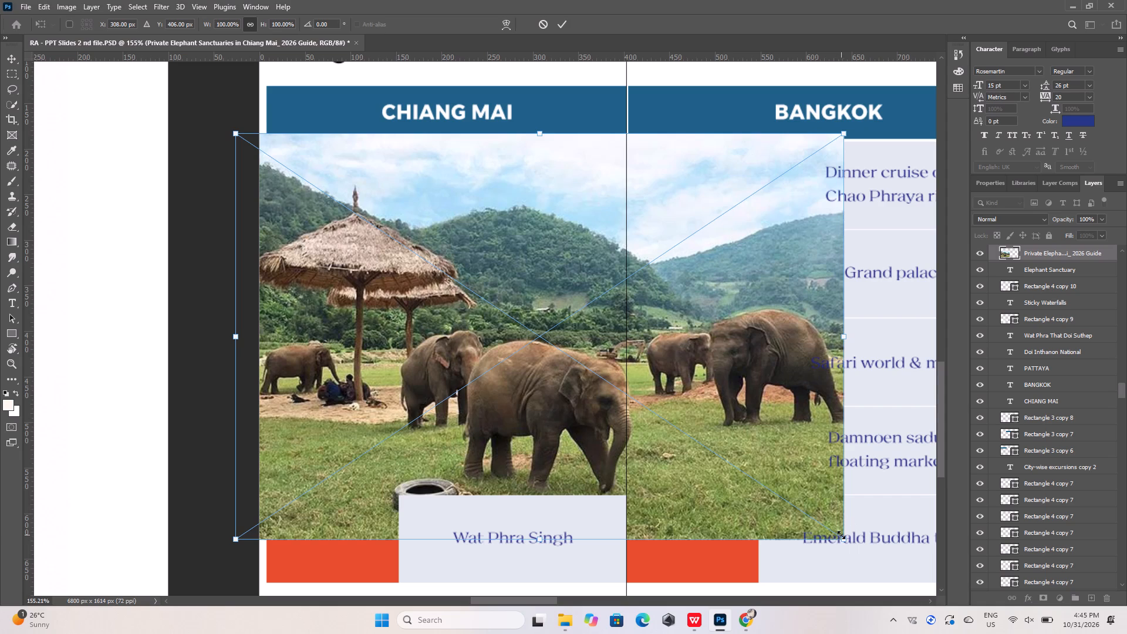
click(843, 541)
drag(843, 541, 829, 530)
drag(829, 530, 553, 271)
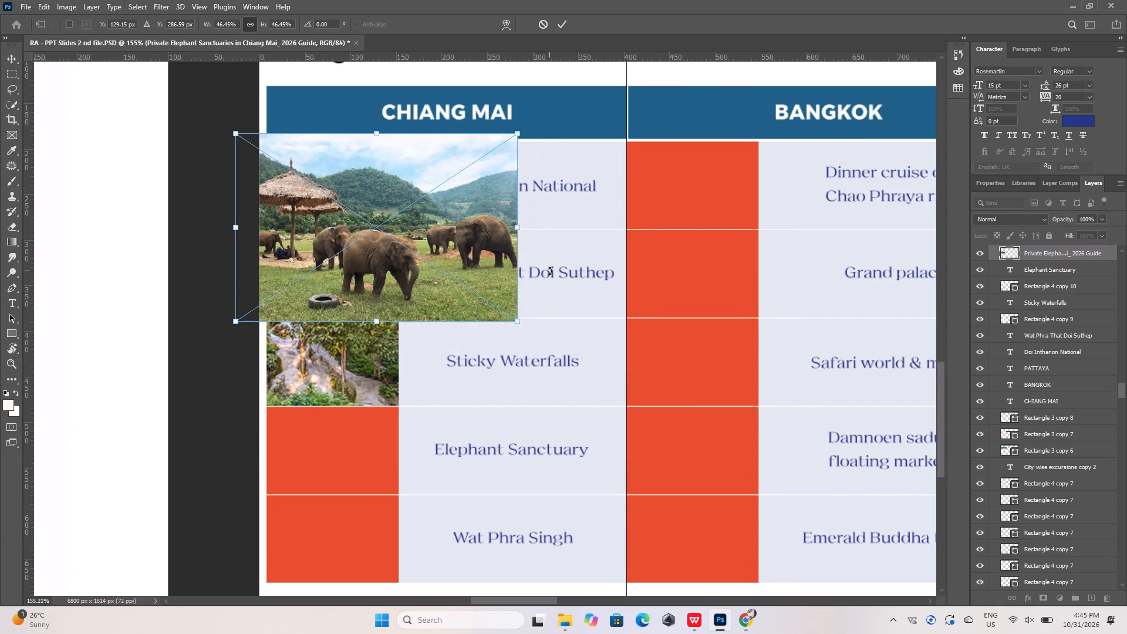
drag(424, 242, 435, 270)
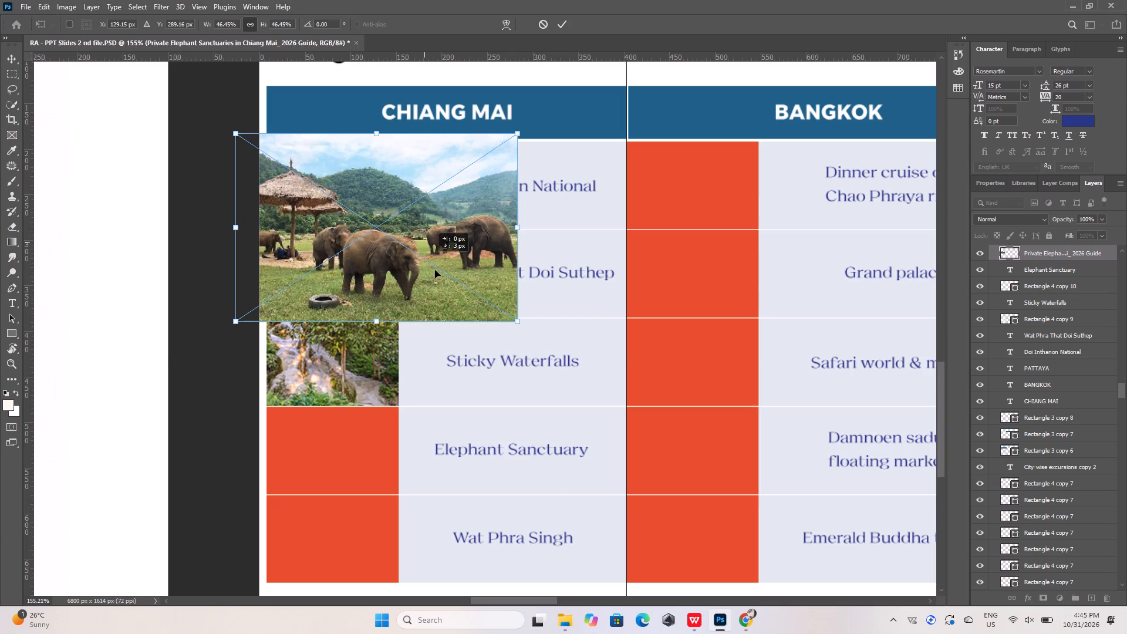
drag(435, 270, 462, 377)
drag(559, 456, 541, 438)
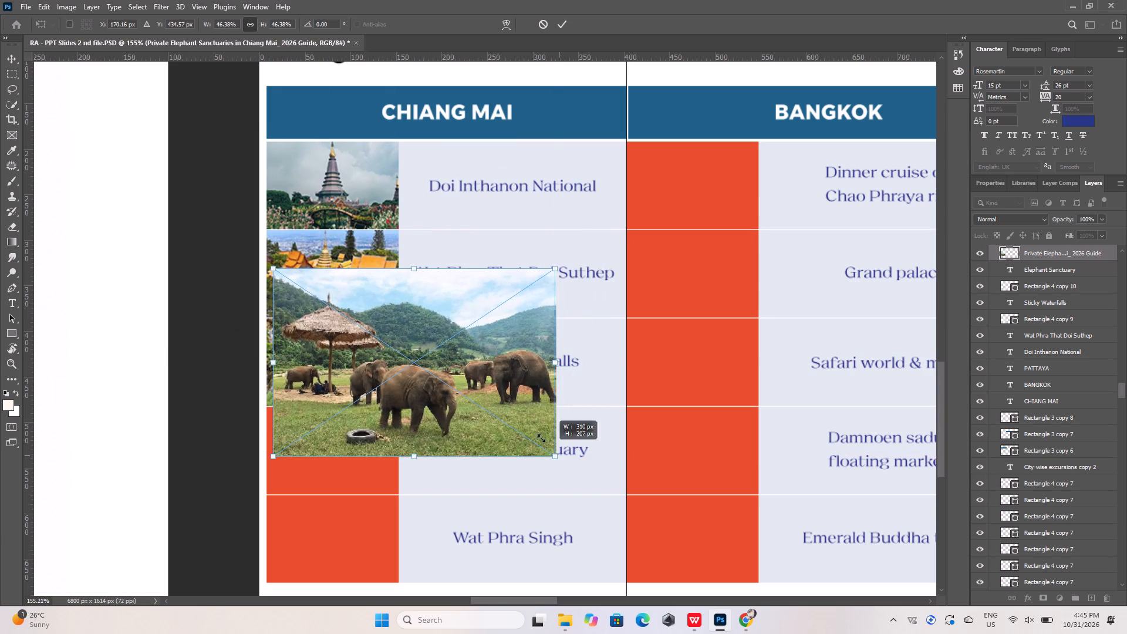
drag(541, 438, 478, 362)
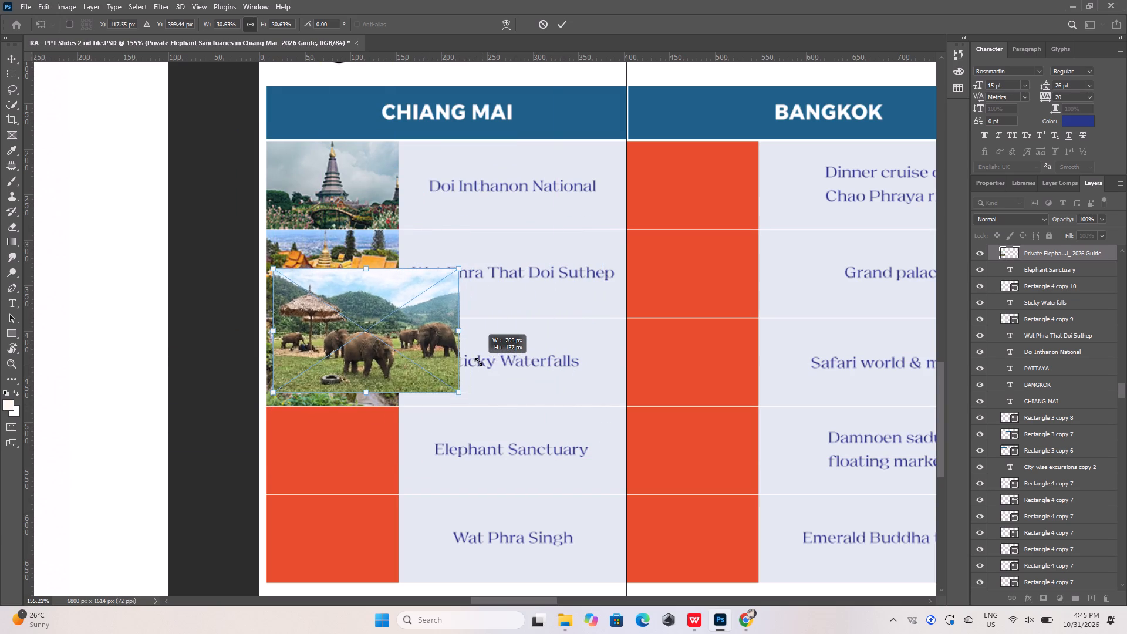
drag(478, 362, 478, 362)
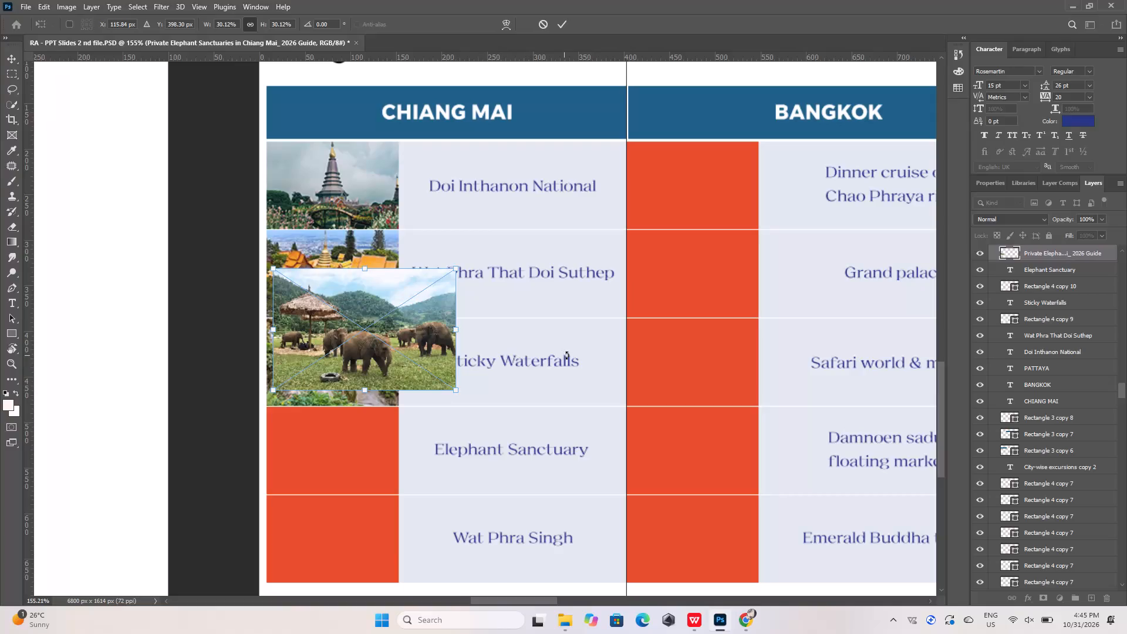
click(562, 24)
Move the elephant image layer directly above the lower Rectangle 4 copy 4 layer, the red Elephant Sanctuary picture cell.
click(351, 439)
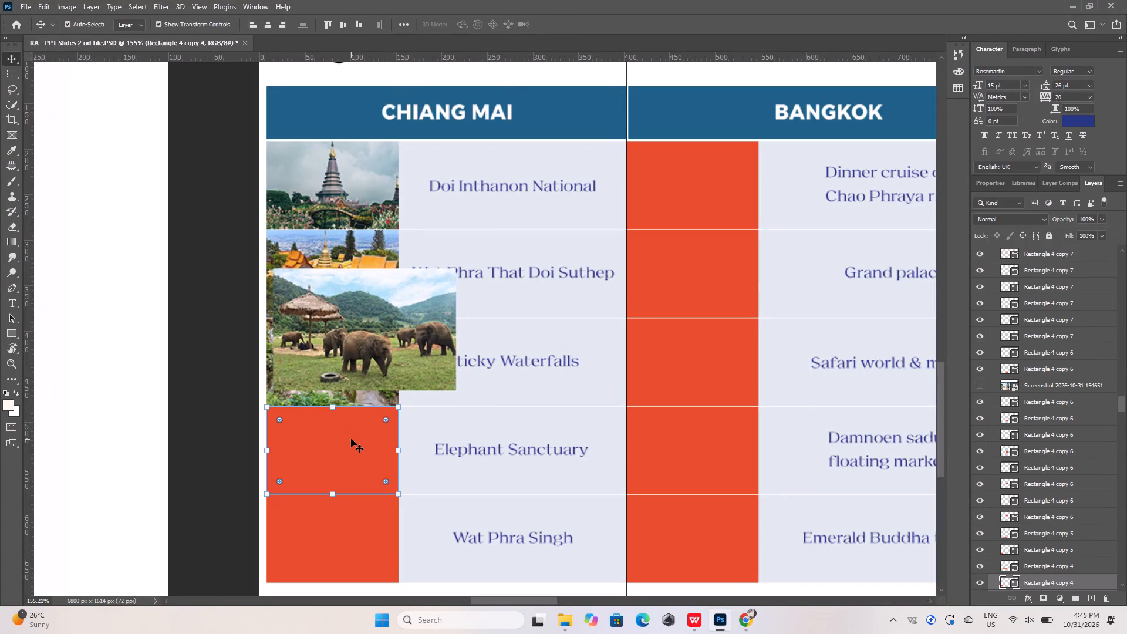
click(338, 313)
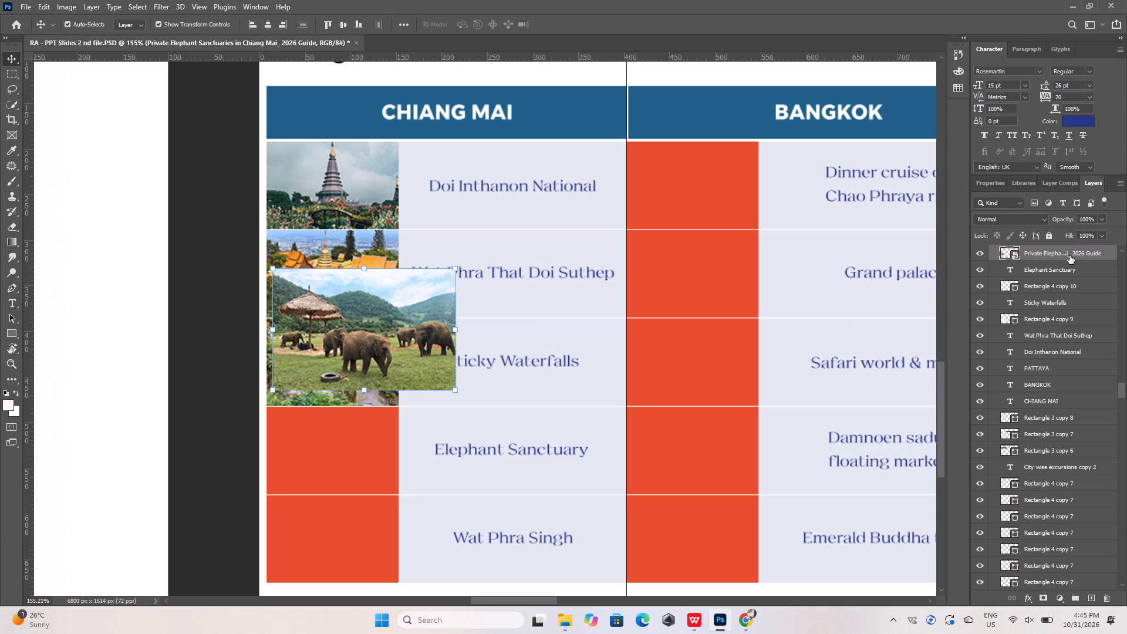
click(381, 455)
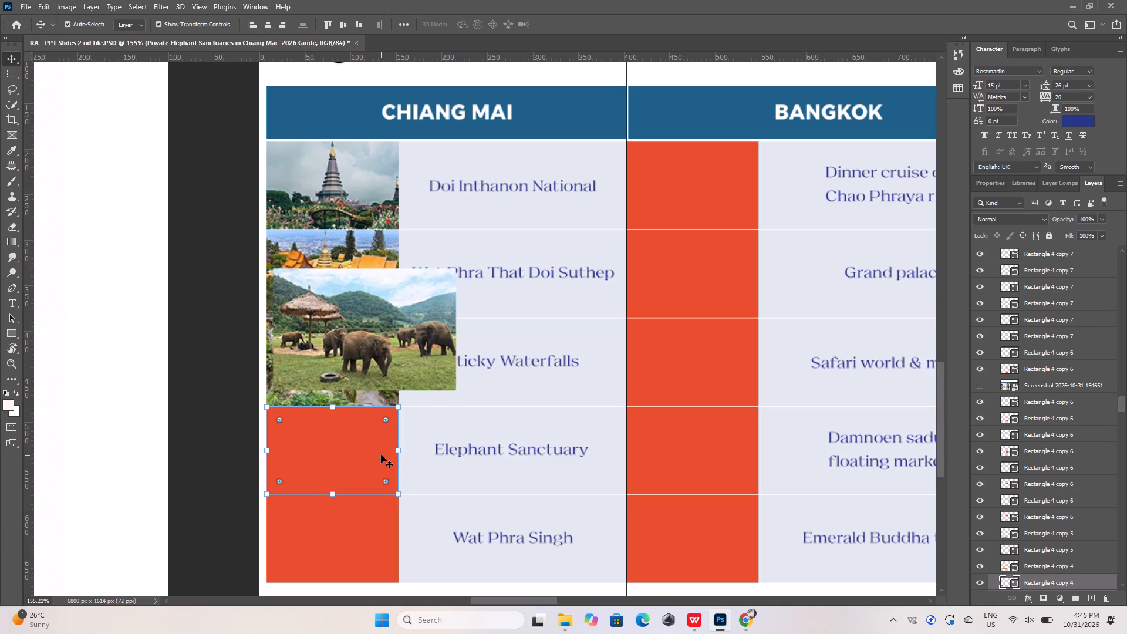
click(367, 315)
drag(1045, 252, 1043, 542)
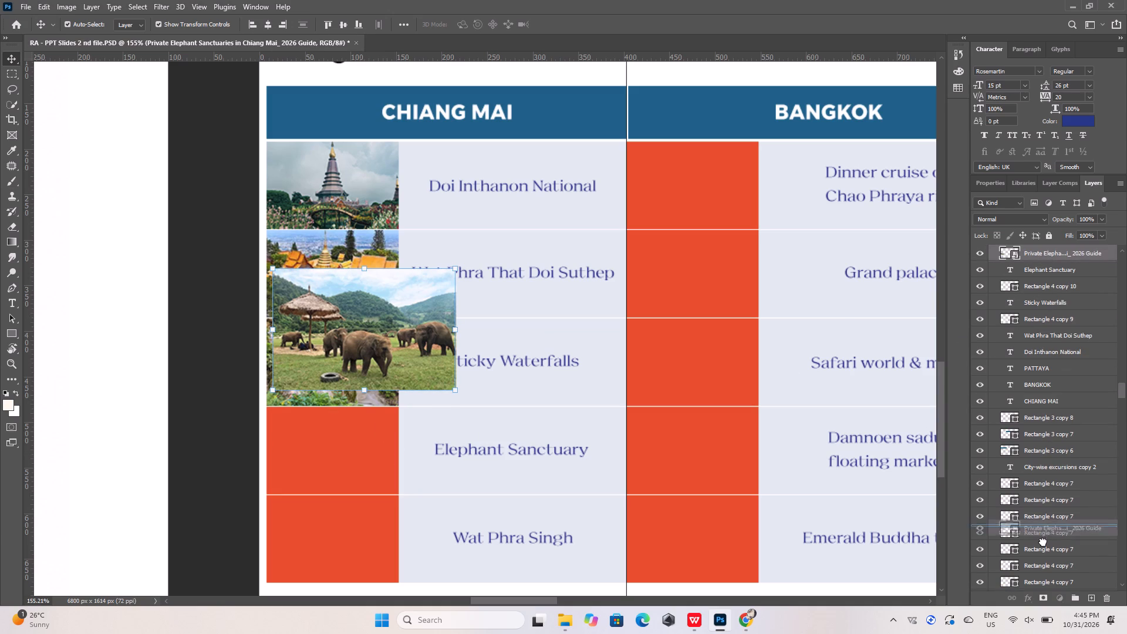
drag(1043, 542, 1042, 557)
scroll(1043, 550, down, 7)
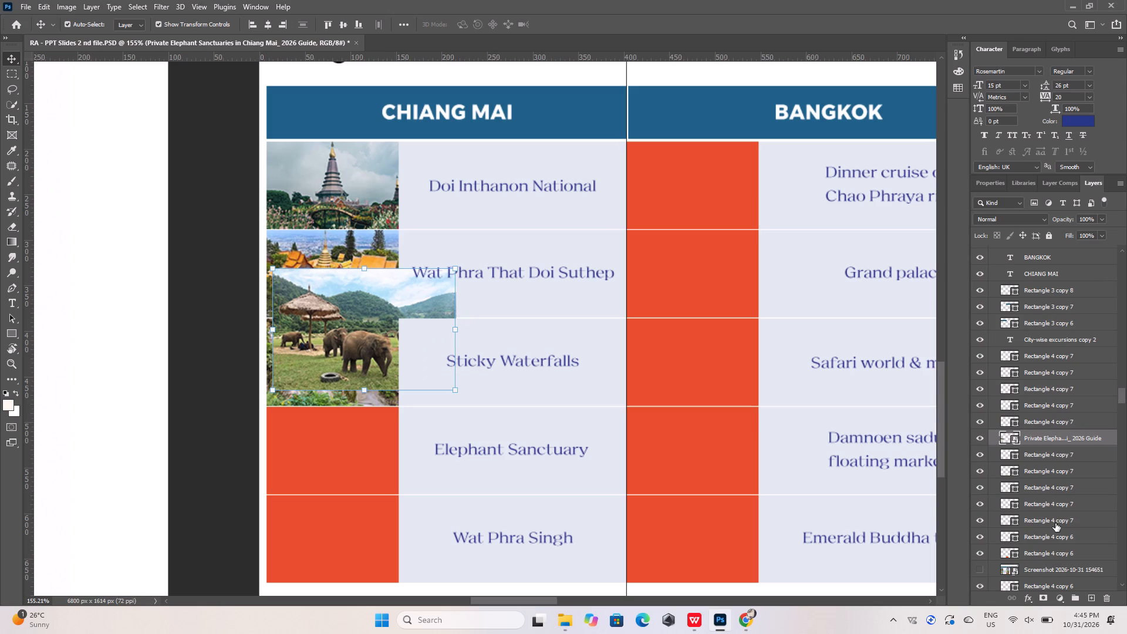
scroll(1058, 531, down, 5)
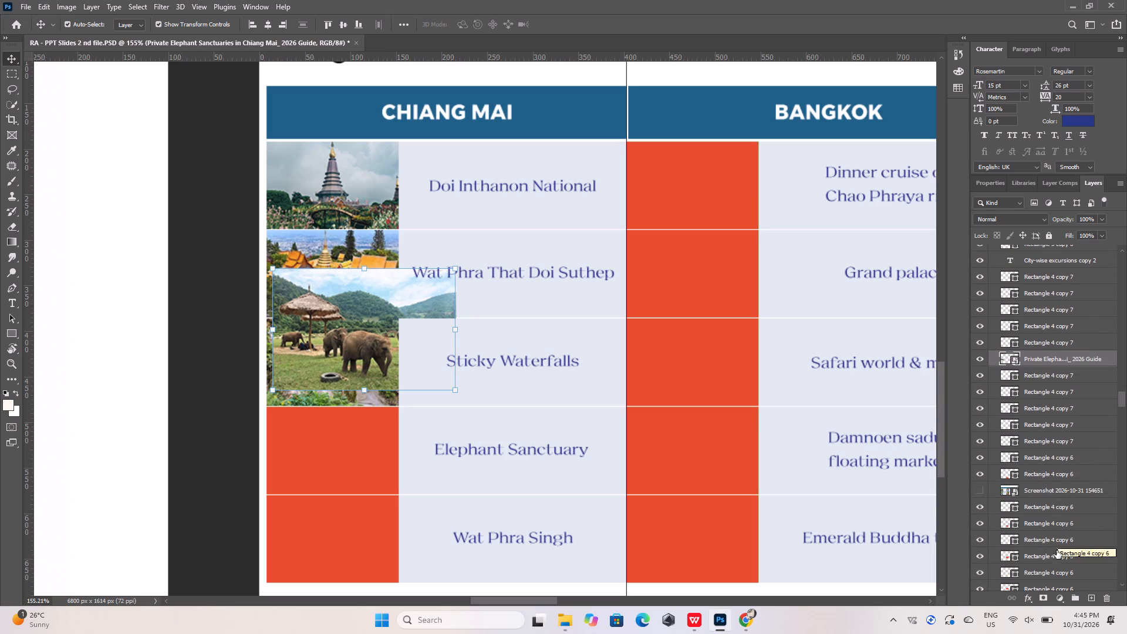
scroll(1055, 566, down, 5)
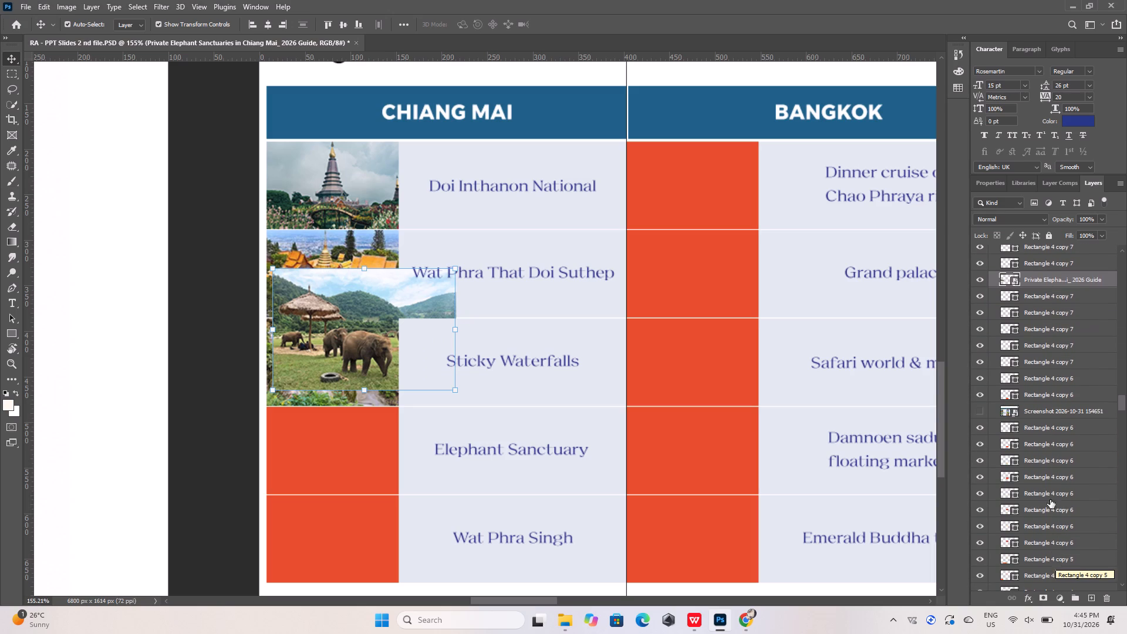
drag(1048, 280, 1061, 526)
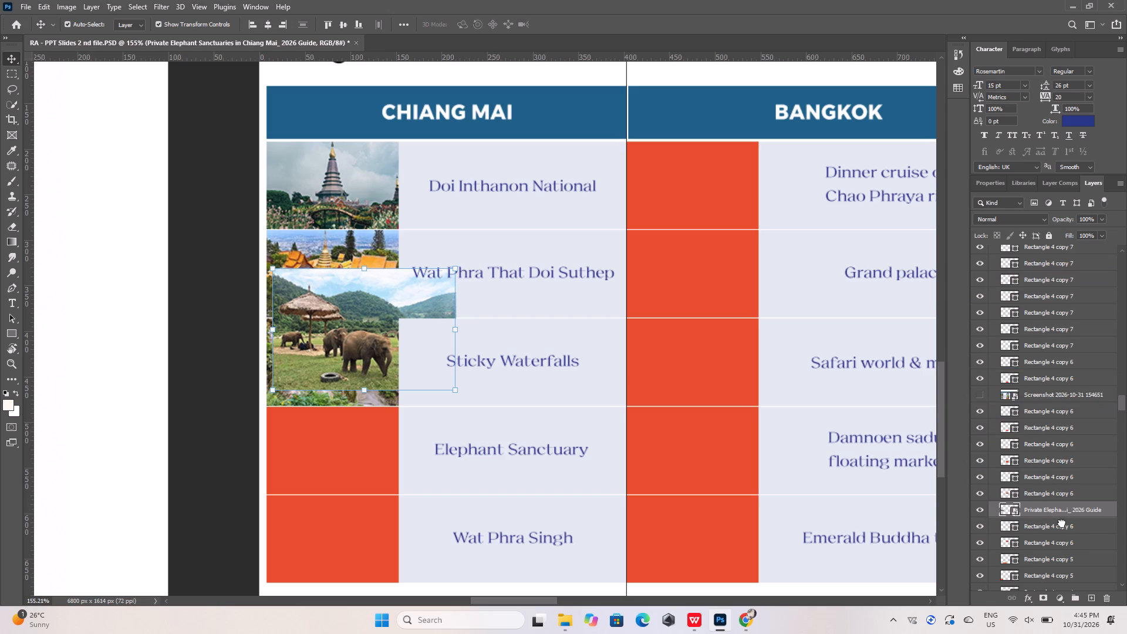
scroll(1062, 521, down, 9)
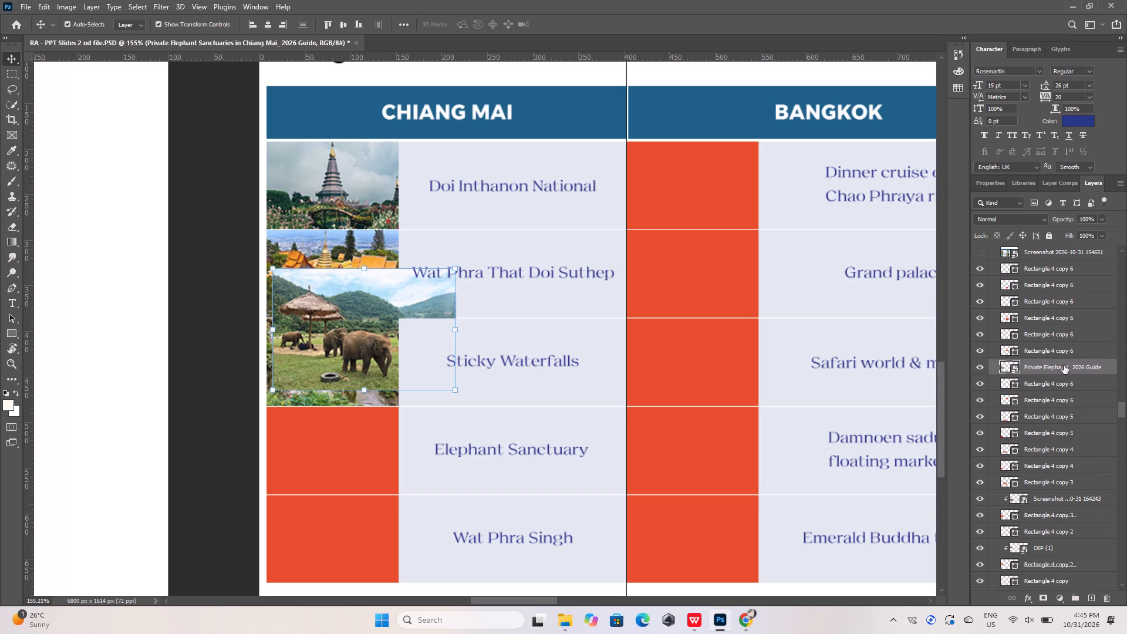
drag(1064, 365, 1071, 459)
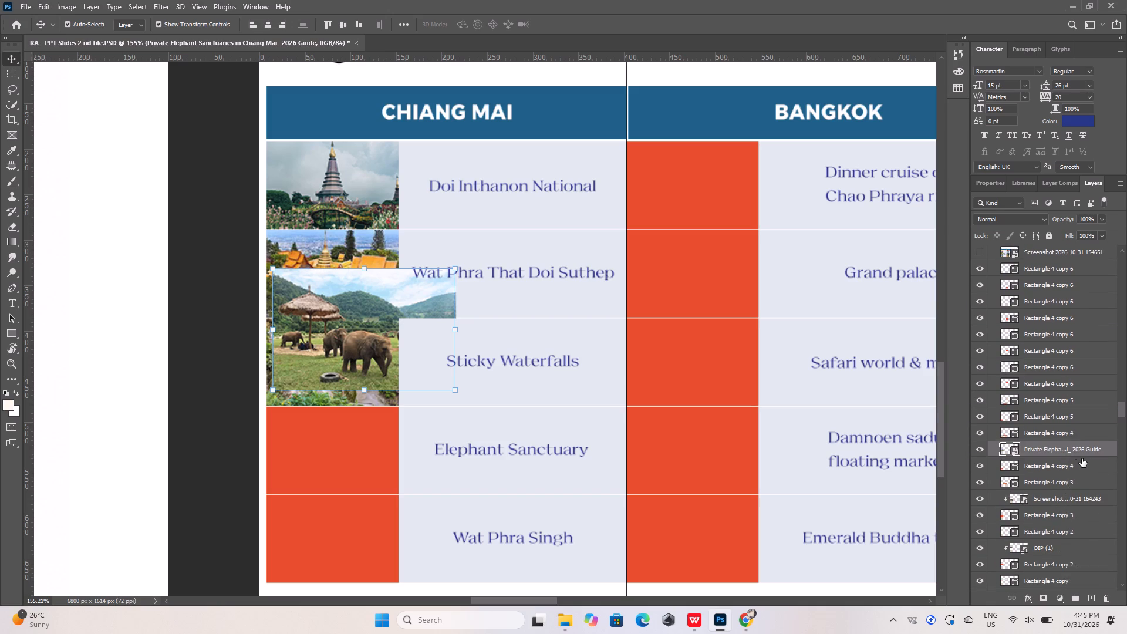
Position the elephant image over the Elephant Sanctuary picture cell and clip it to that cell with a clipping mask.
drag(383, 341, 363, 445)
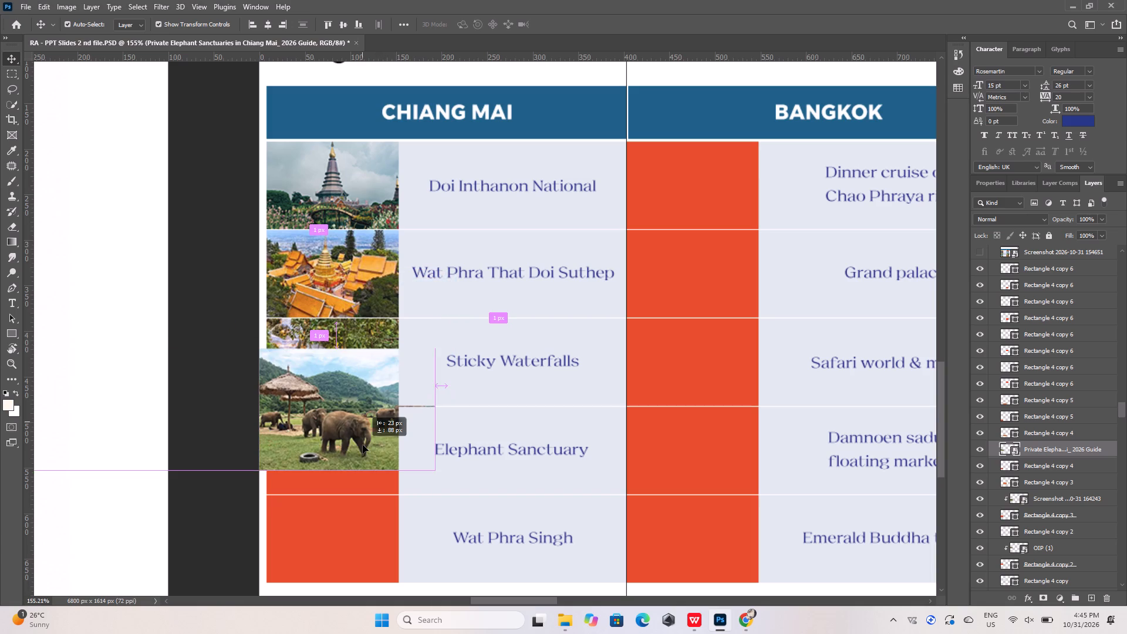
drag(363, 445, 360, 460)
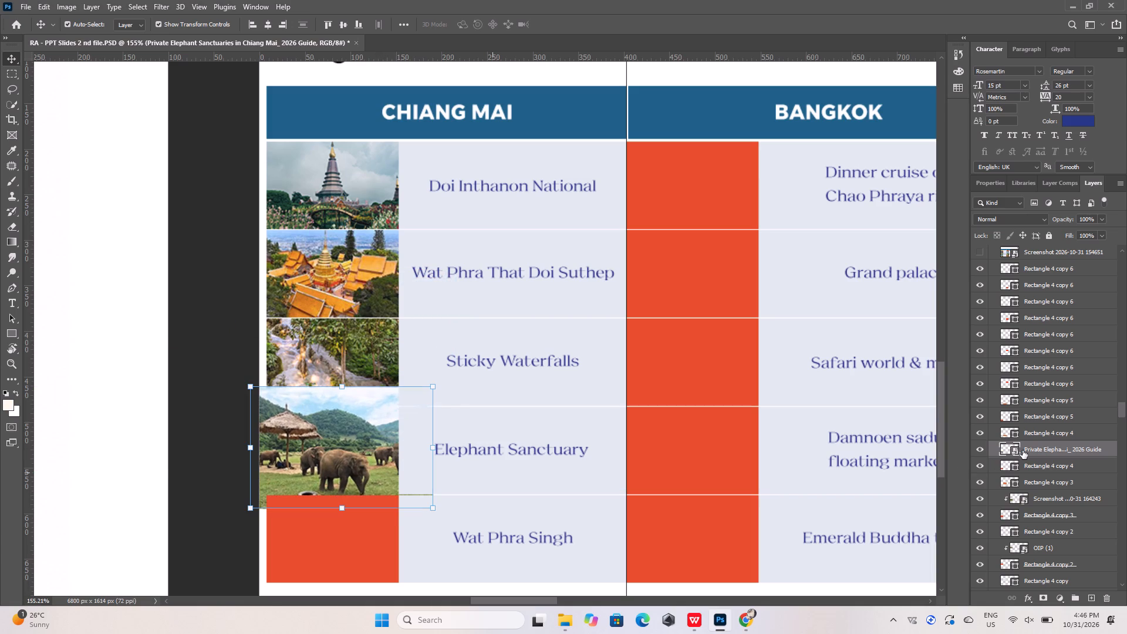
right_click(1028, 449)
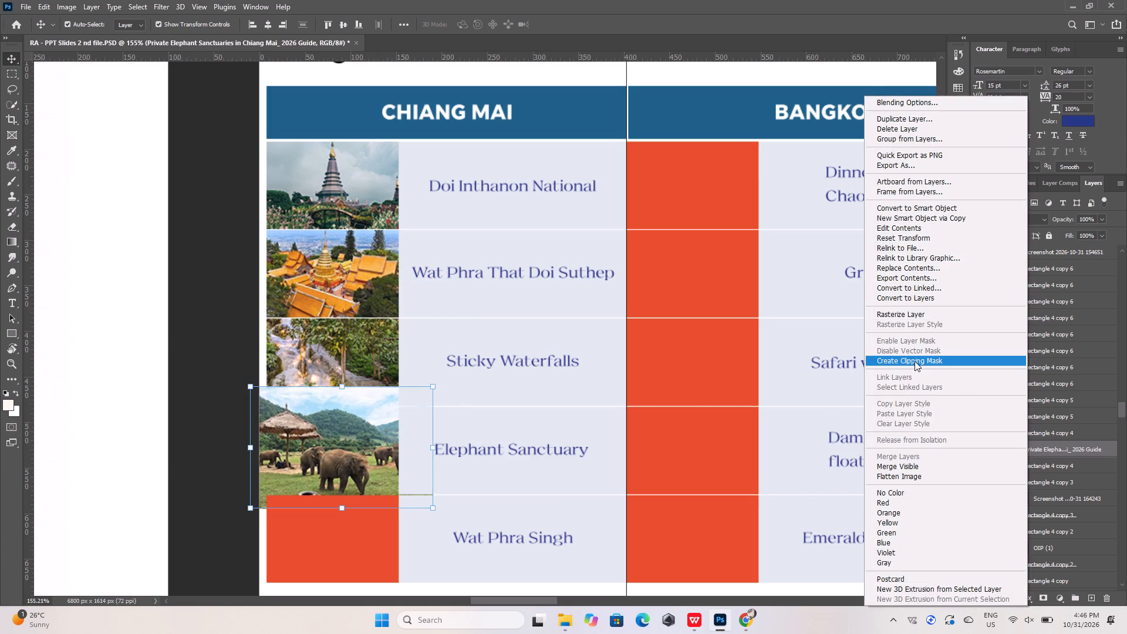
click(915, 361)
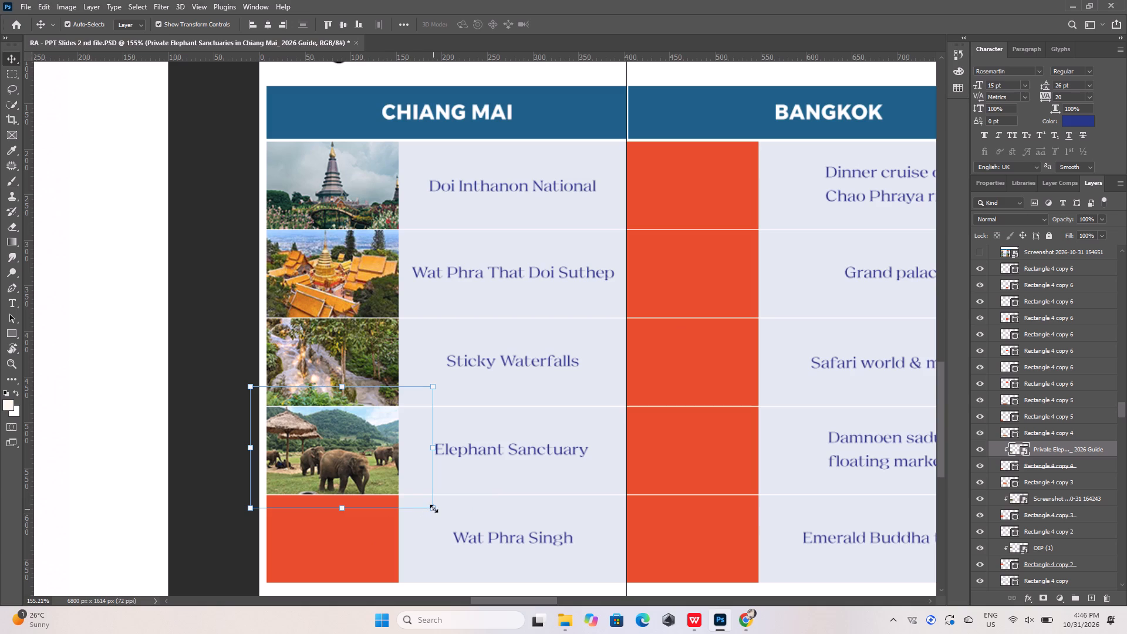
Shrink the clipped elephant image to about 22% so it just fills the Elephant Sanctuary picture cell, and commit the transform.
drag(434, 508, 413, 497)
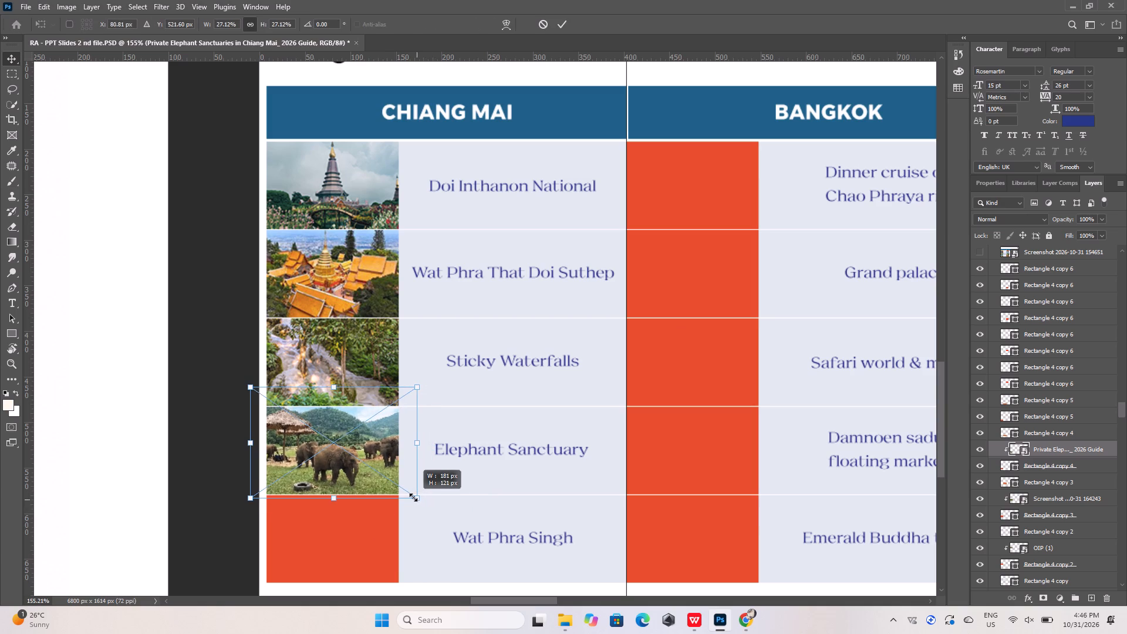
drag(413, 497, 413, 497)
drag(415, 386, 412, 393)
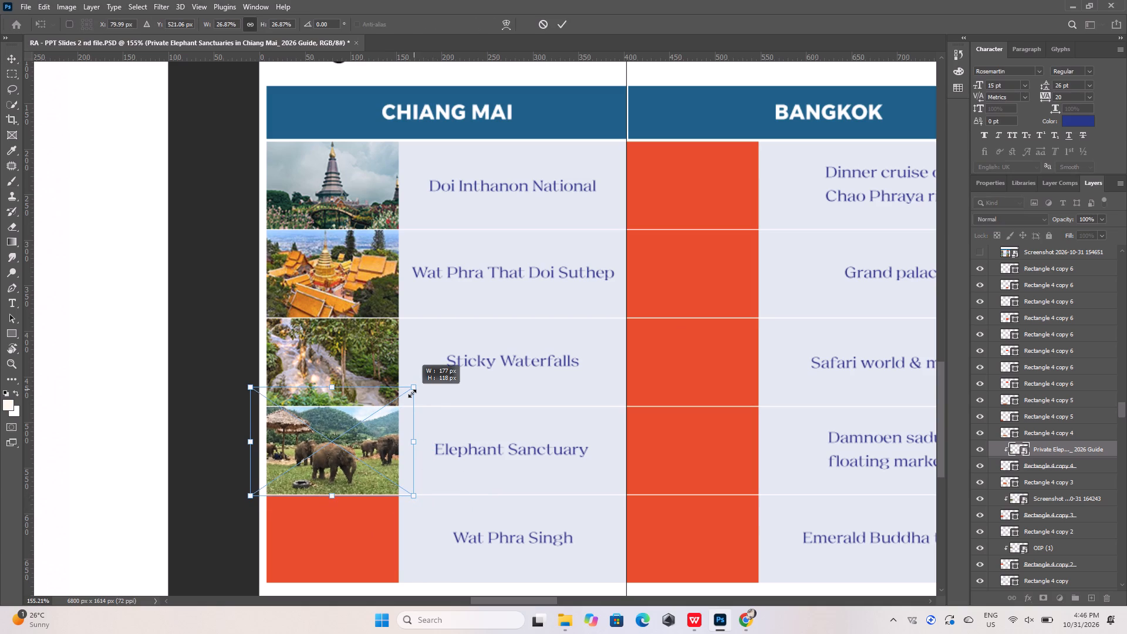
drag(412, 393, 407, 402)
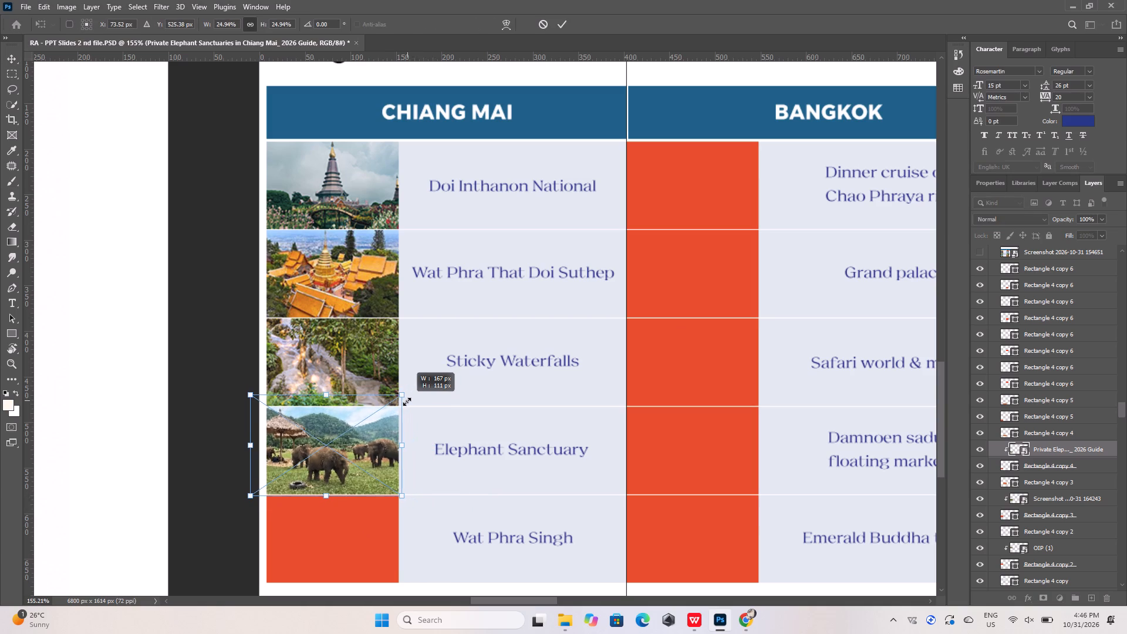
drag(407, 402, 406, 402)
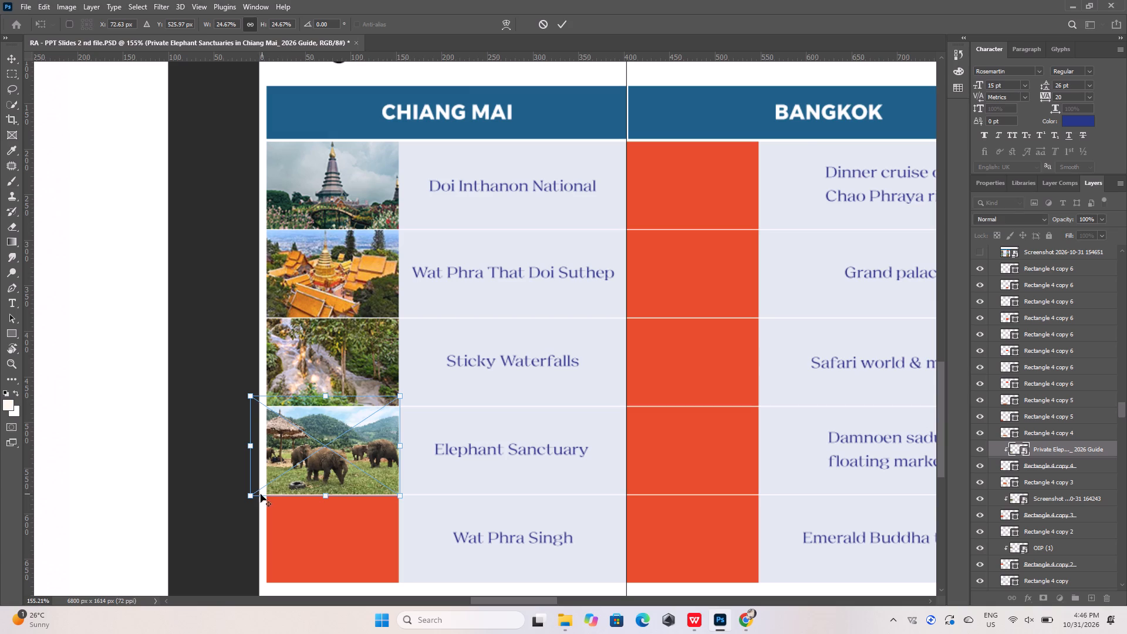
alt+scroll(260, 494, up, 3)
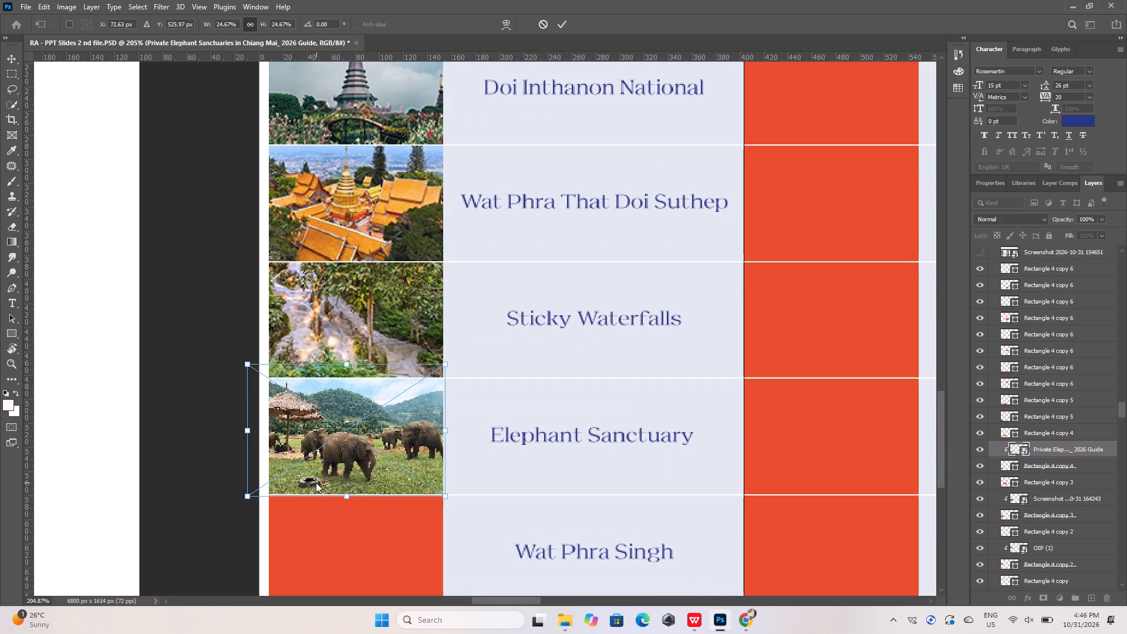
key(shift+Right)
key(shift+Right)
click(559, 28)
click(398, 430)
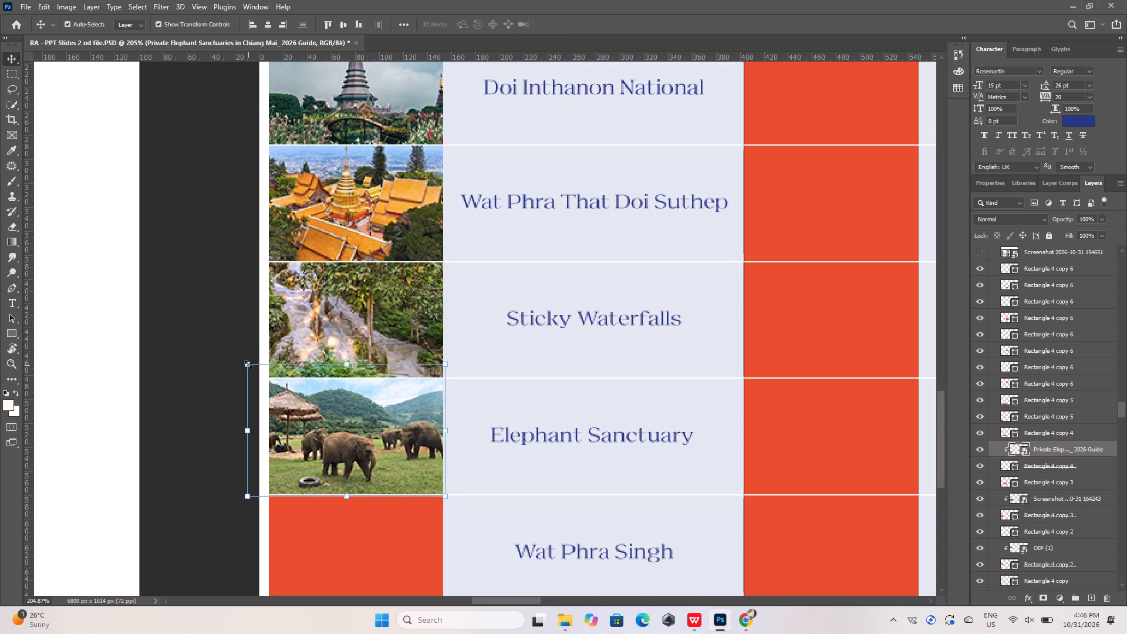
drag(248, 365, 259, 380)
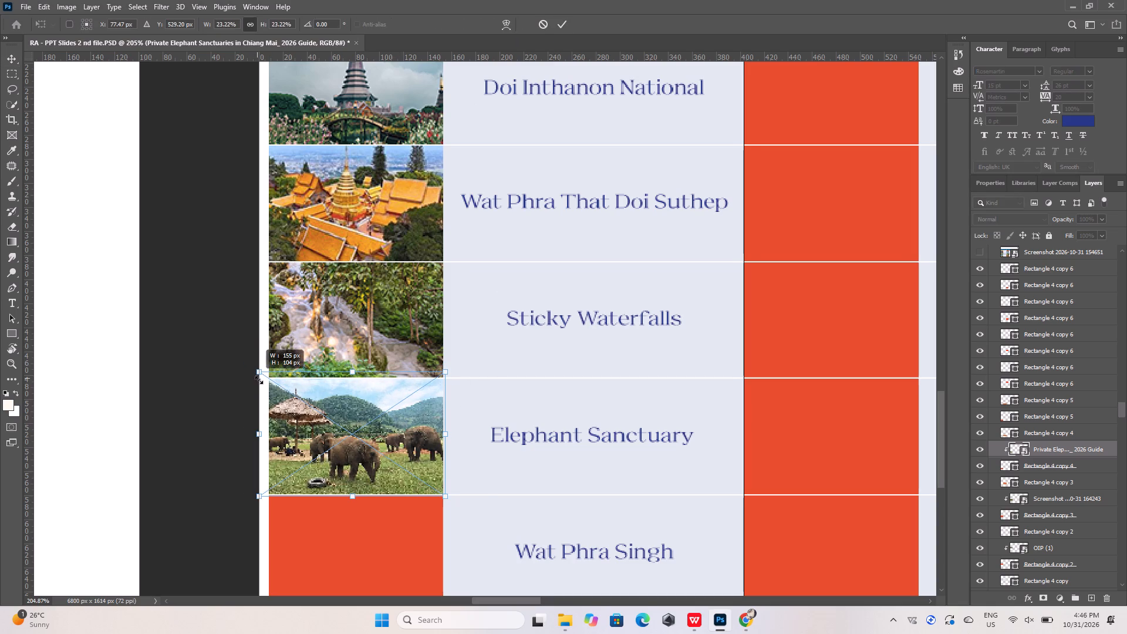
drag(259, 380, 262, 383)
click(556, 26)
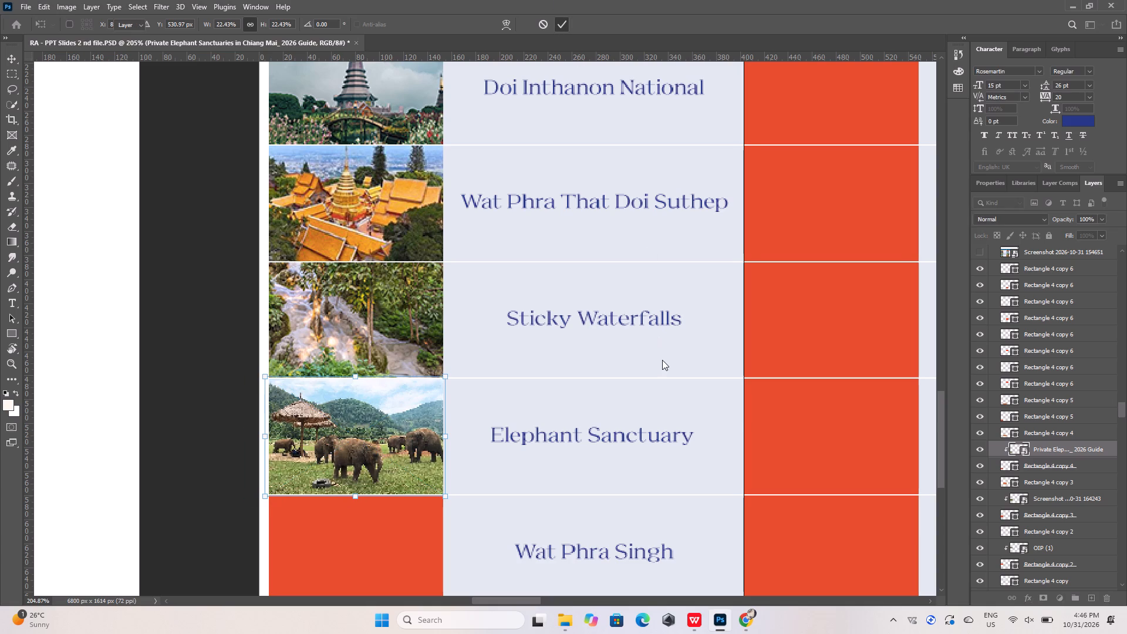
click(662, 360)
Copy the text of the Wat Phra Singh label in the last Chiang Mai row.
scroll(474, 391, down, 4)
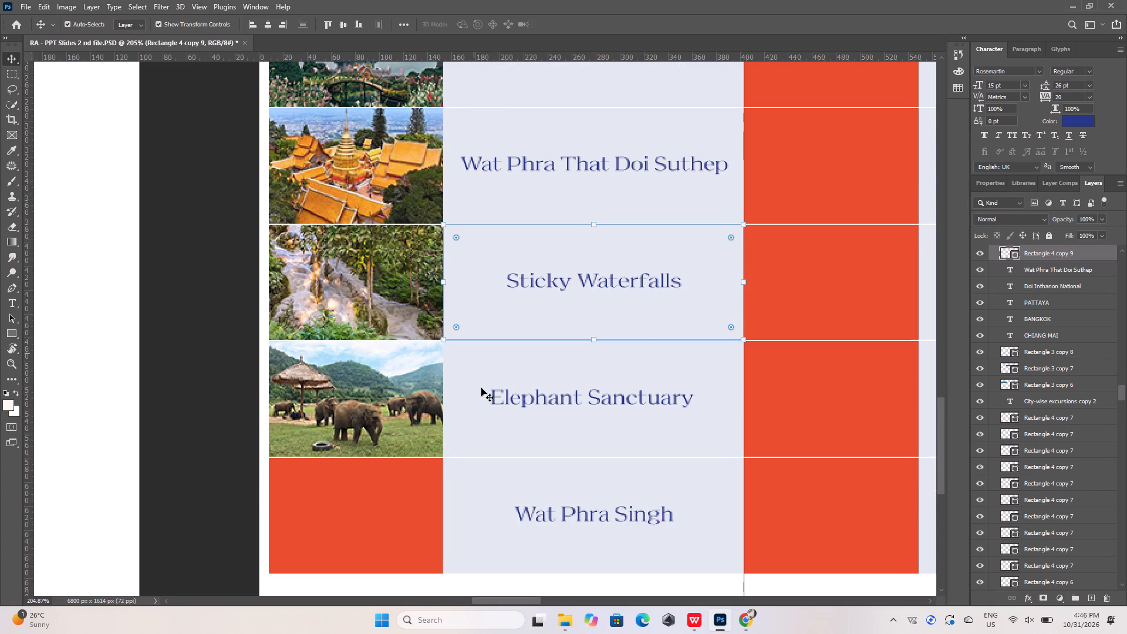
scroll(483, 387, down, 2)
click(568, 502)
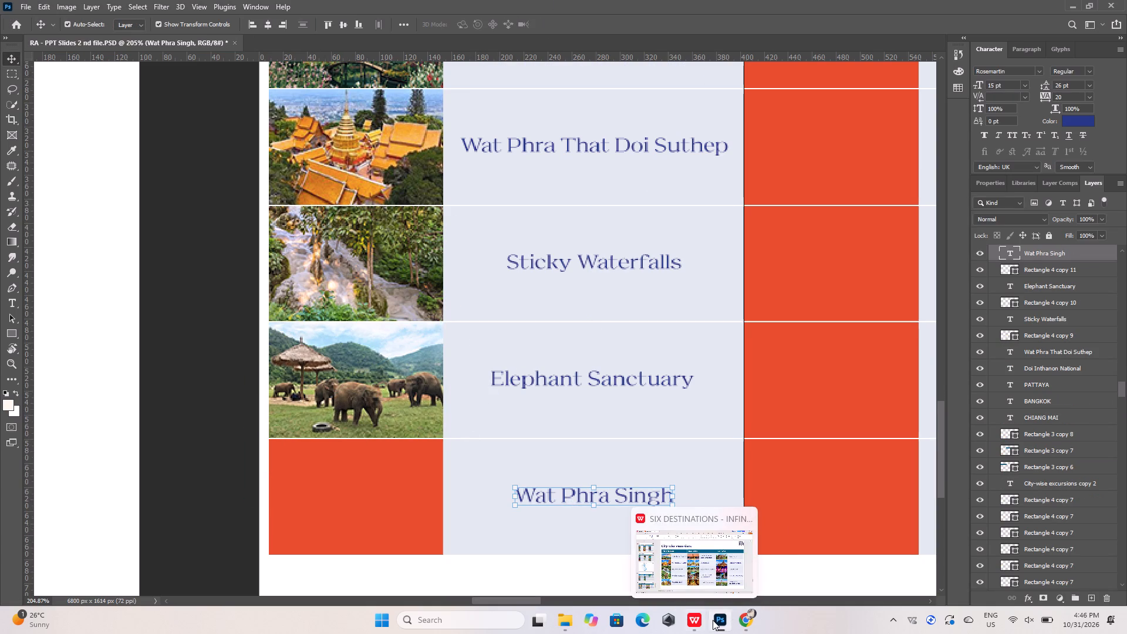
click(743, 620)
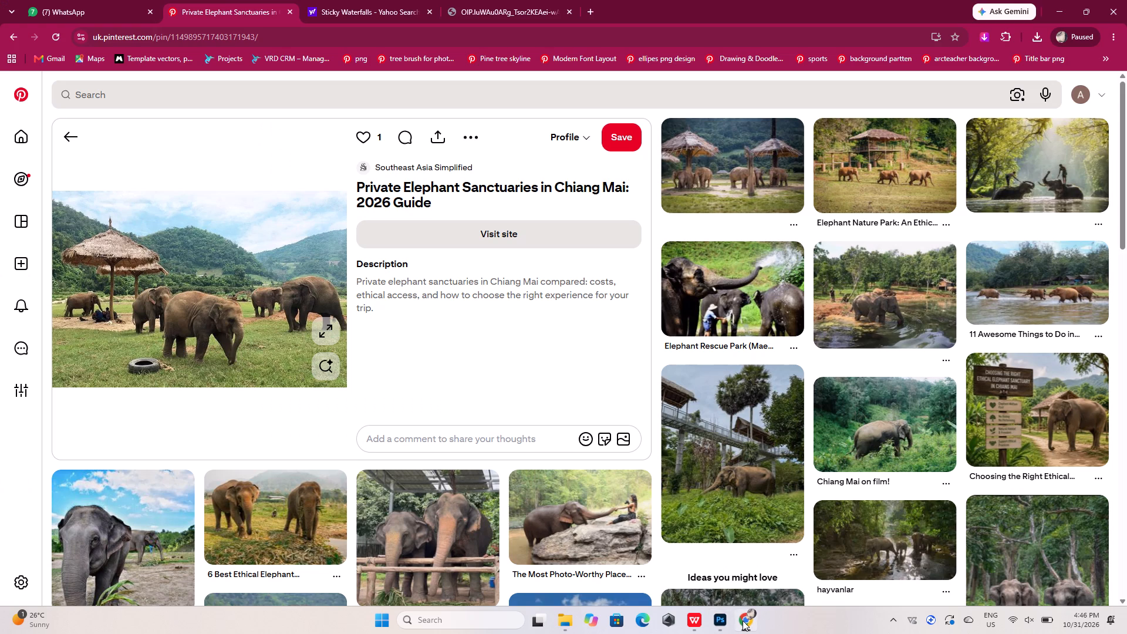
click(743, 620)
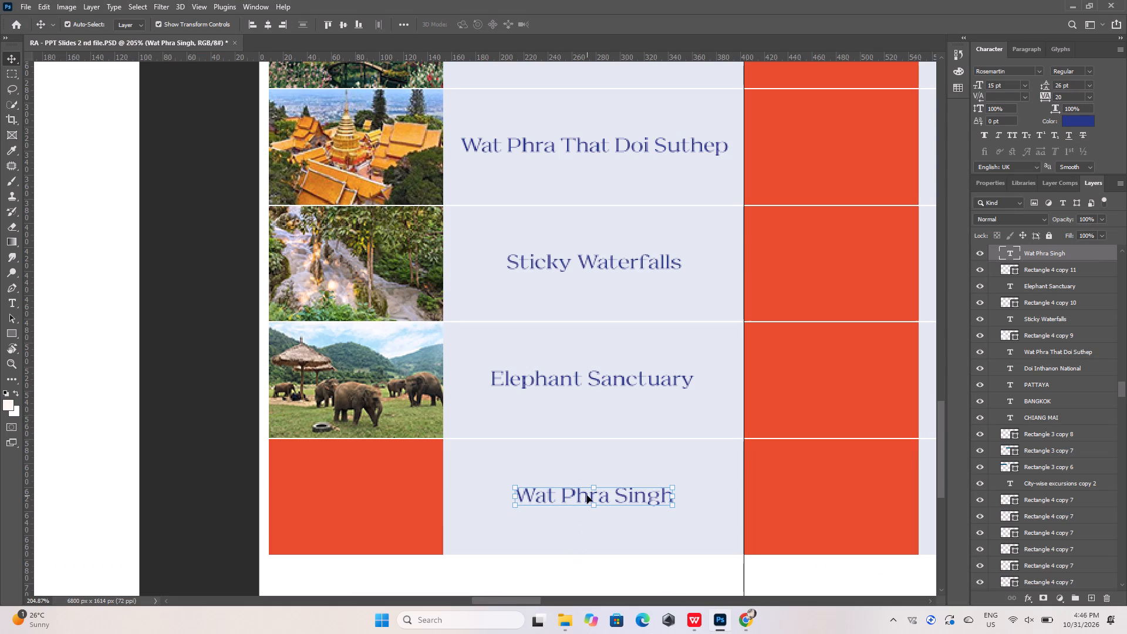
double_click(587, 495)
key(ctrl+c)
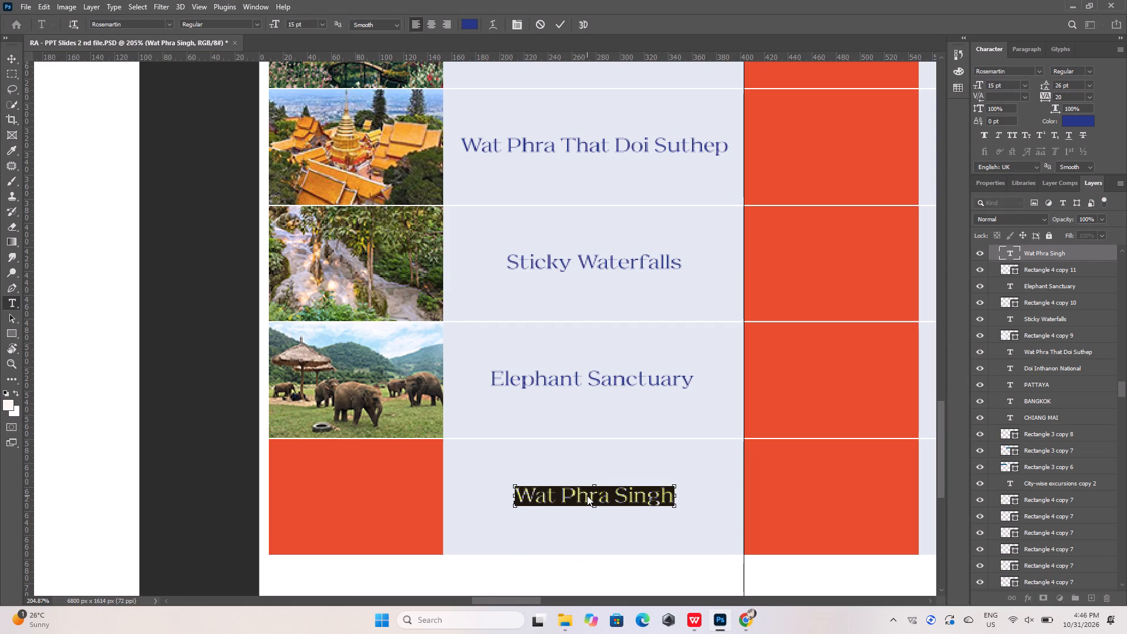
Switch to Pinterest in Chrome and search for the copied name, Wat Phra Singh.
click(687, 619)
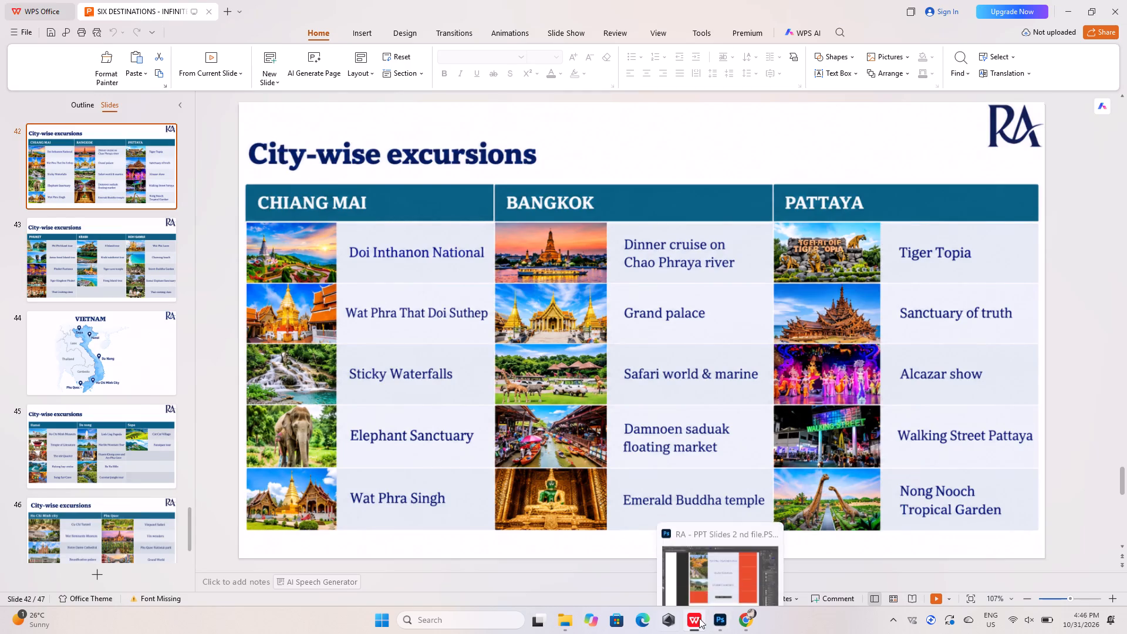
click(743, 618)
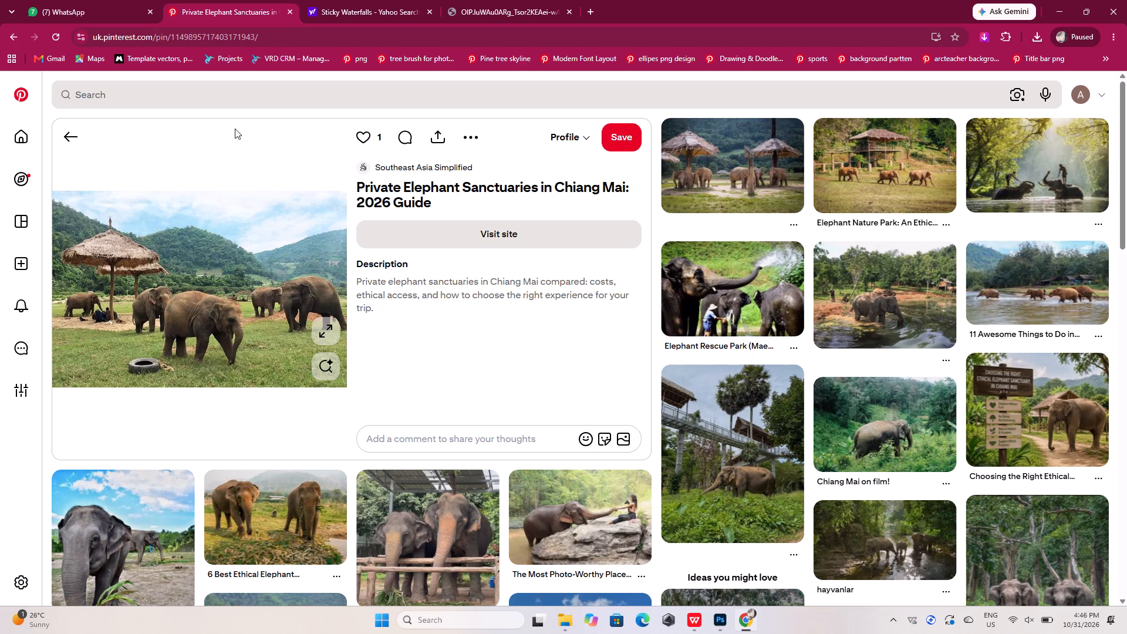
click(232, 98)
key(ctrl+v)
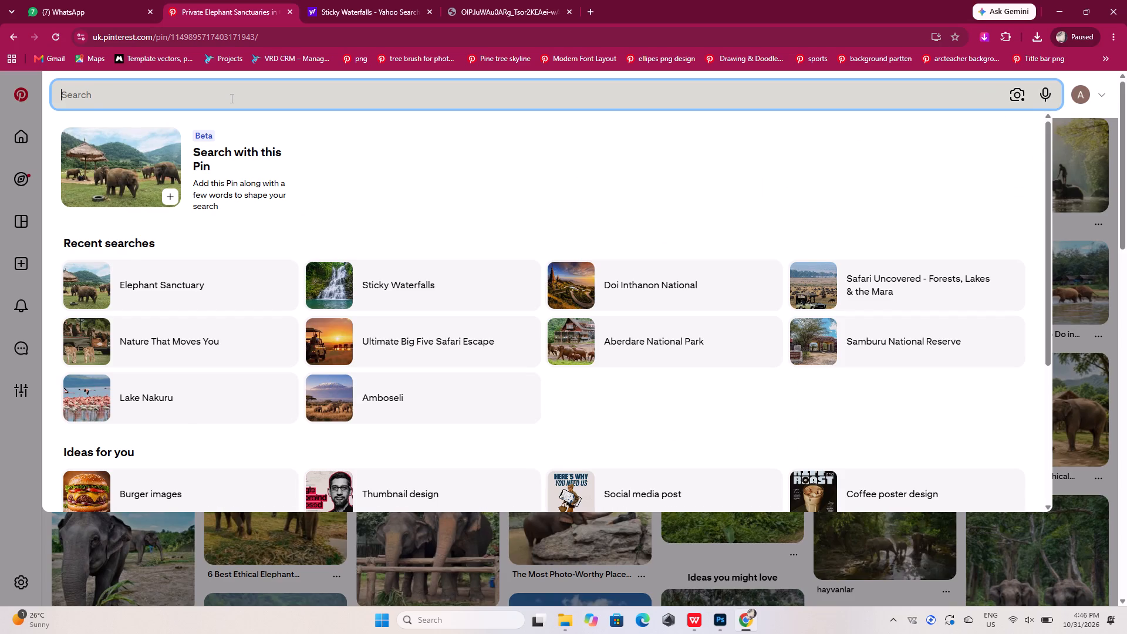
key(Return)
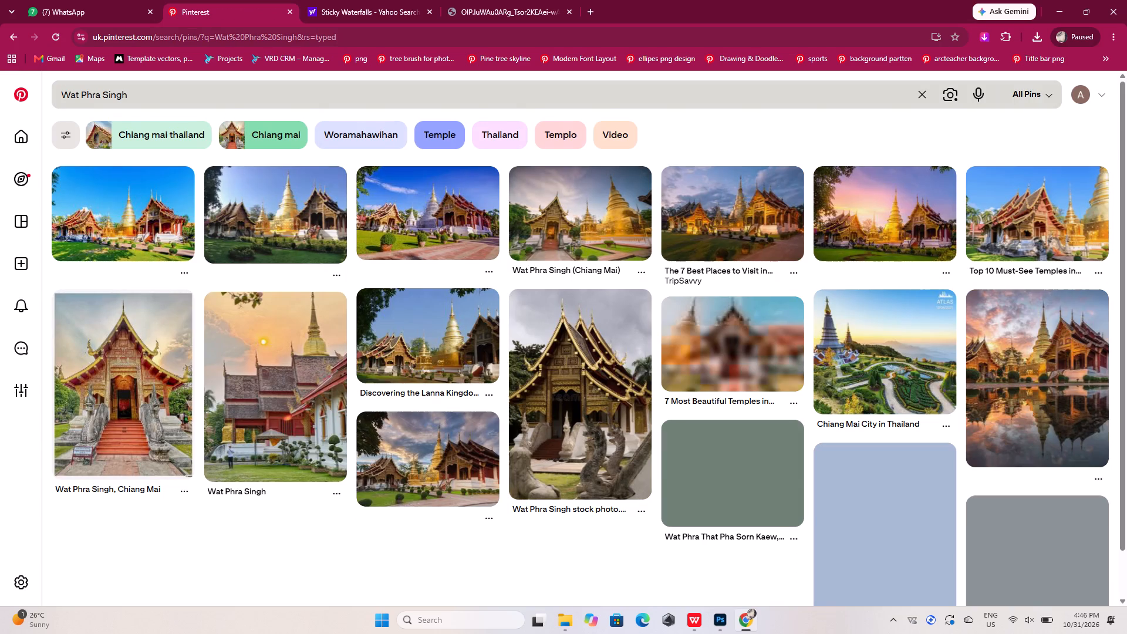
Compare the Pinterest results with the Wat Phra Singh picture on the City-wise excursions reference slide in WPS Office.
click(690, 622)
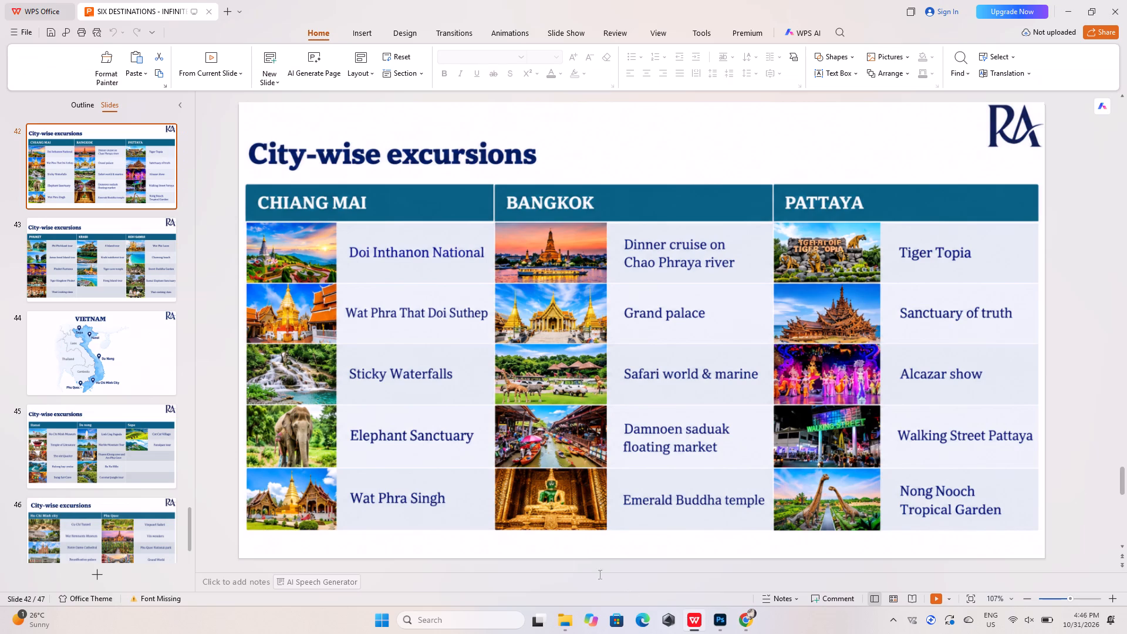
click(720, 623)
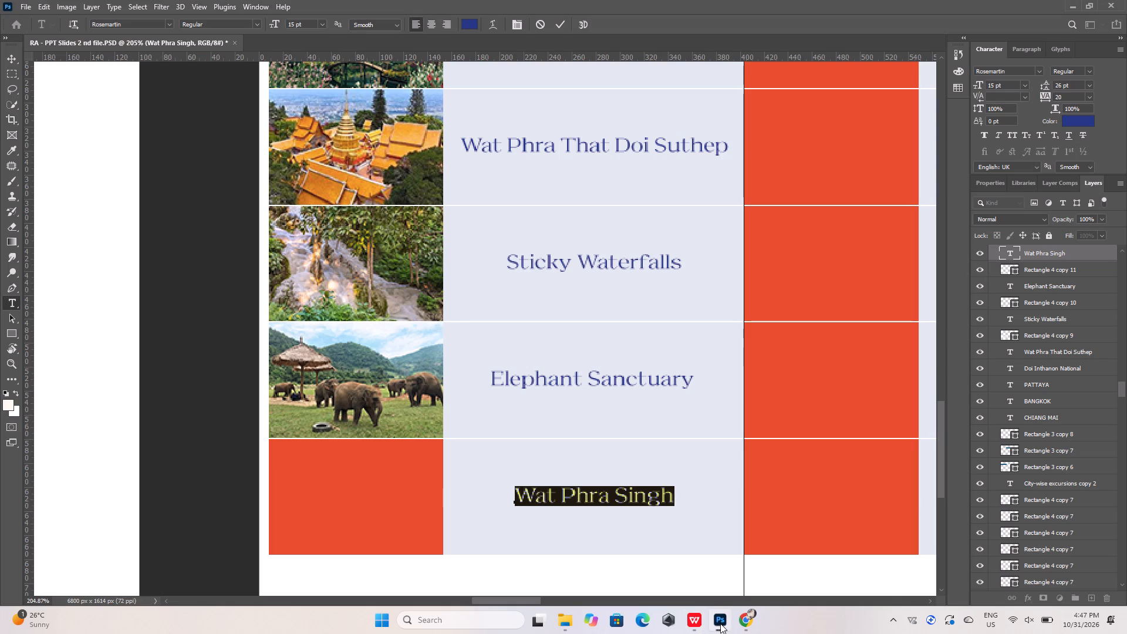
click(696, 619)
click(696, 619)
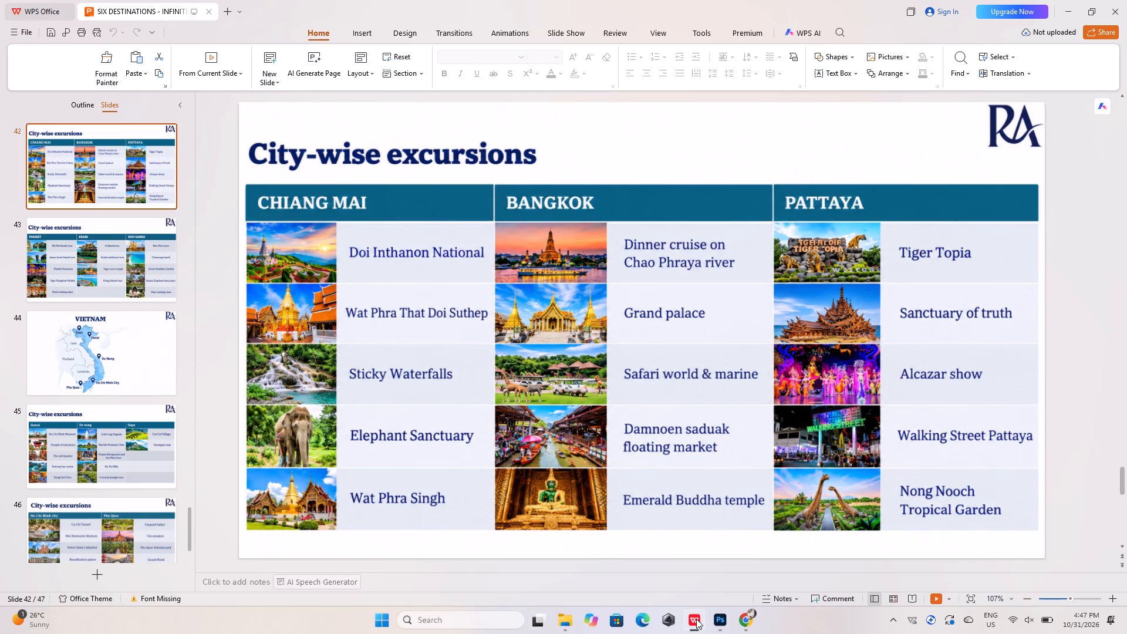
click(745, 620)
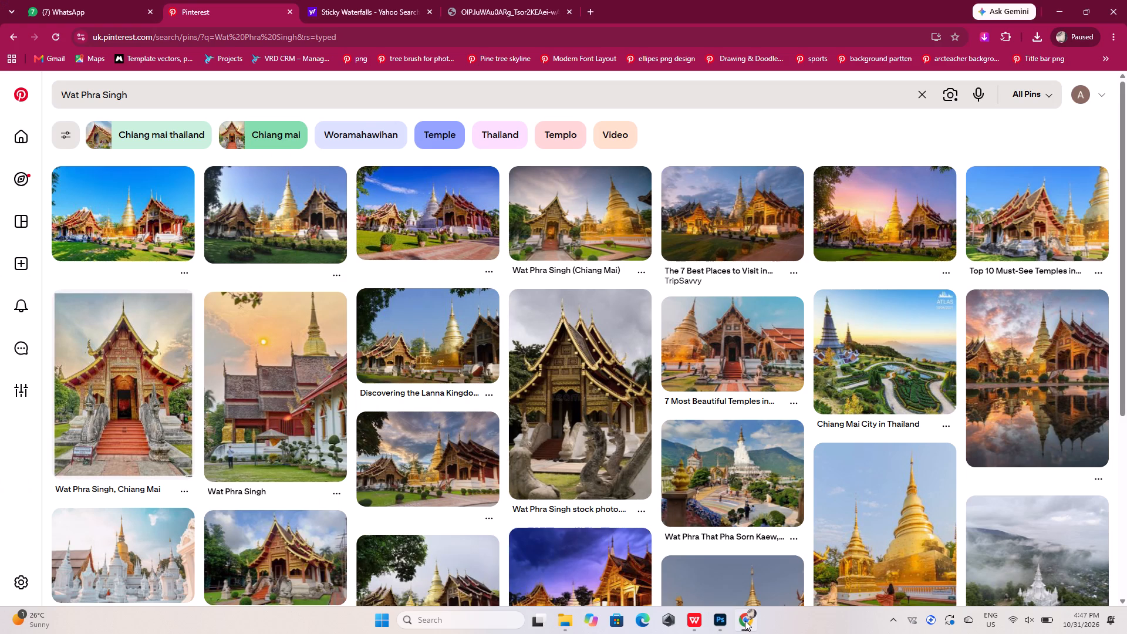
click(693, 619)
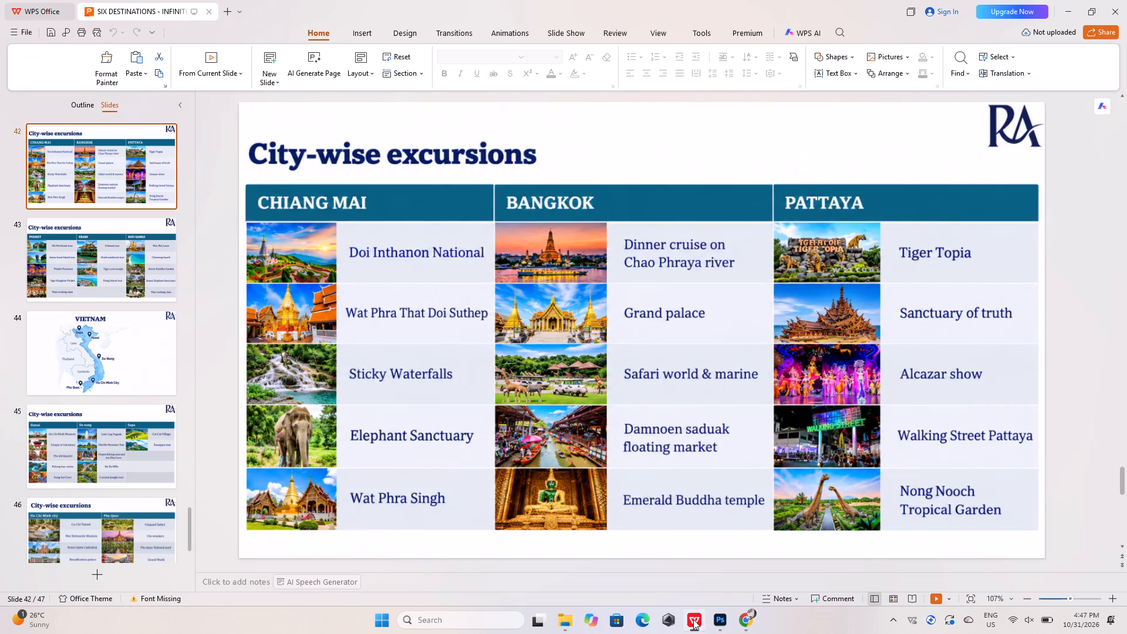
click(693, 619)
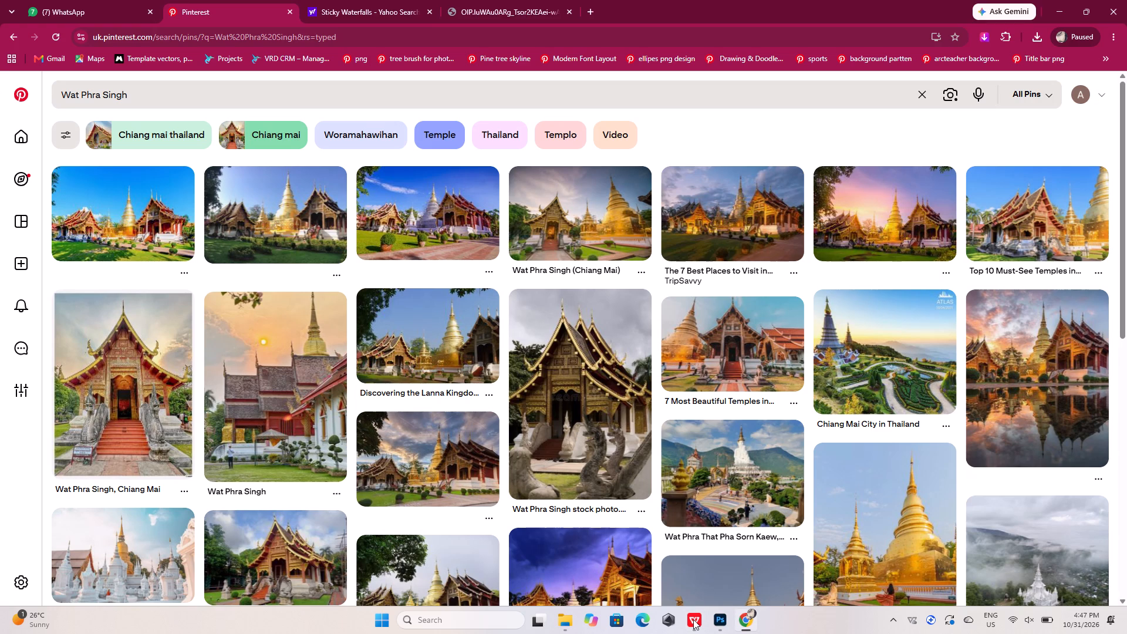
Open the Wat Phra Singh pin described "I recently moved to Chiang Mai Thailand" and download its image.
click(293, 232)
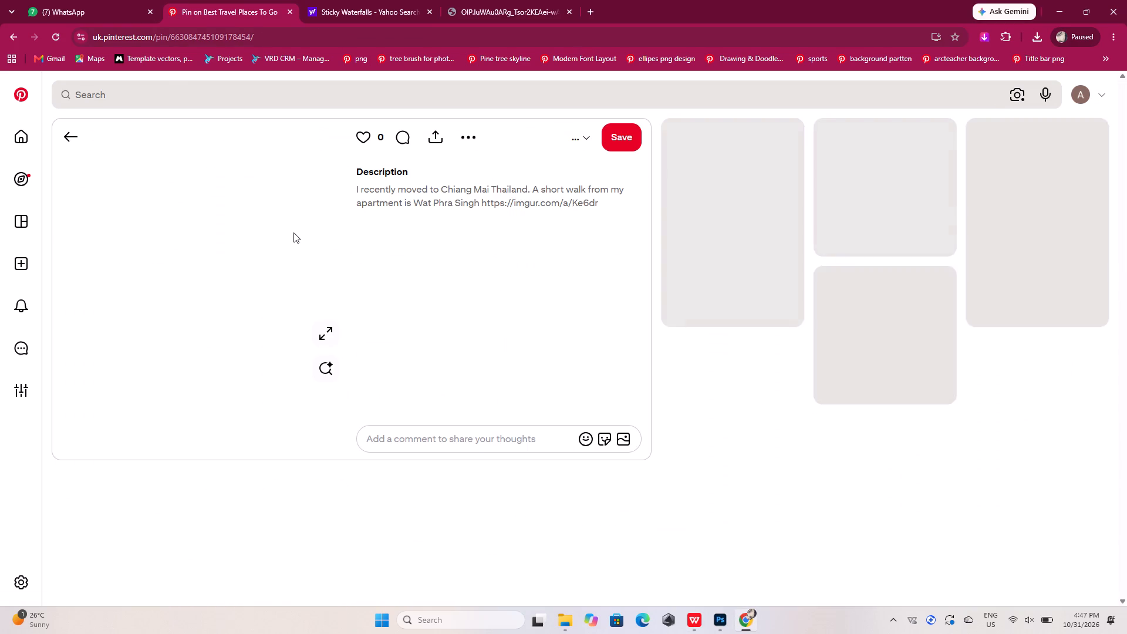
click(470, 138)
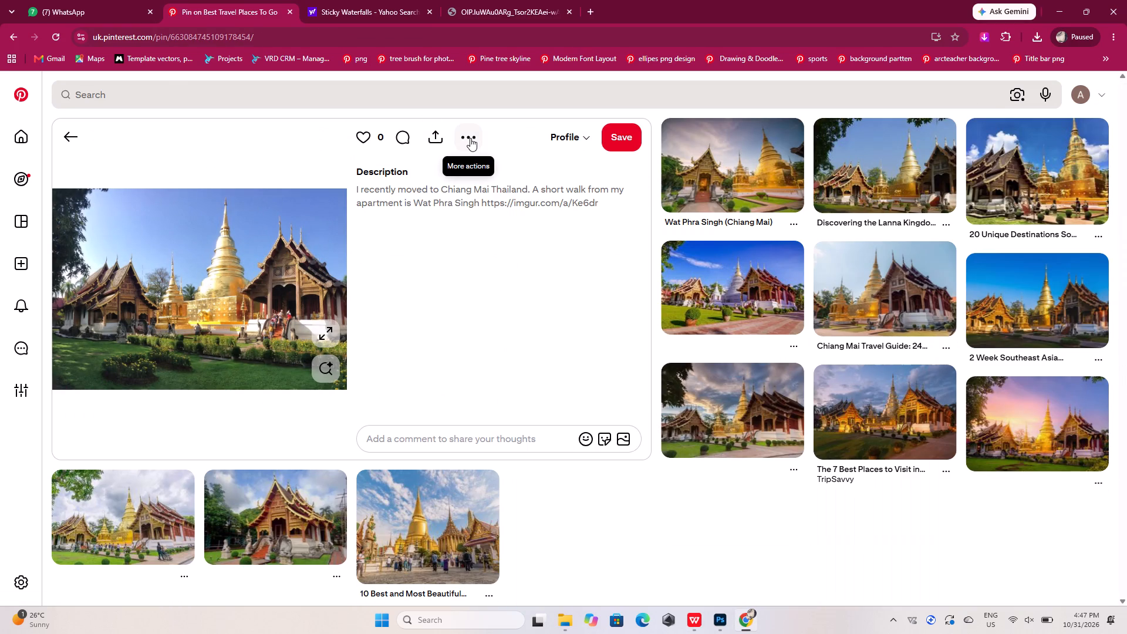
click(468, 138)
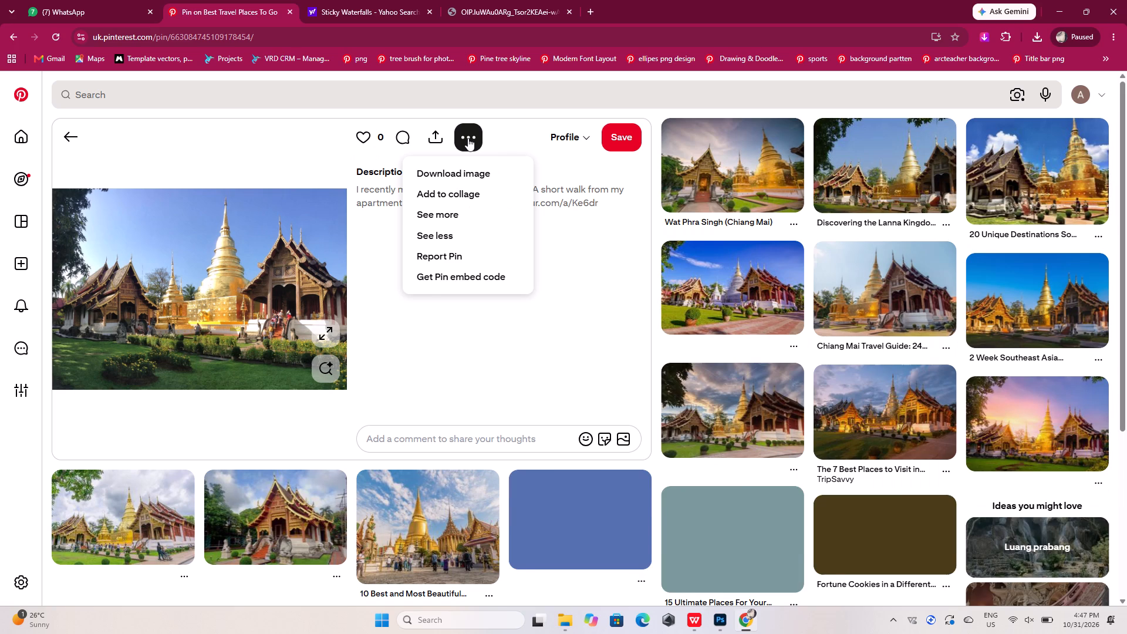
click(470, 137)
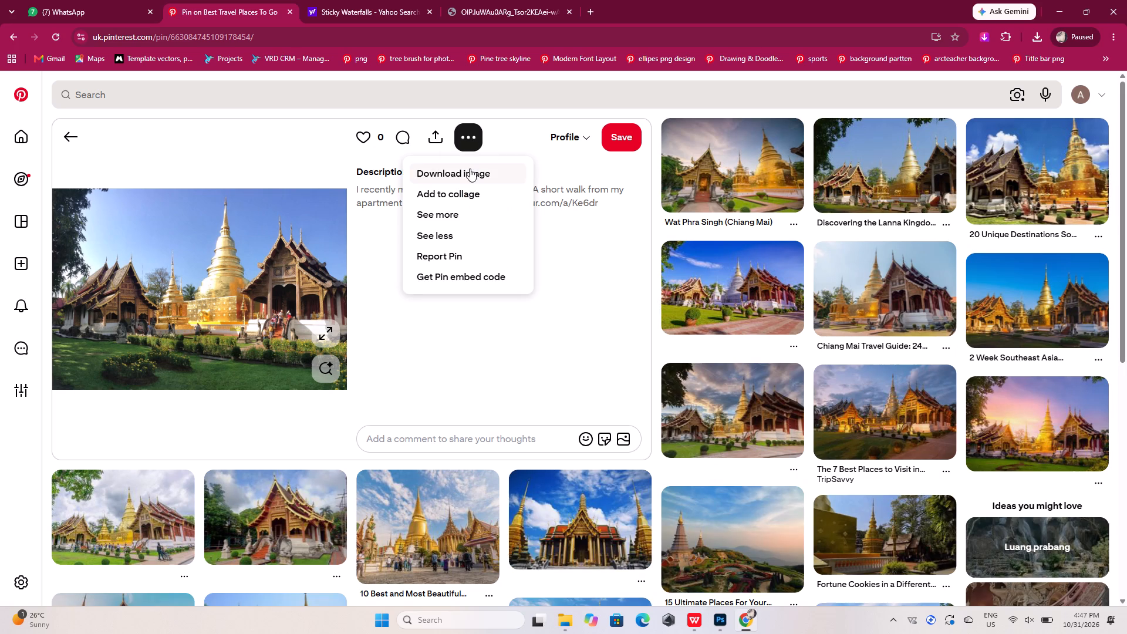
click(470, 170)
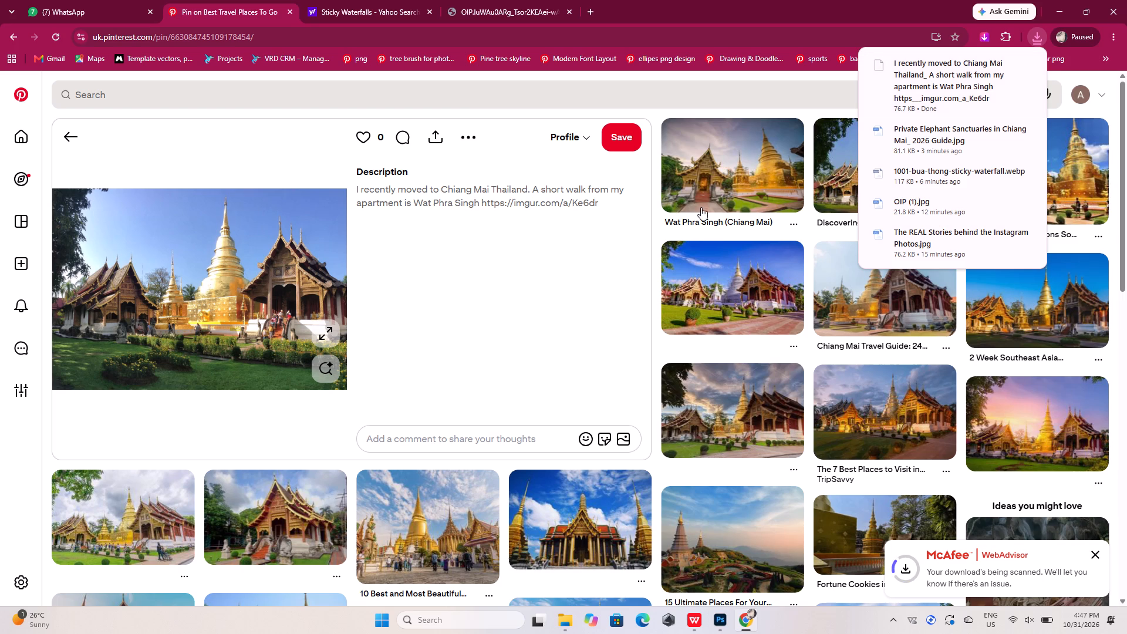
Open the related pin titled Wat Phra Singh (Chiang Mai) and download its image.
click(734, 190)
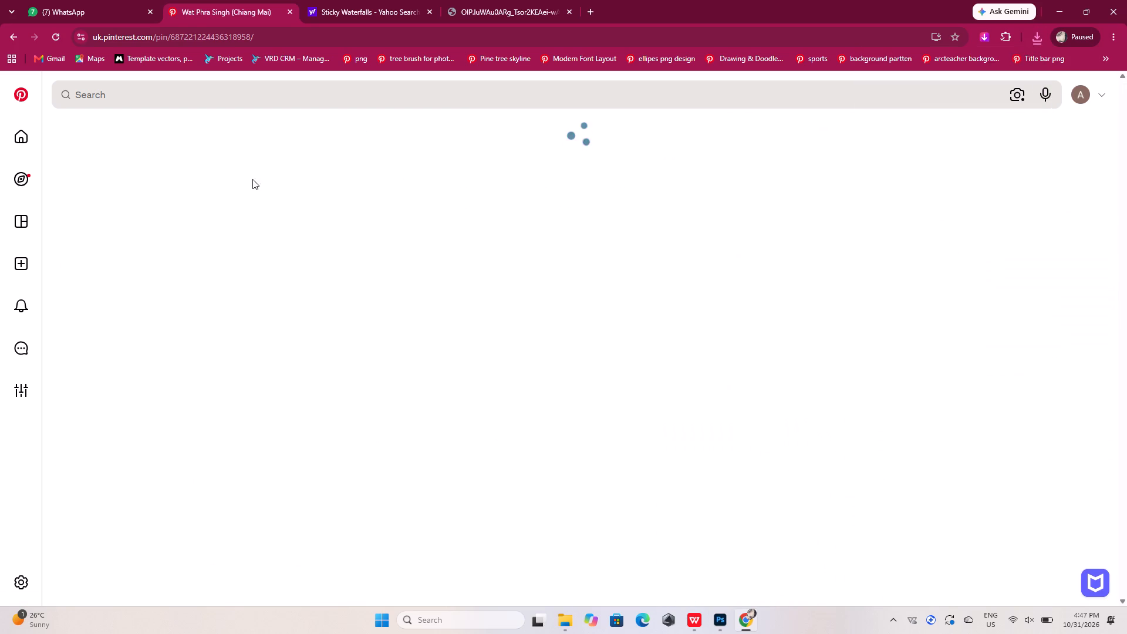
click(467, 138)
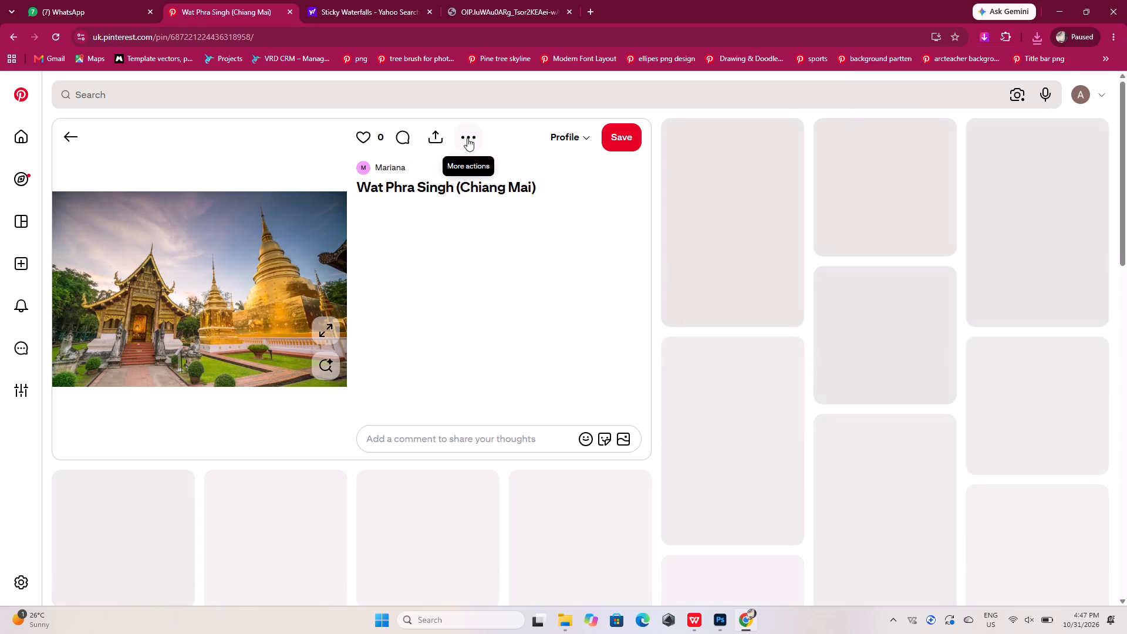
click(466, 172)
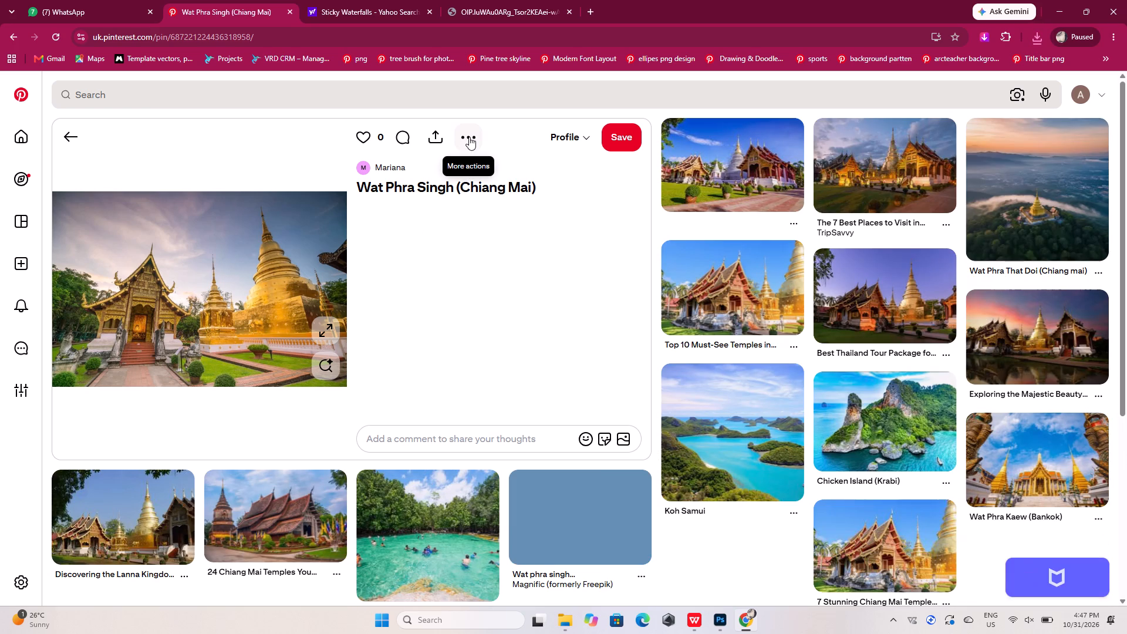
click(469, 137)
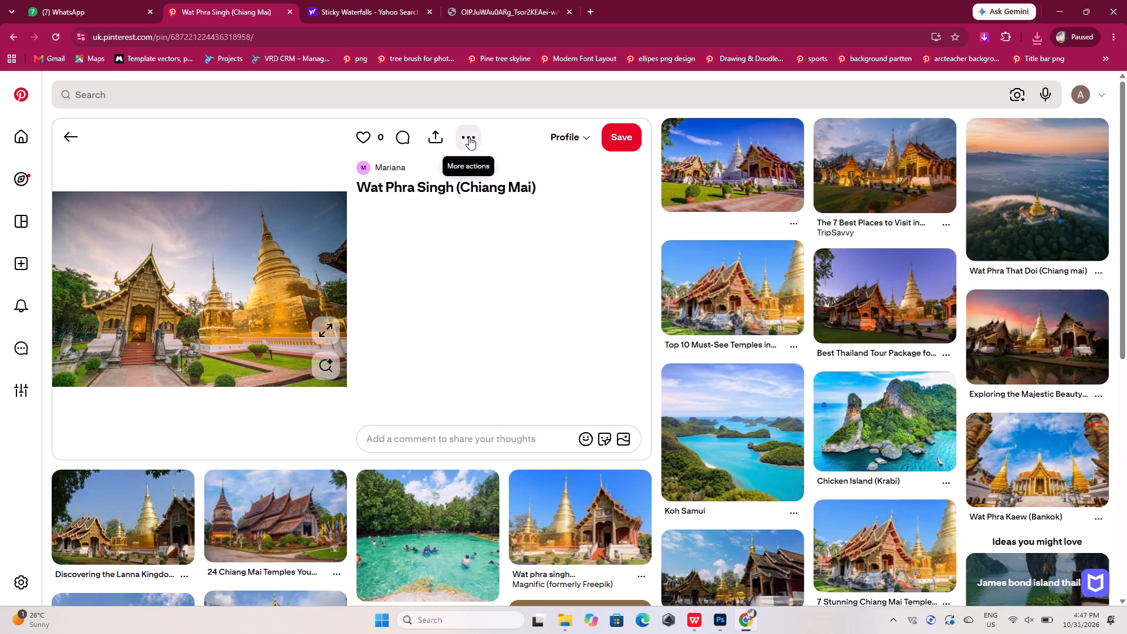
click(468, 172)
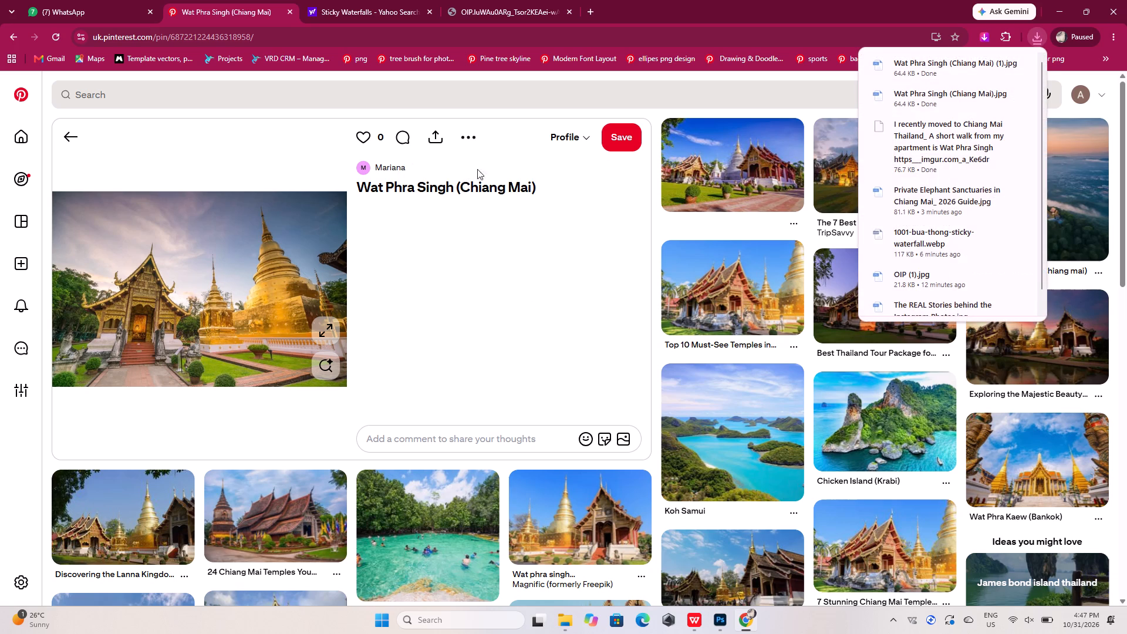
Try to place the downloaded Wat Phra Singh photo from the Downloads folder into the Photoshop slides file, and close the open text edit.
click(994, 68)
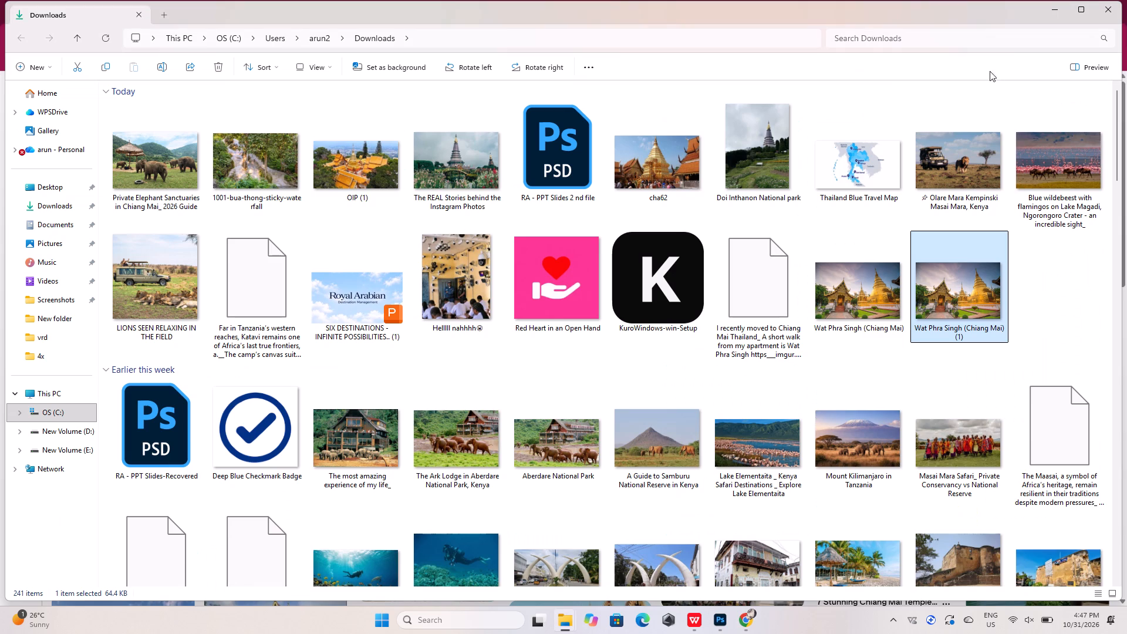
drag(962, 289, 712, 622)
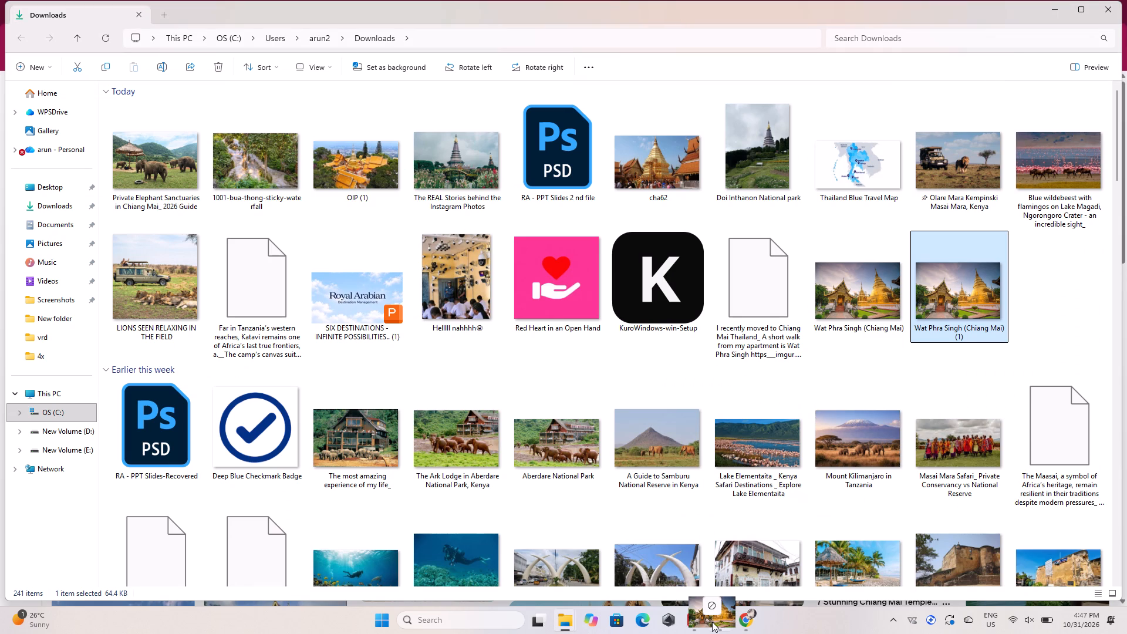
drag(712, 622, 665, 358)
click(566, 24)
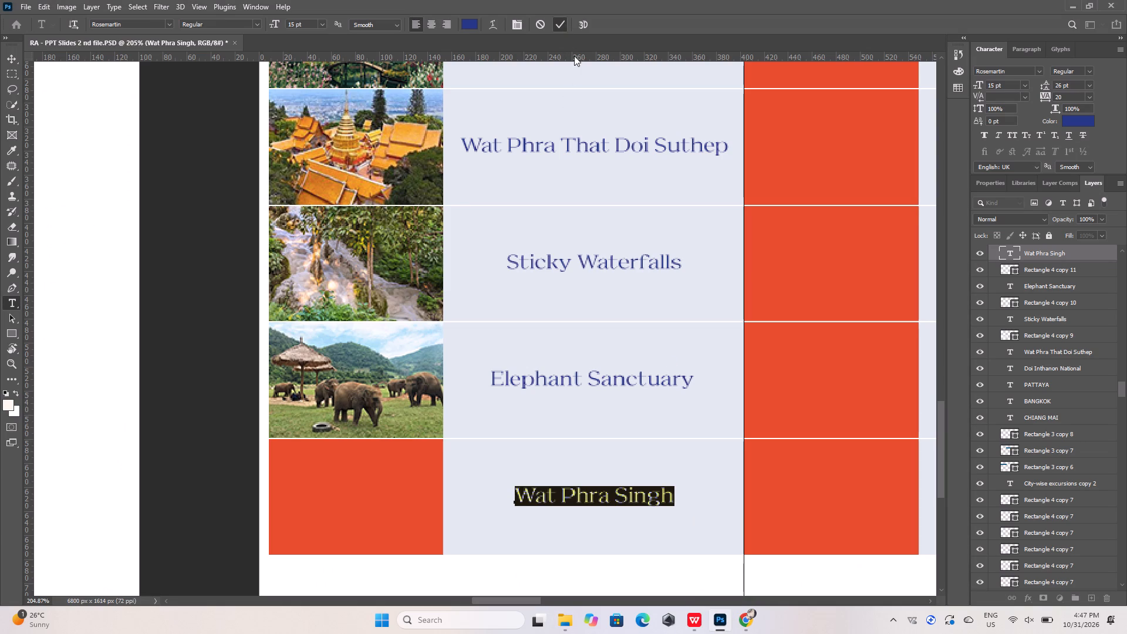
click(636, 211)
Place the image "Wat Phra Singh (Chiang Mai) (1)" from the Downloads folder into the Photoshop slides document at 100% scale.
click(561, 623)
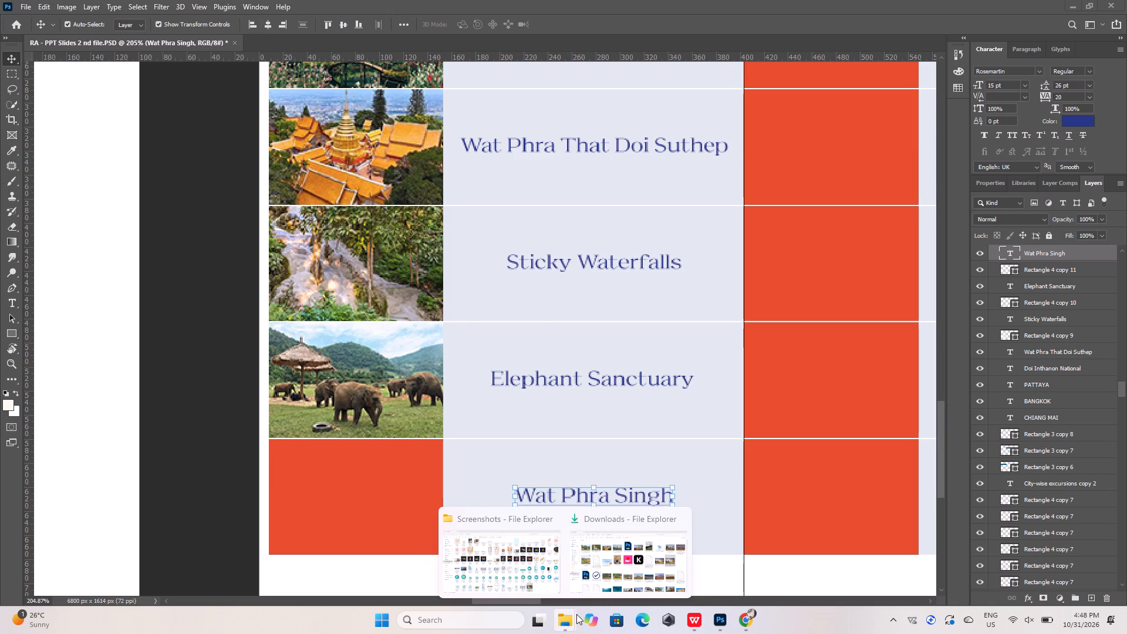
click(633, 557)
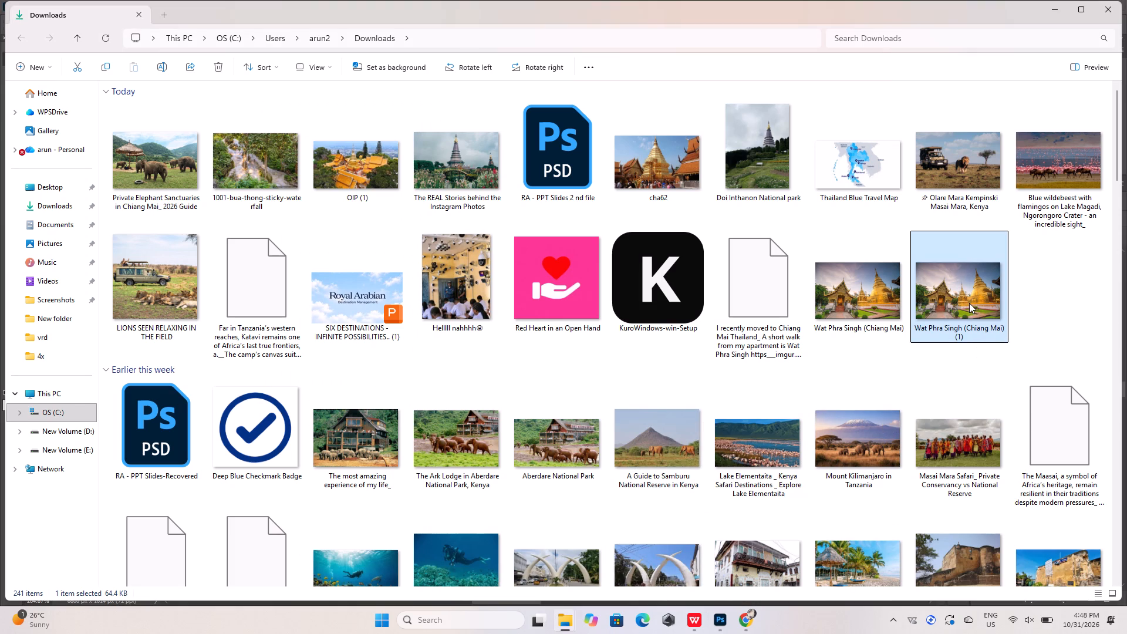
drag(964, 289, 809, 537)
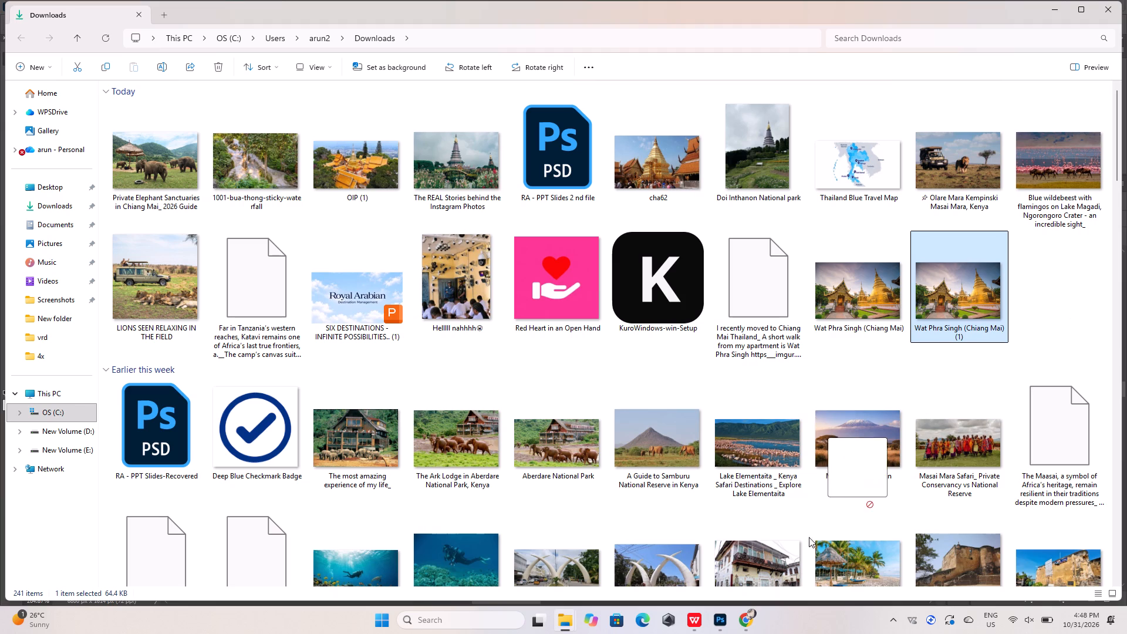
drag(809, 537, 720, 610)
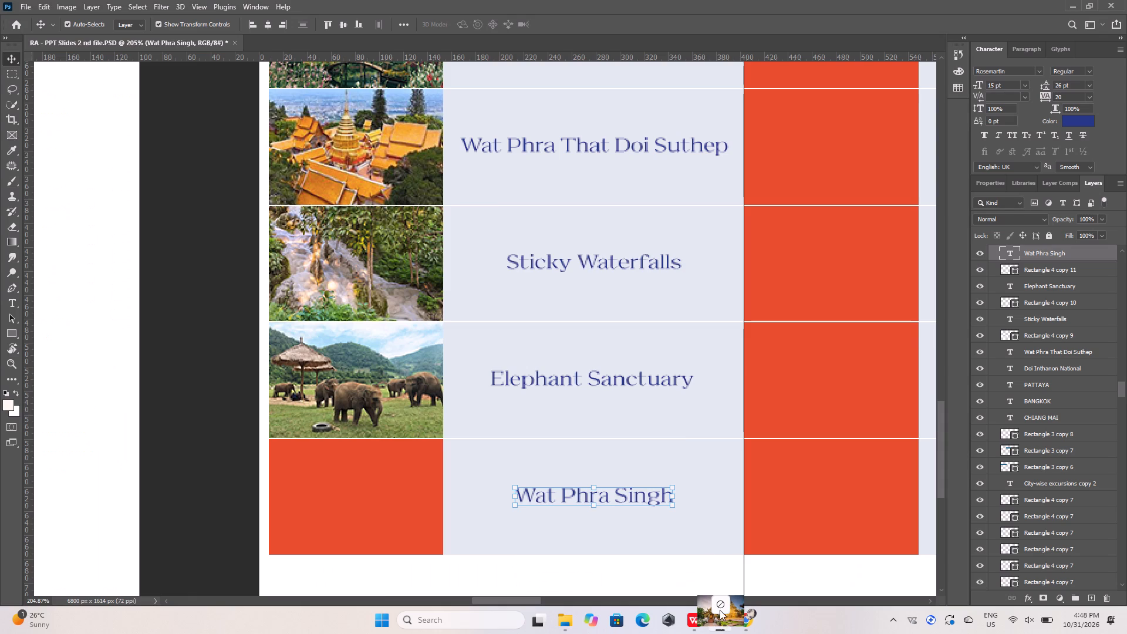
drag(720, 610, 699, 426)
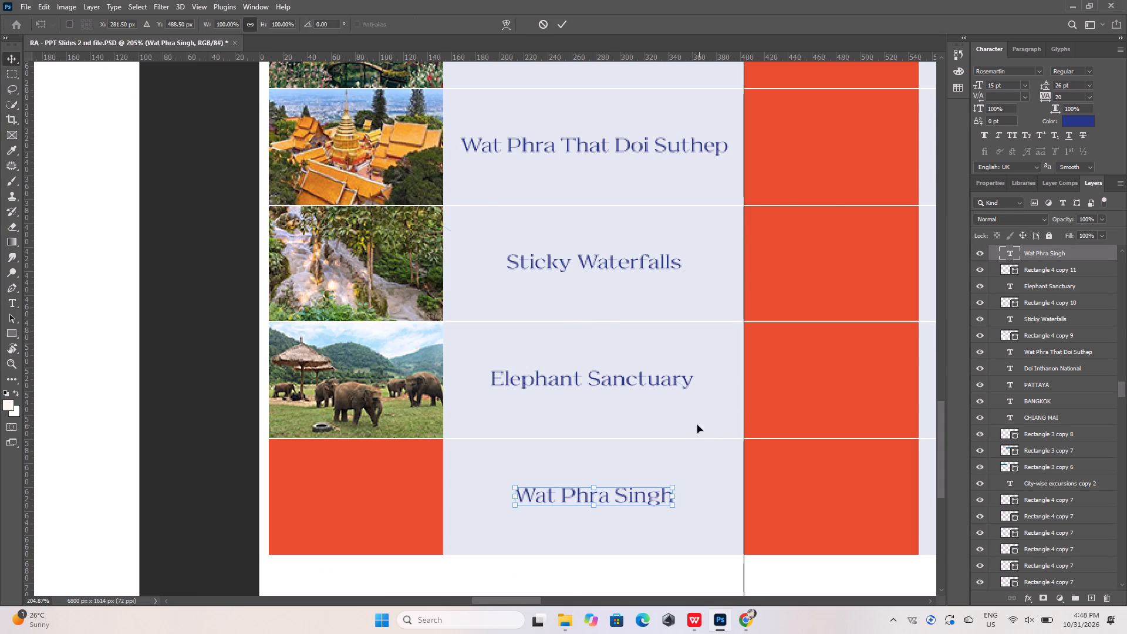
click(565, 29)
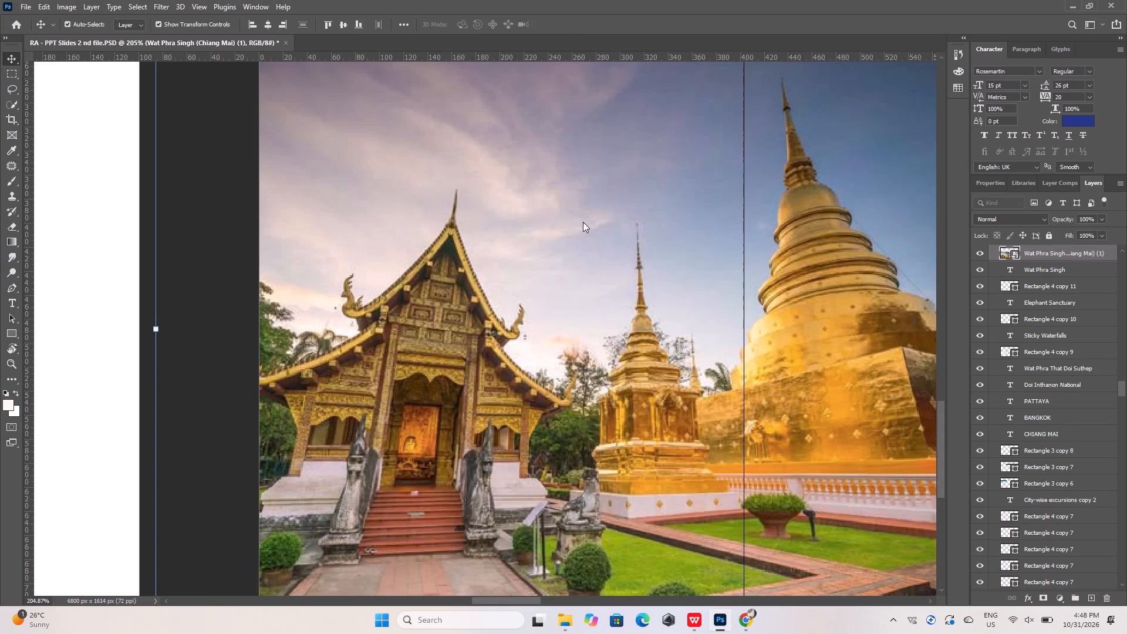
click(585, 238)
Scale the placed Wat Phra Singh photo to about 23% and move it over the top of its red cell in the Chiang Mai column.
alt+scroll(587, 332, down, 6)
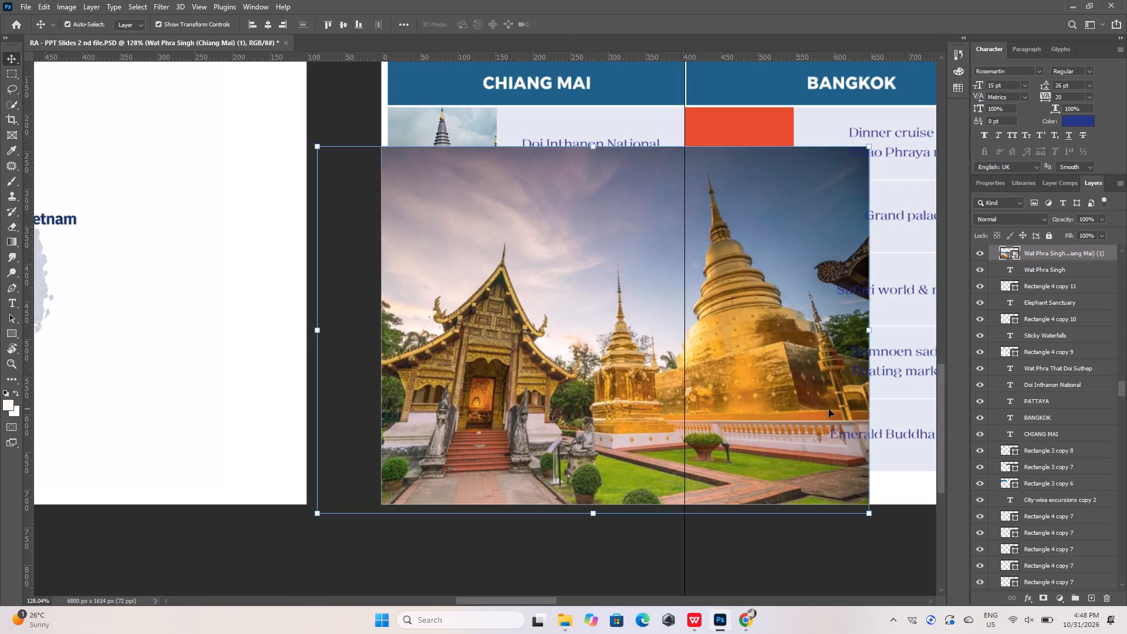
drag(869, 514, 788, 437)
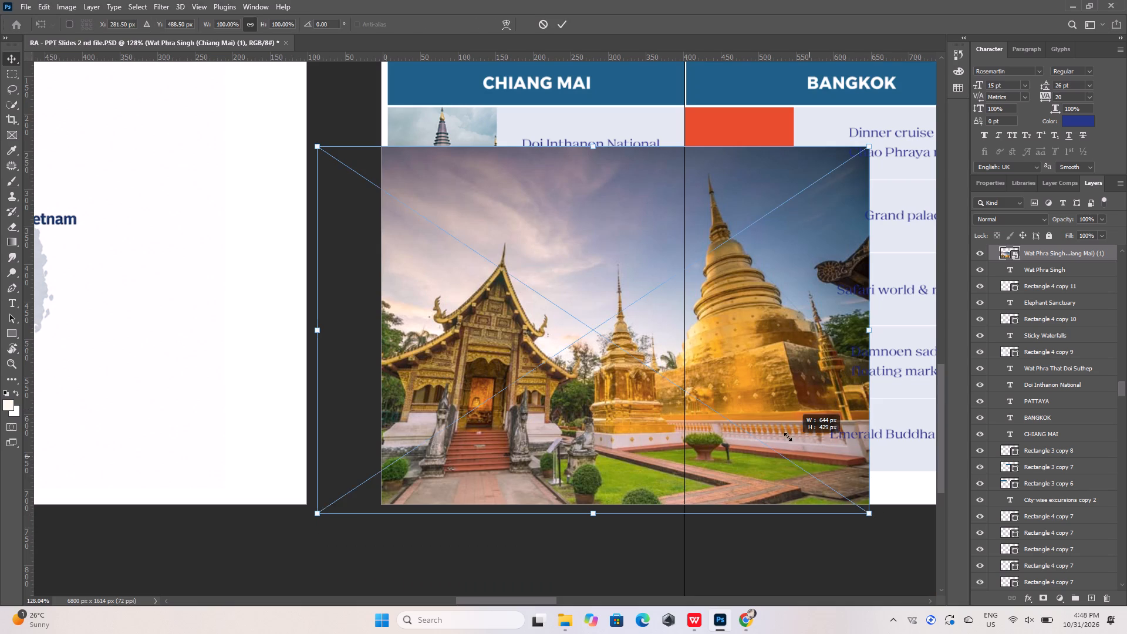
drag(788, 437, 475, 245)
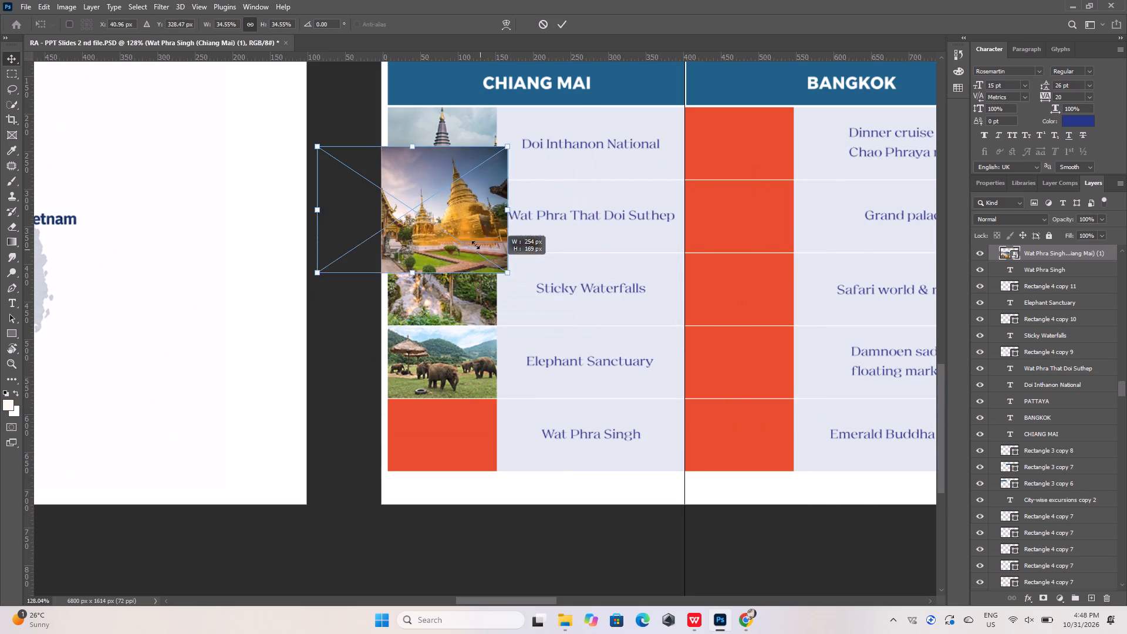
drag(475, 245, 451, 223)
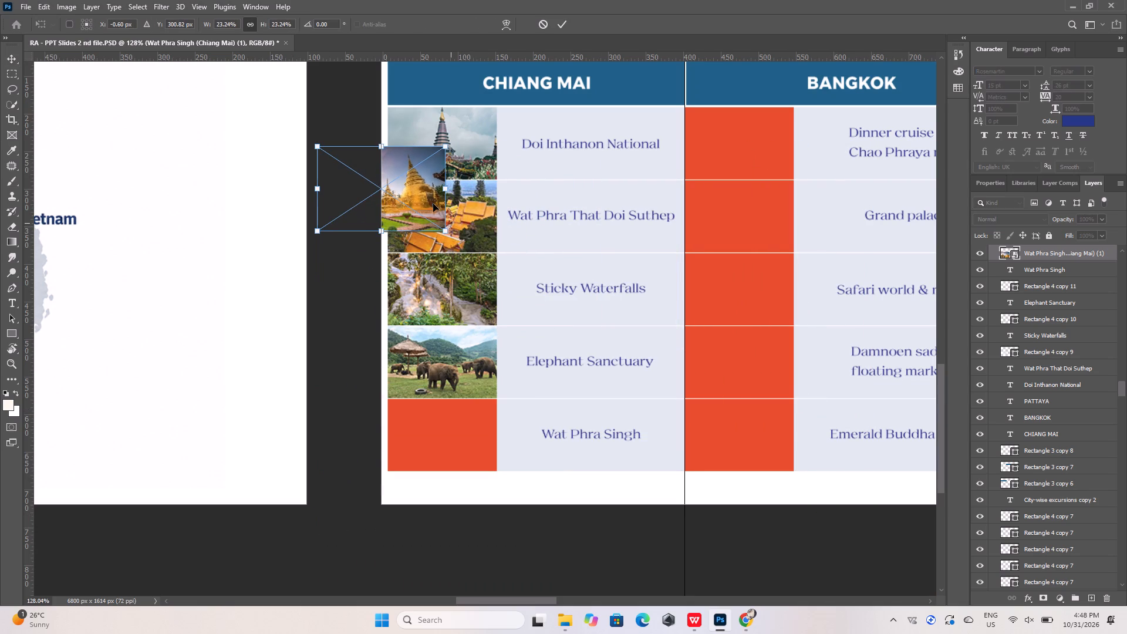
drag(432, 203, 503, 439)
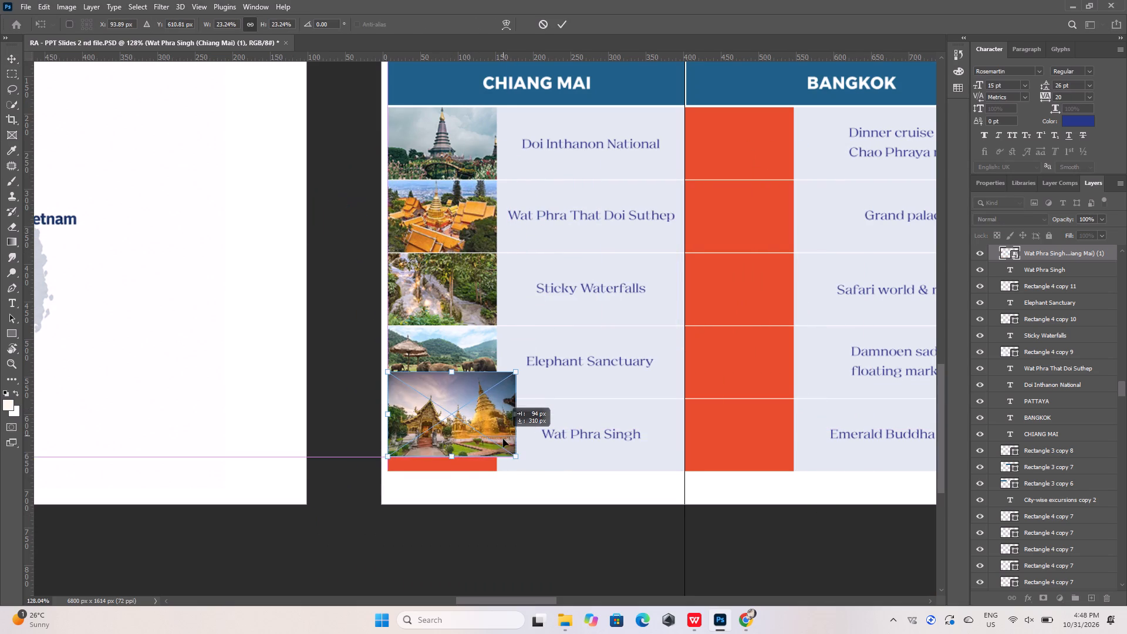
drag(503, 439, 493, 412)
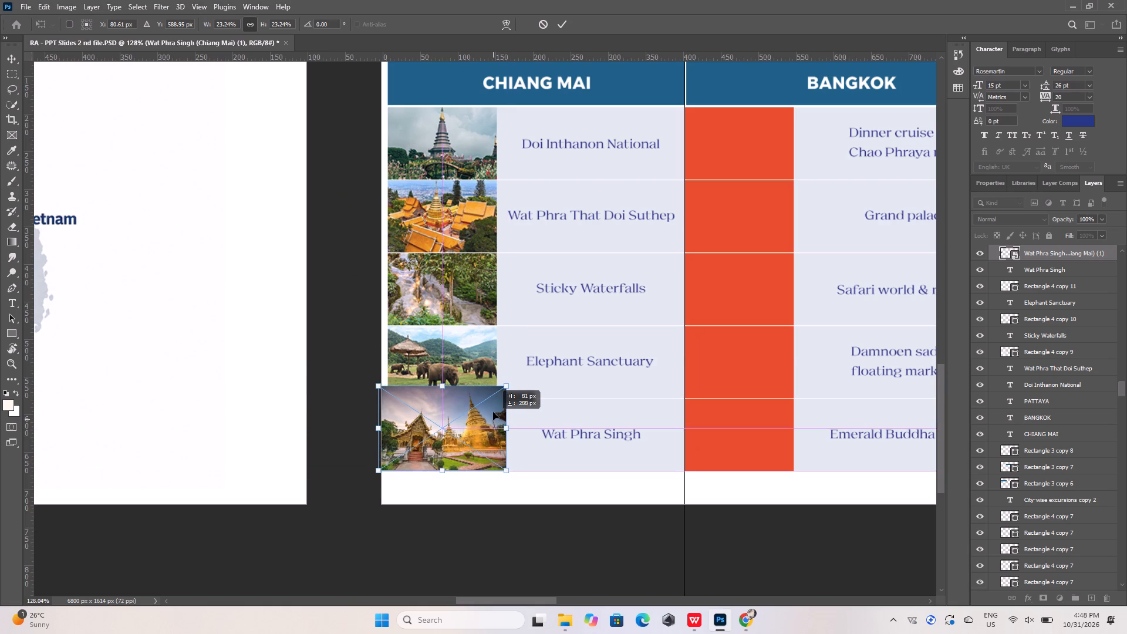
drag(493, 412, 493, 407)
click(559, 21)
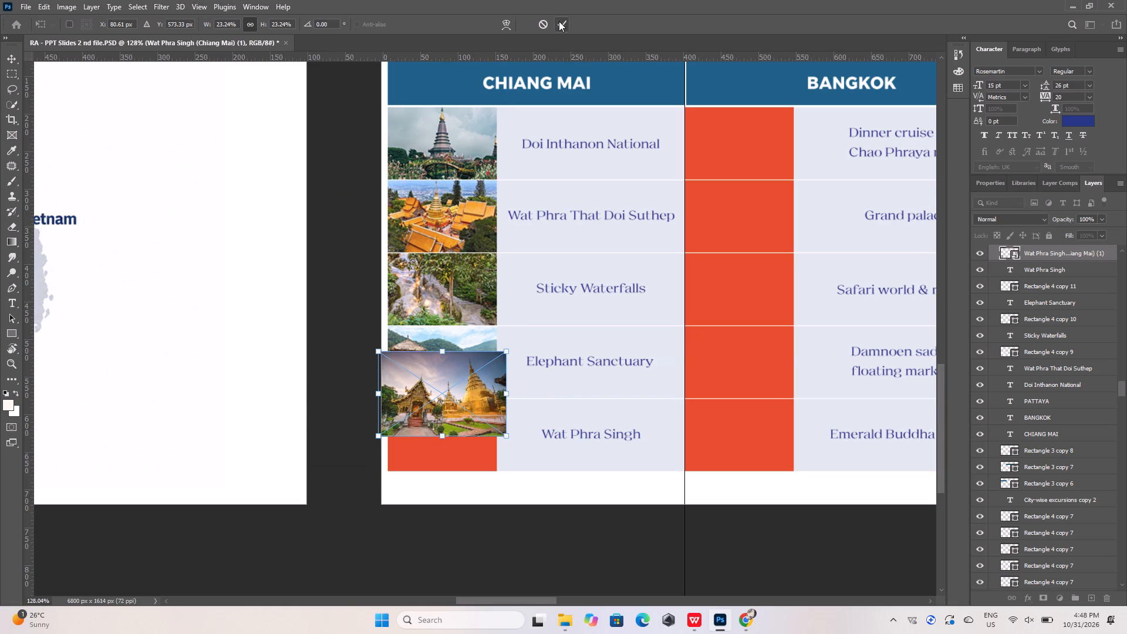
click(583, 532)
Reorder the Wat Phra Singh photo layer to sit directly above the Rectangle 4 copy 5 layer of its red cell.
click(471, 461)
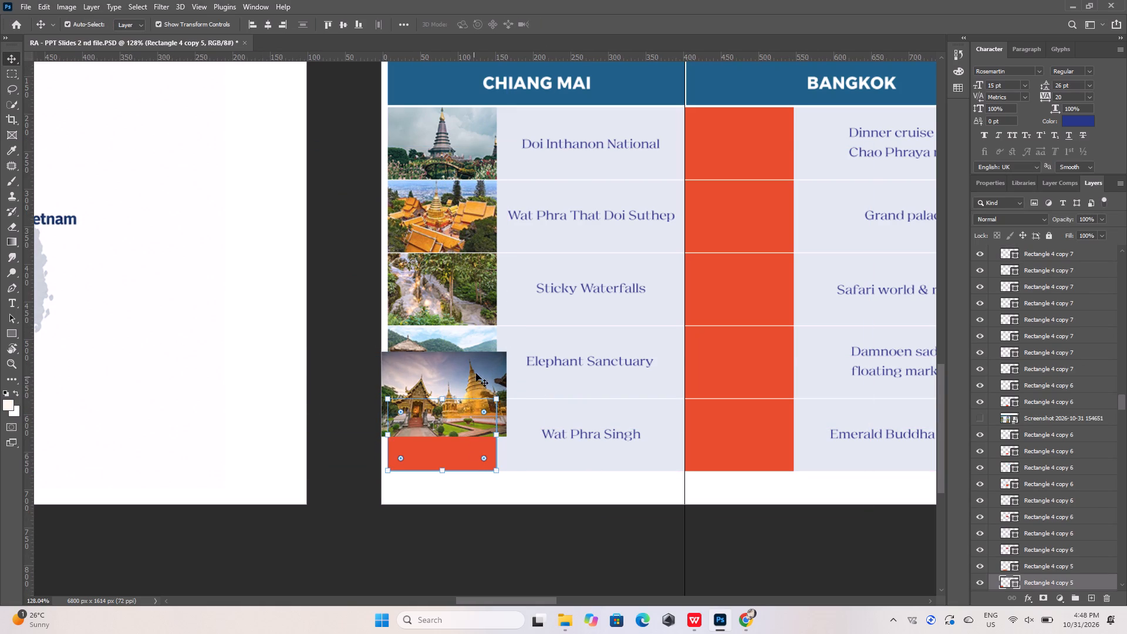
click(480, 370)
click(475, 460)
click(474, 368)
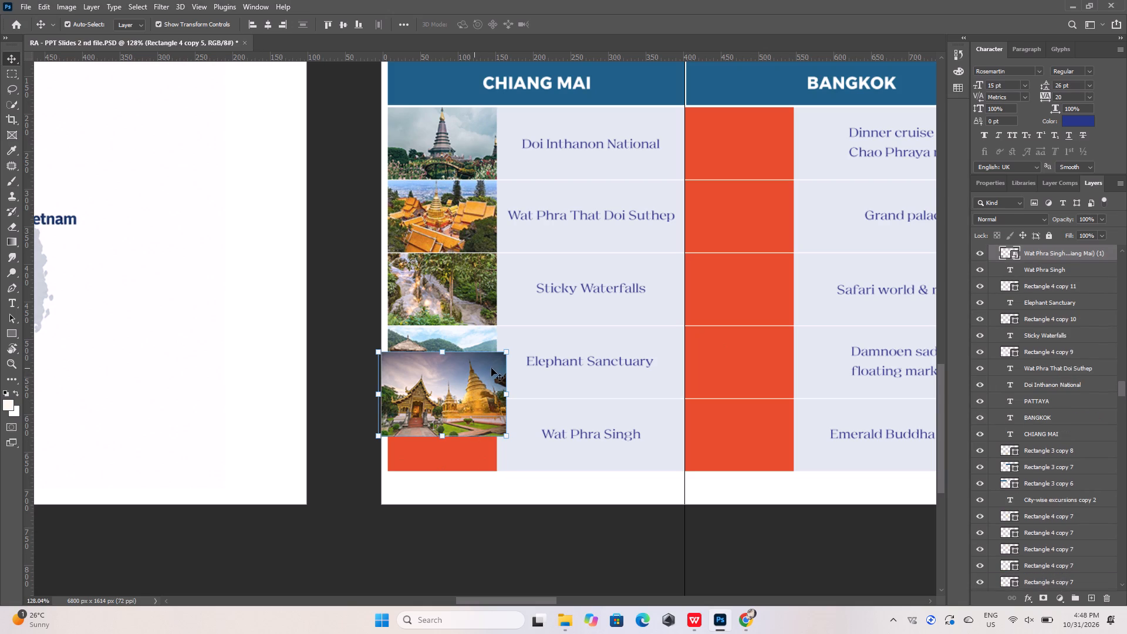
drag(1079, 255, 1058, 559)
scroll(1059, 550, down, 12)
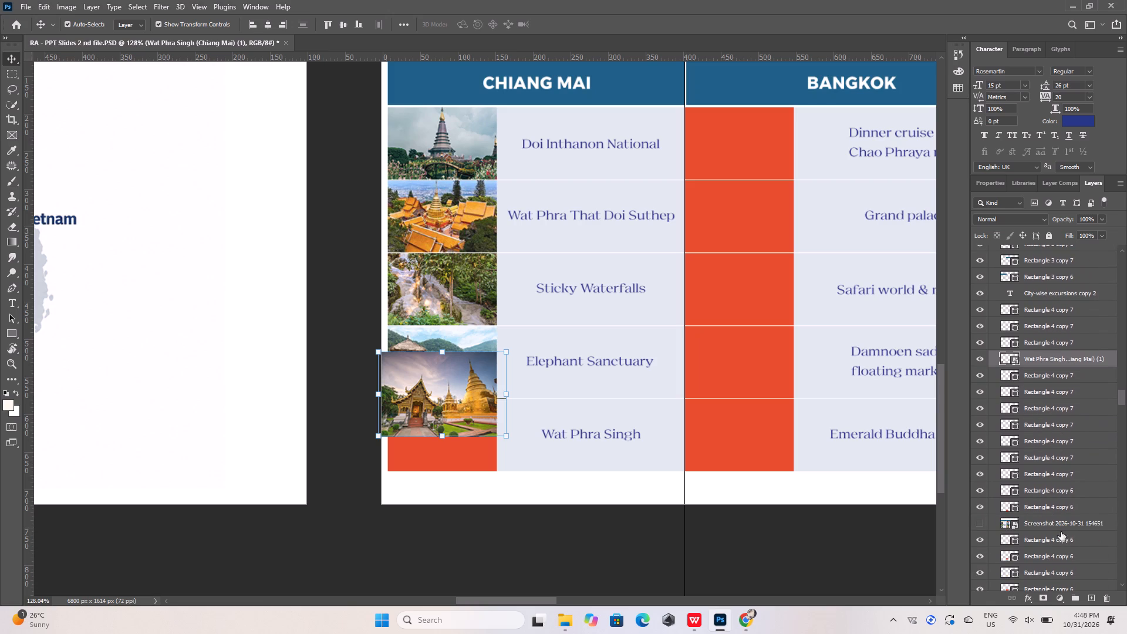
drag(1084, 358, 1078, 512)
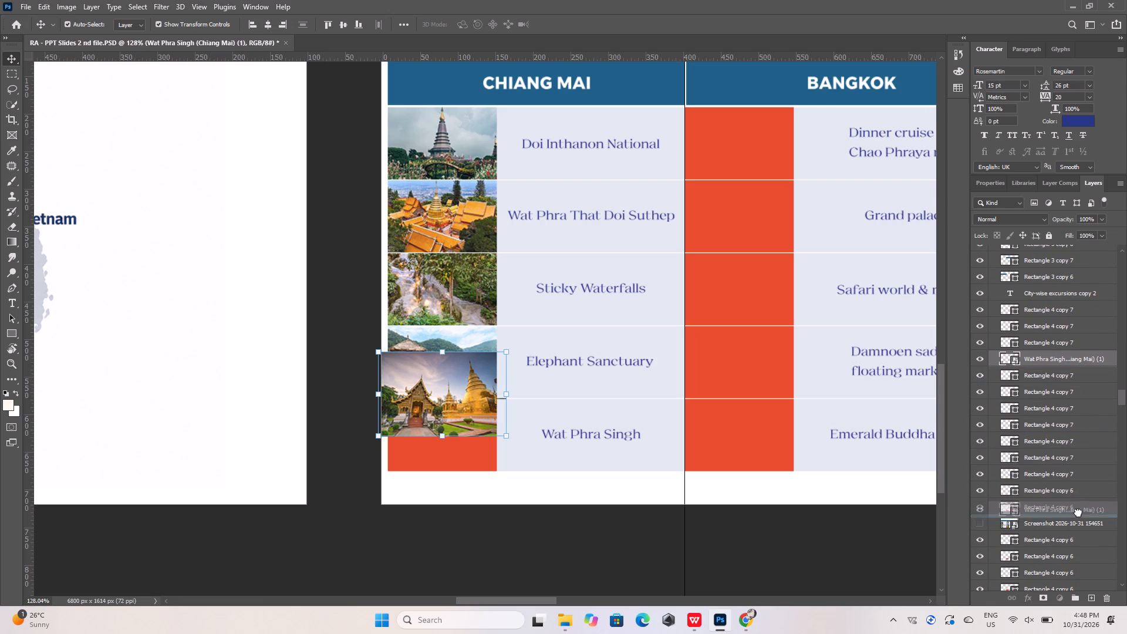
drag(1078, 512, 1084, 483)
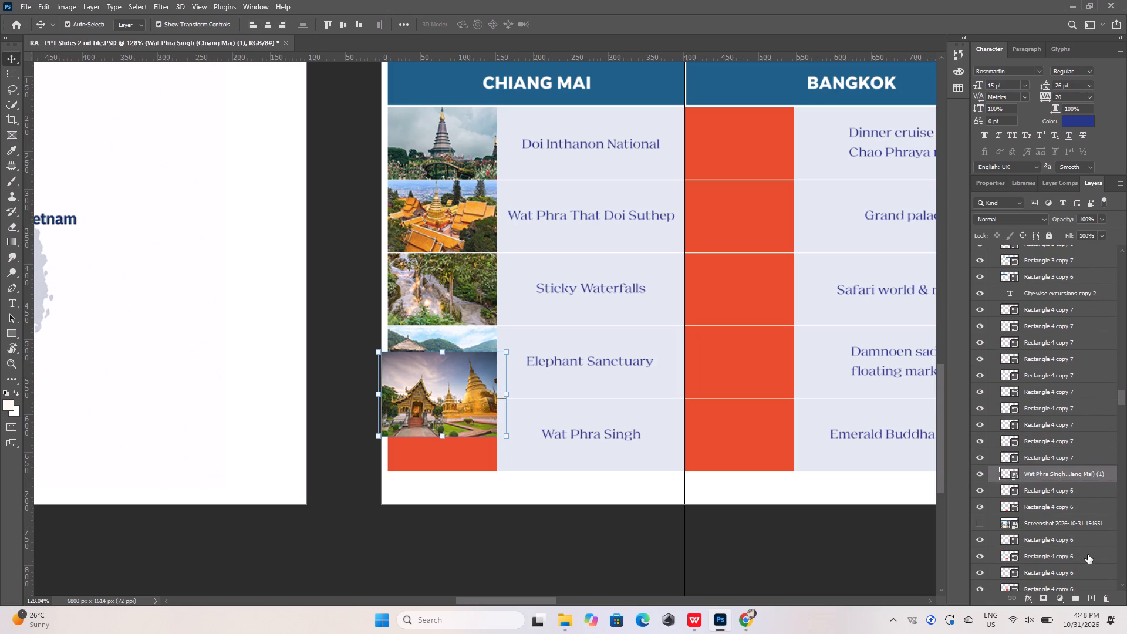
scroll(1075, 488, down, 5)
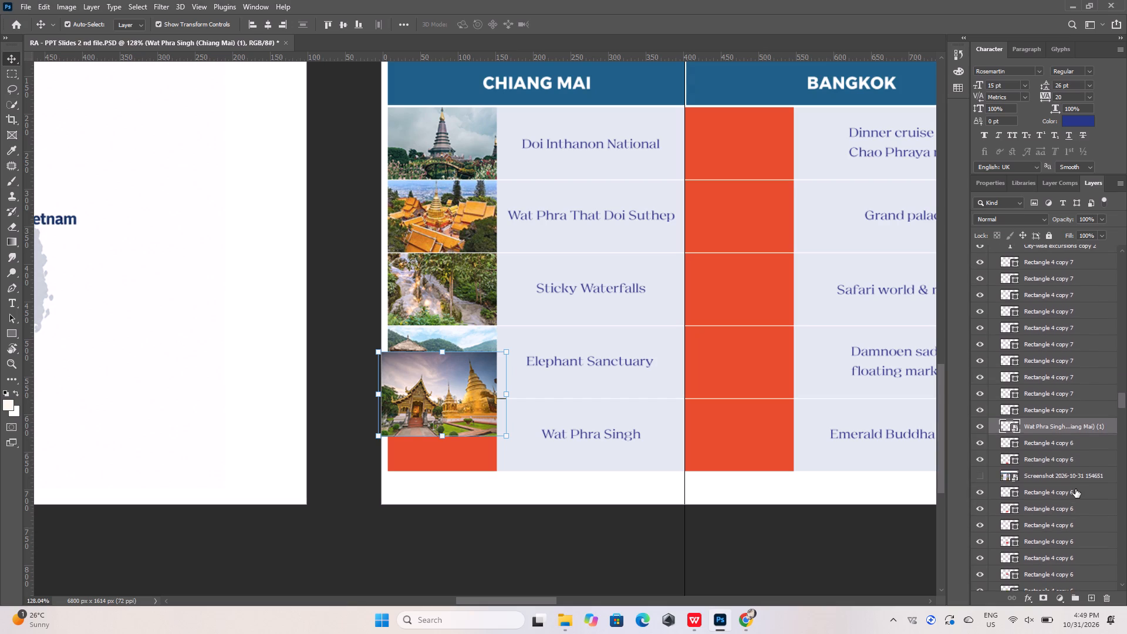
scroll(1075, 489, down, 6)
drag(1045, 302, 1045, 308)
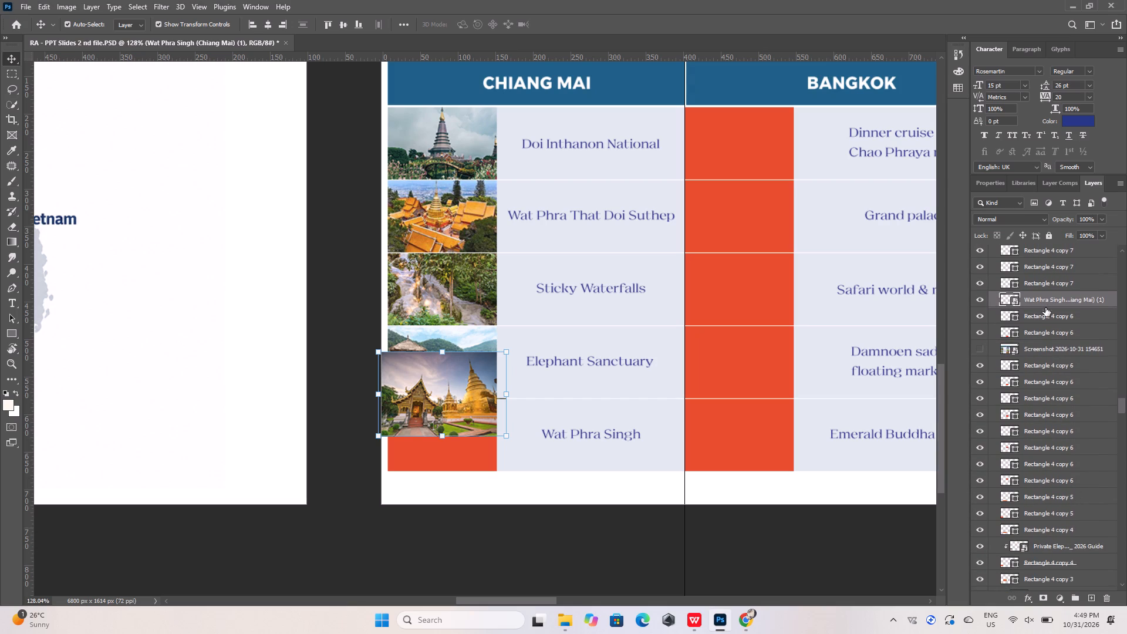
drag(1045, 308, 1056, 484)
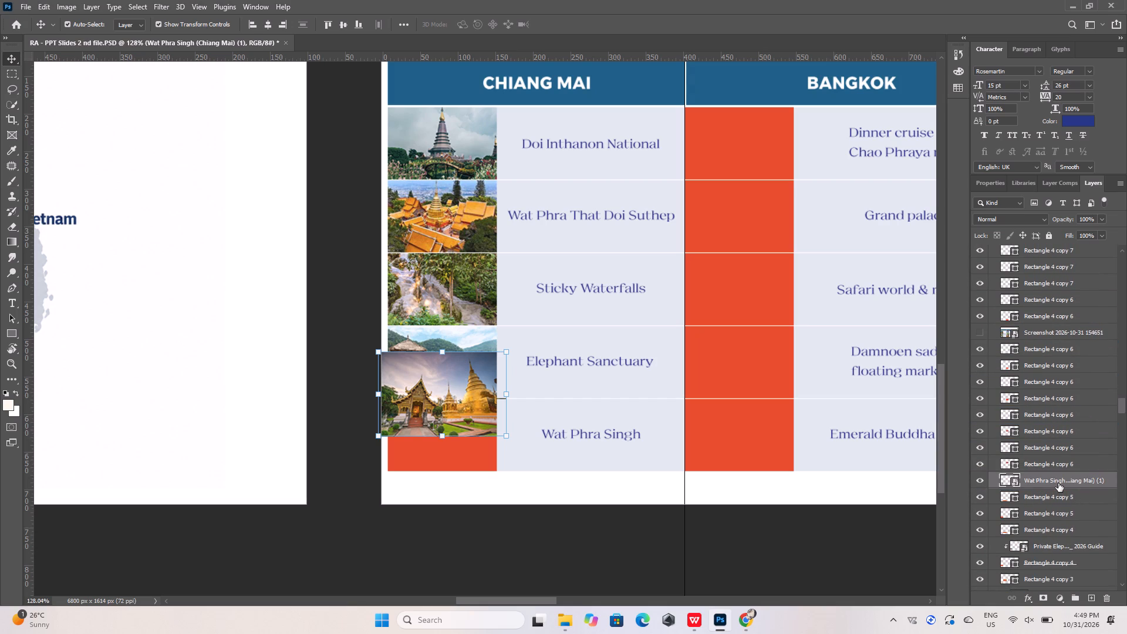
click(485, 471)
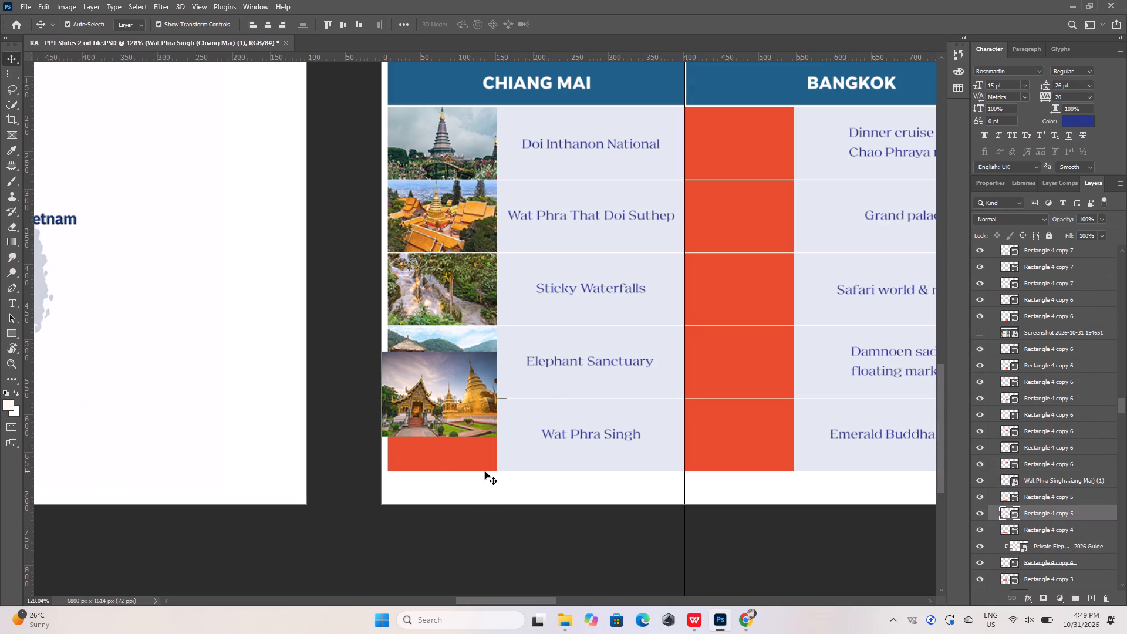
drag(1049, 478, 1049, 500)
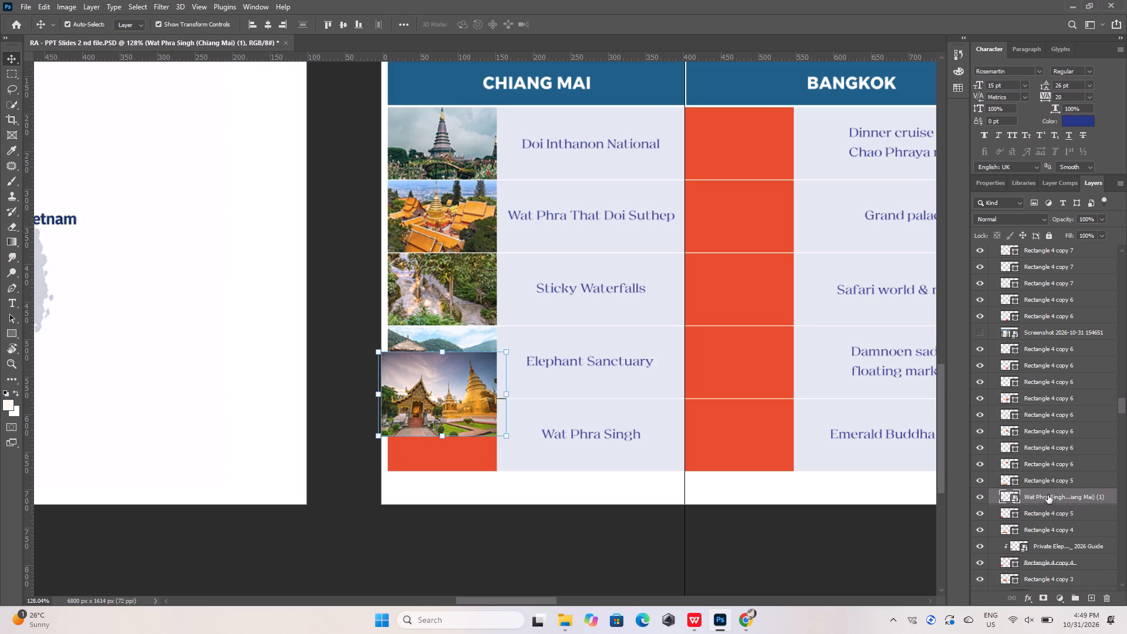
Move the photo over the red Wat Phra Singh cell and clip it to that cell's rectangle with a clipping mask.
drag(463, 402, 468, 447)
right_click(1091, 498)
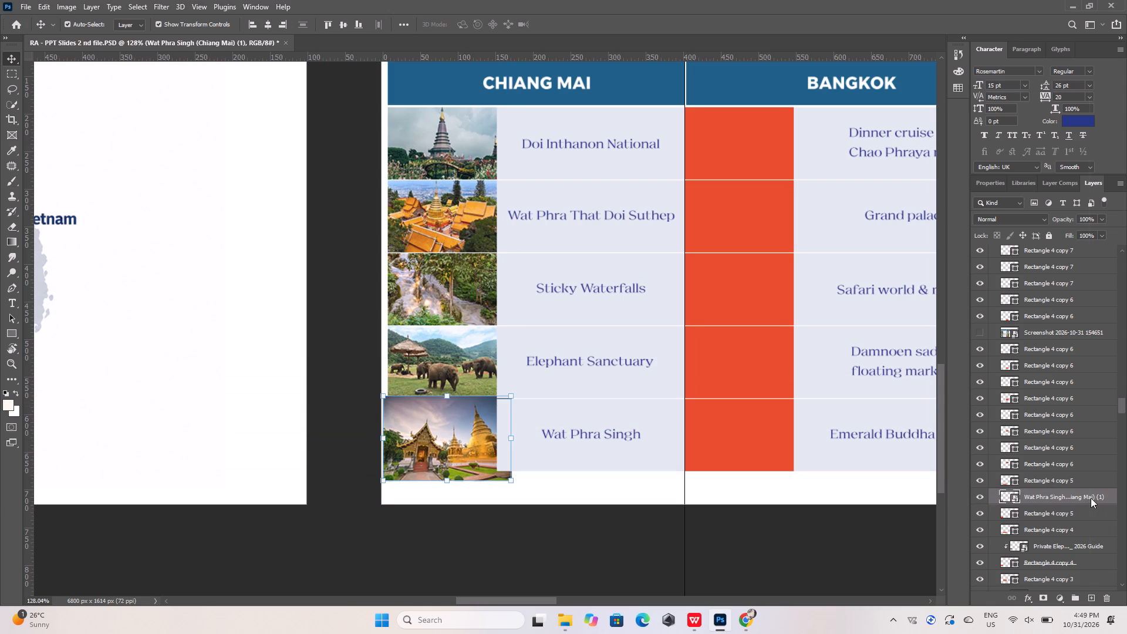
click(1018, 363)
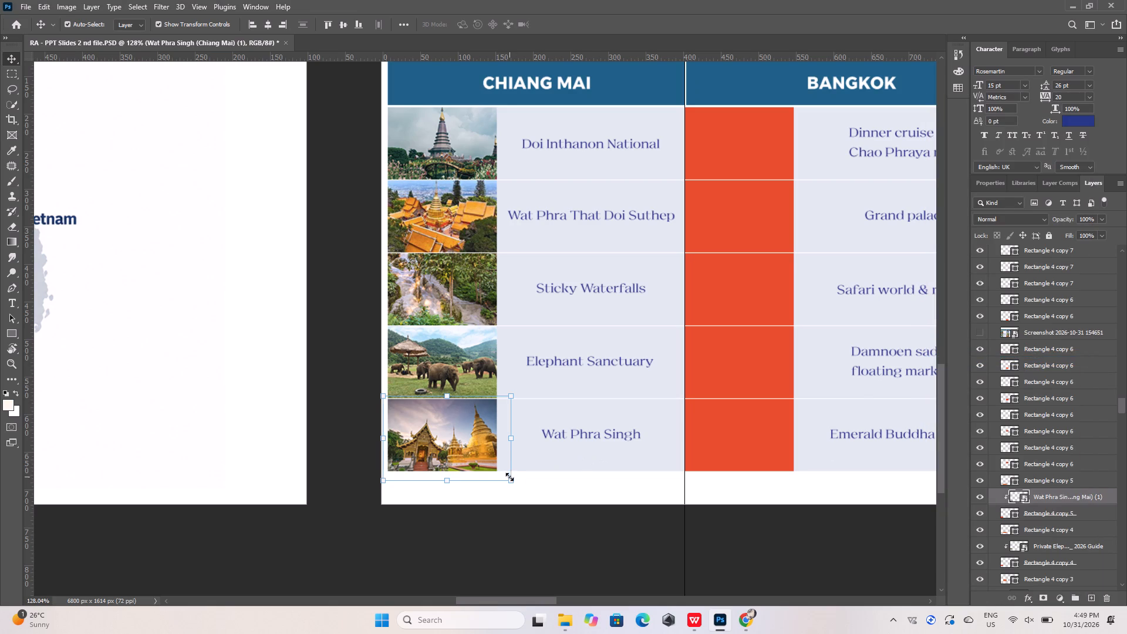
Scale the clipped Wat Phra Singh photo down to about 20.5% to fit its cell, and deselect it.
drag(509, 481, 500, 474)
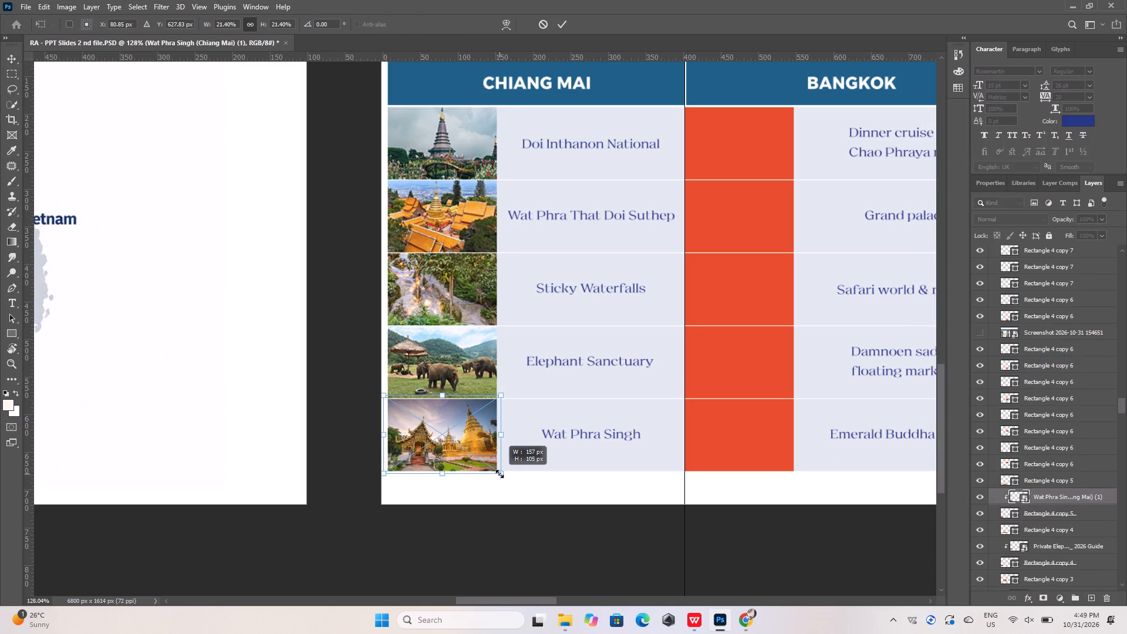
drag(500, 474, 497, 473)
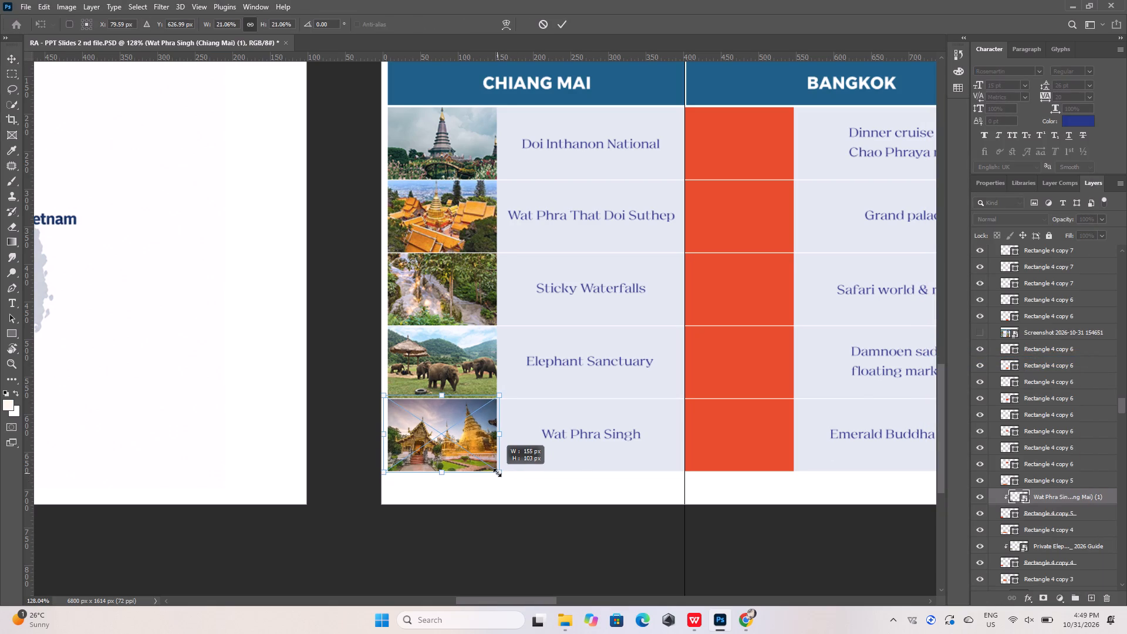
click(384, 395)
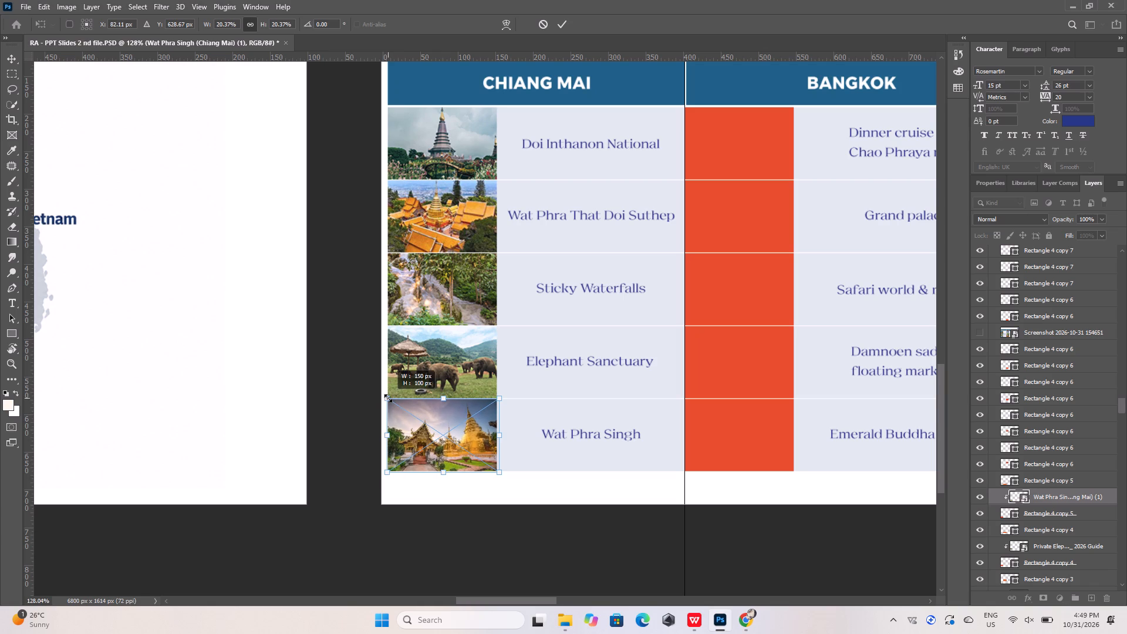
click(563, 20)
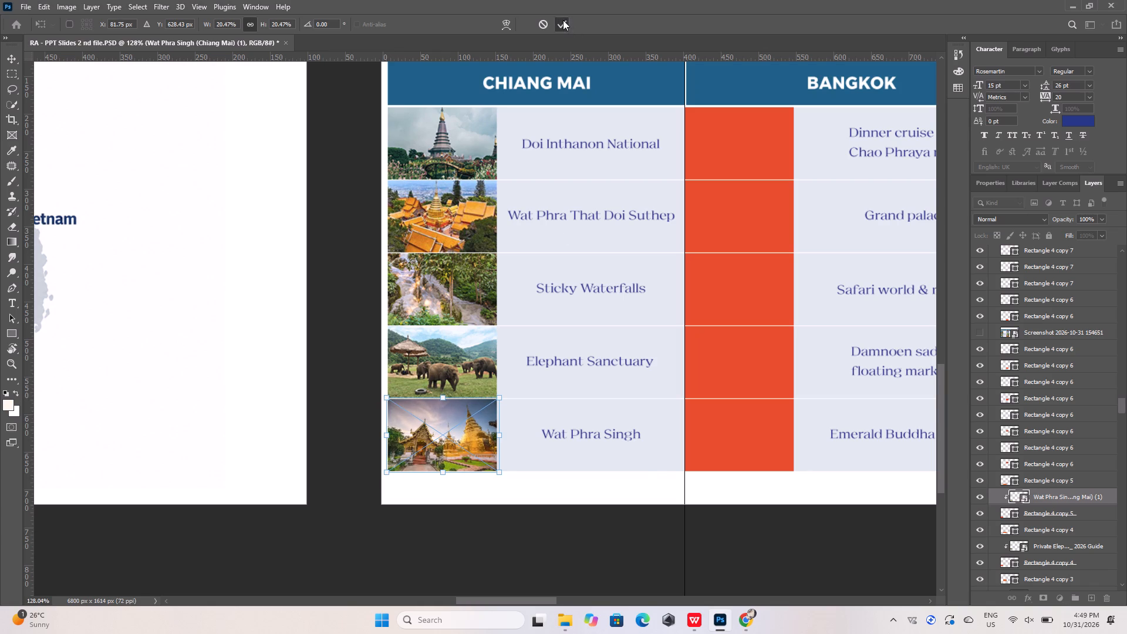
click(630, 528)
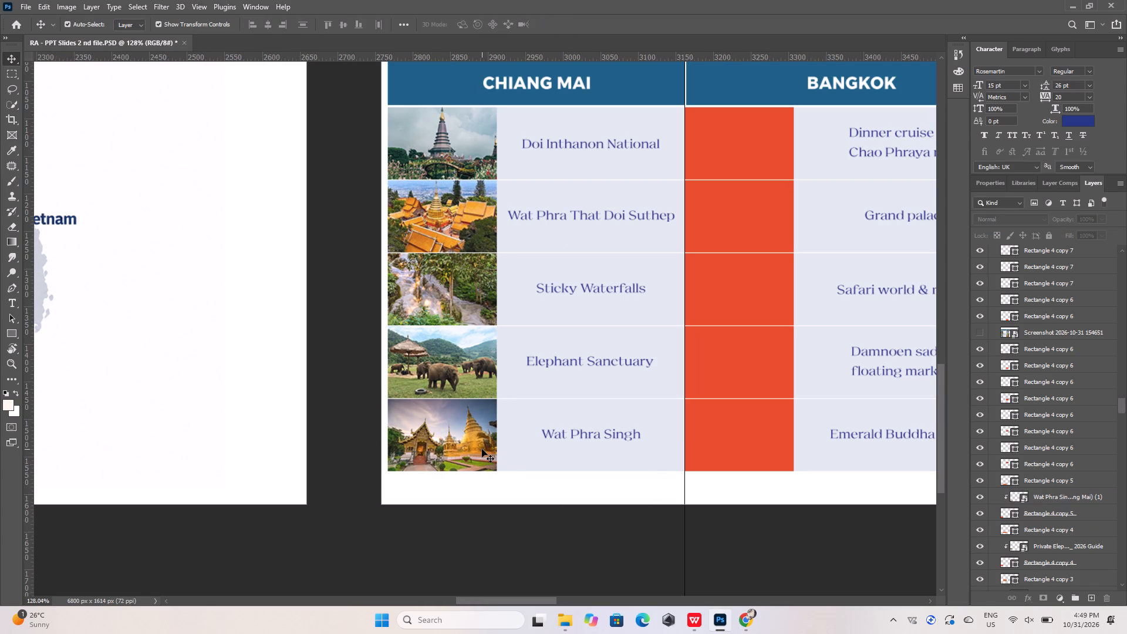
Copy the Dinner cruise on Chao Phraya river label from the Bangkok column and search Pinterest for it in Chrome.
drag(545, 600, 582, 602)
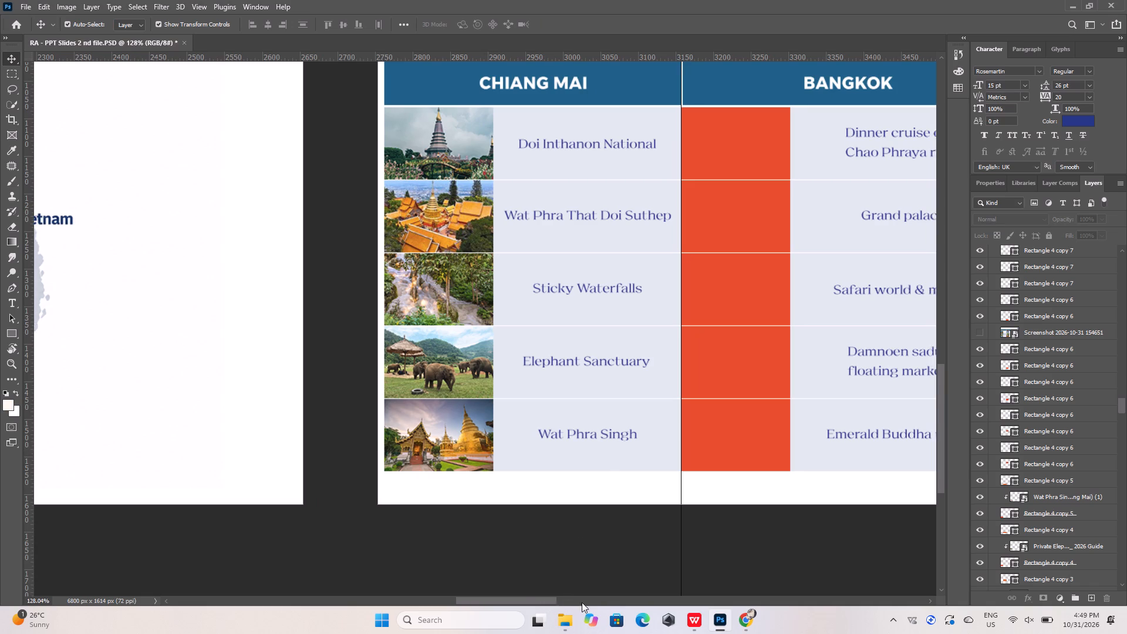
drag(582, 602, 604, 600)
scroll(705, 568, up, 4)
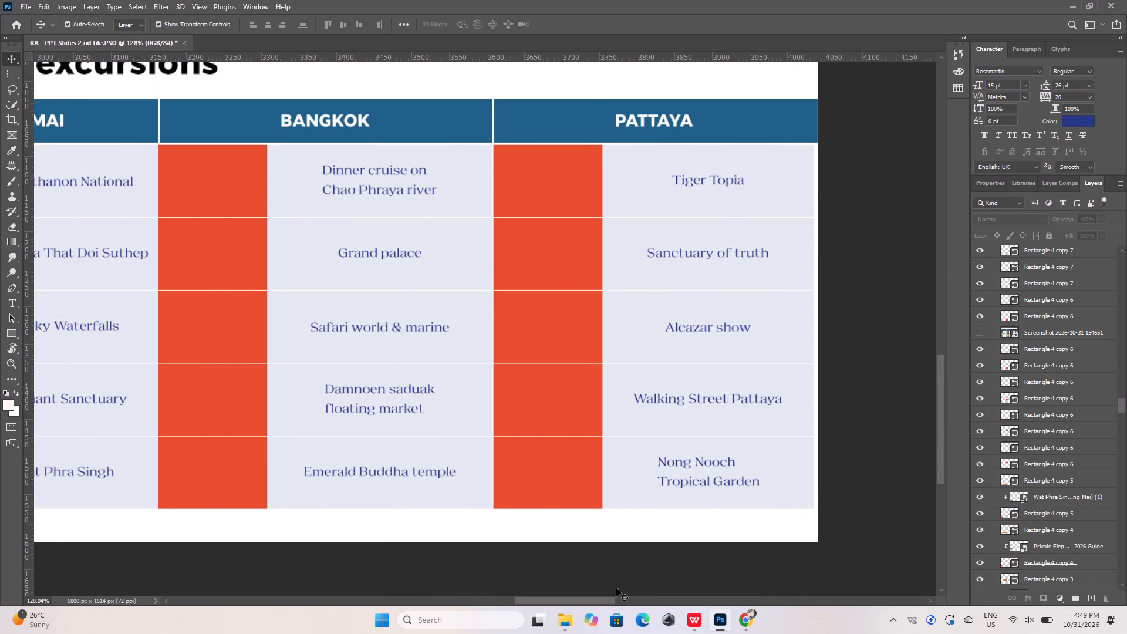
drag(593, 600, 568, 604)
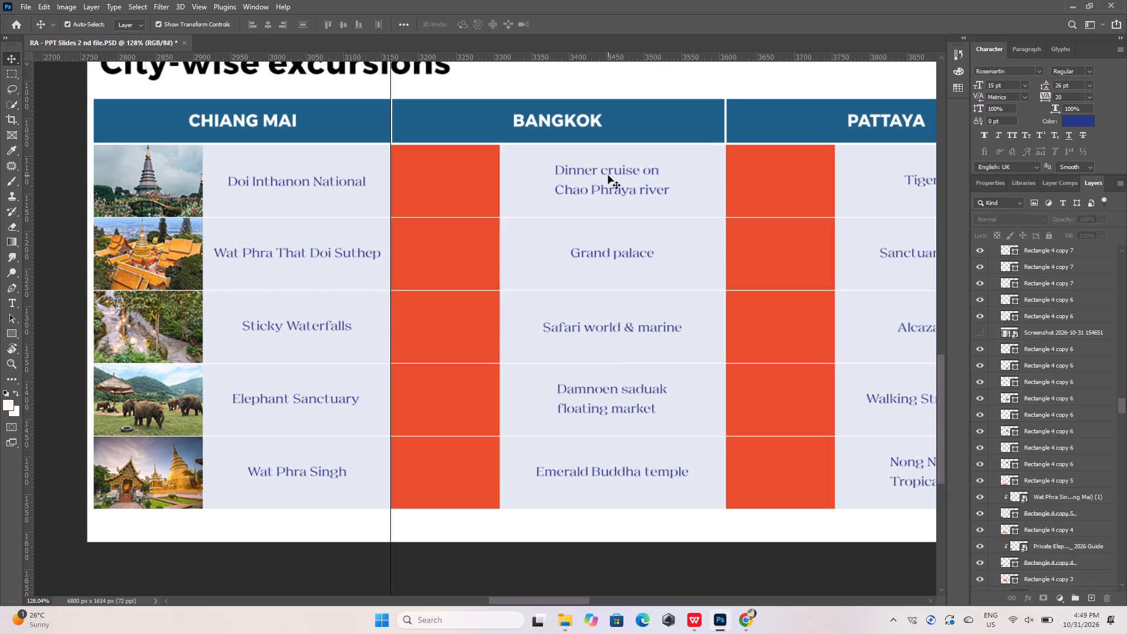
double_click(608, 173)
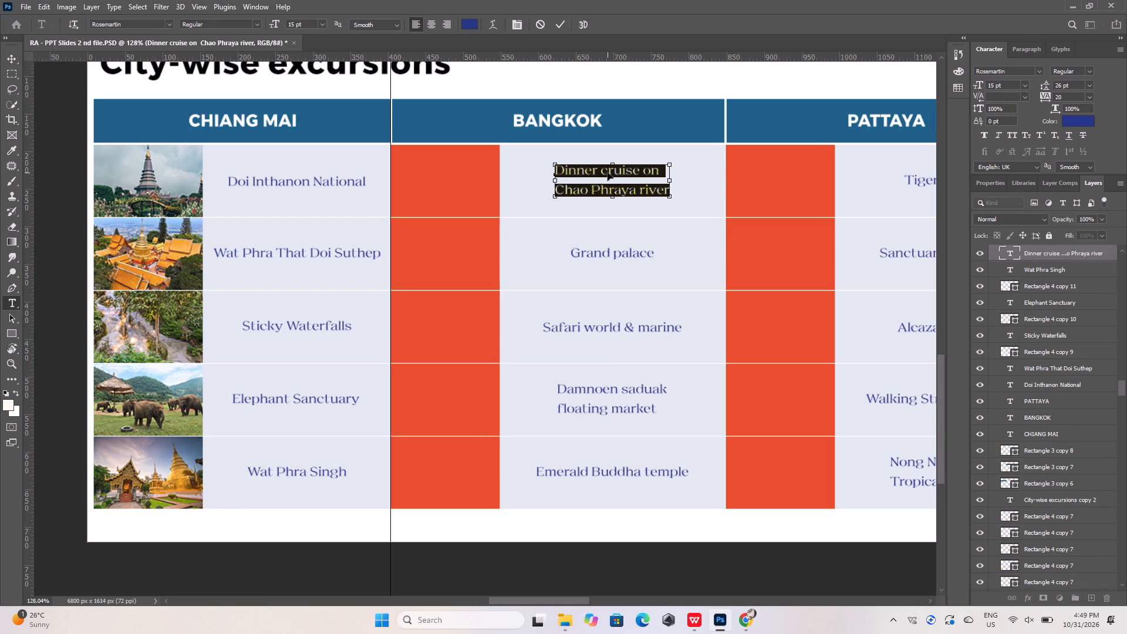
key(ctrl+c)
click(701, 620)
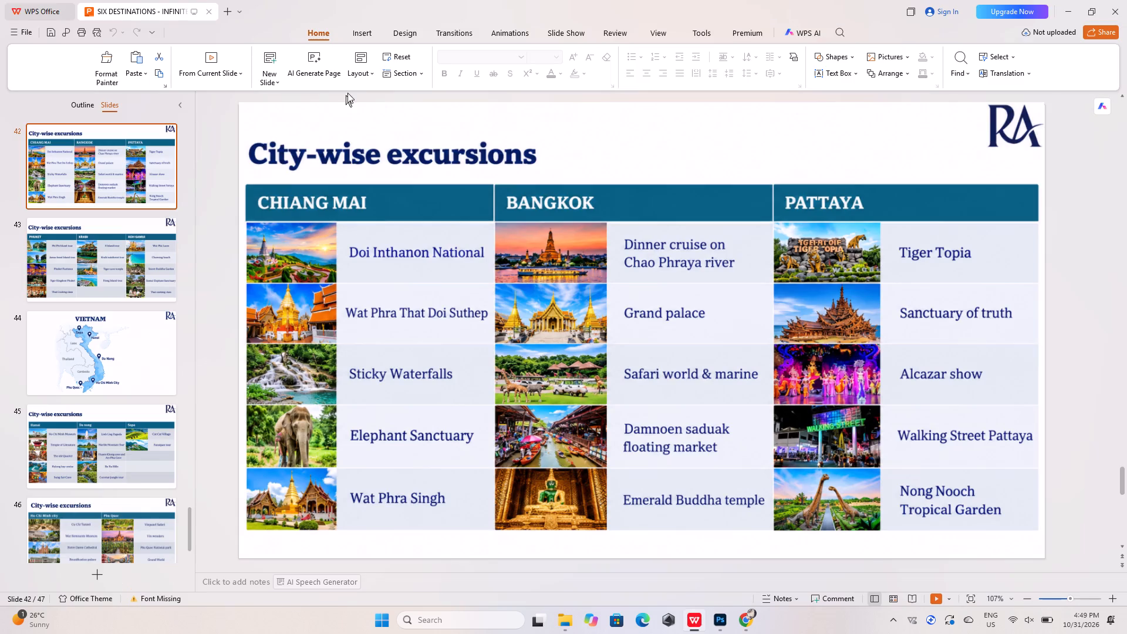
click(742, 619)
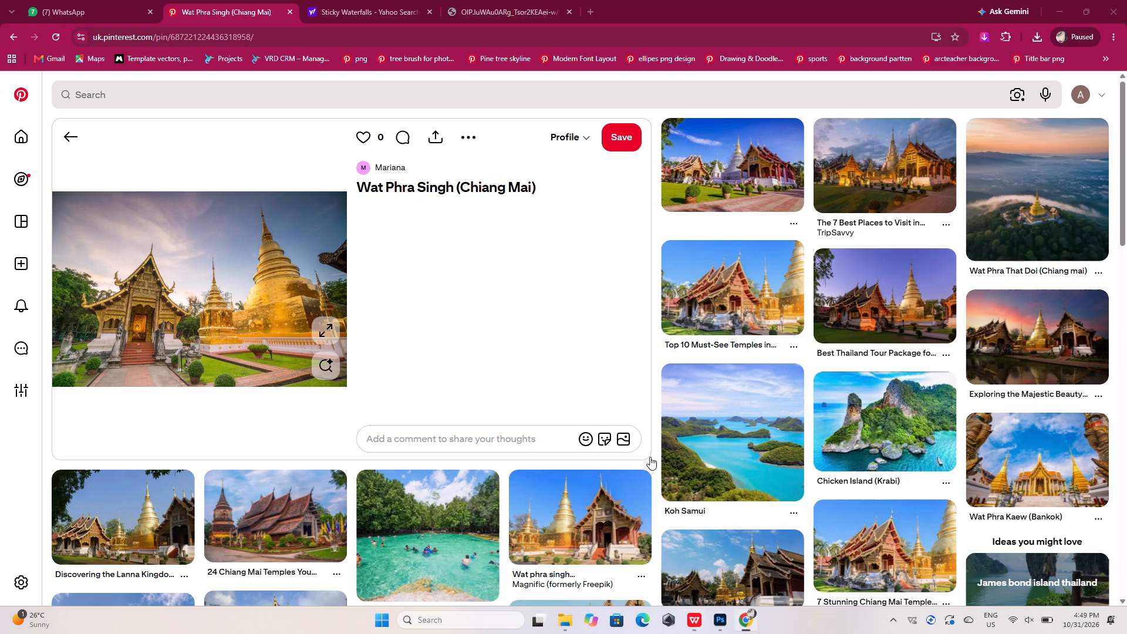
click(477, 93)
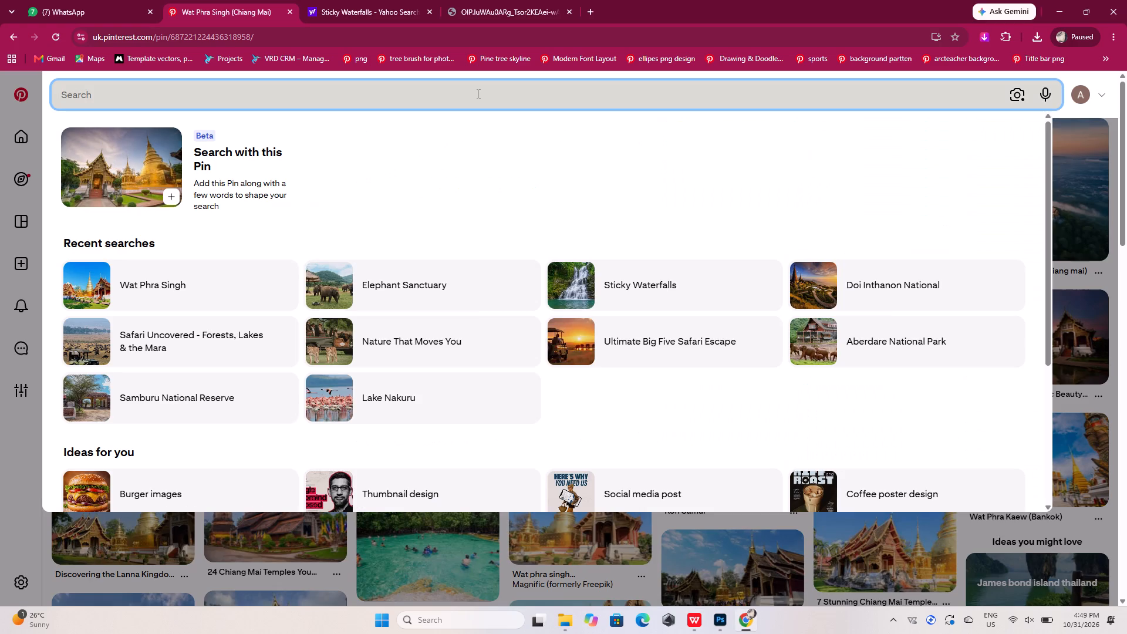
key(ctrl+v)
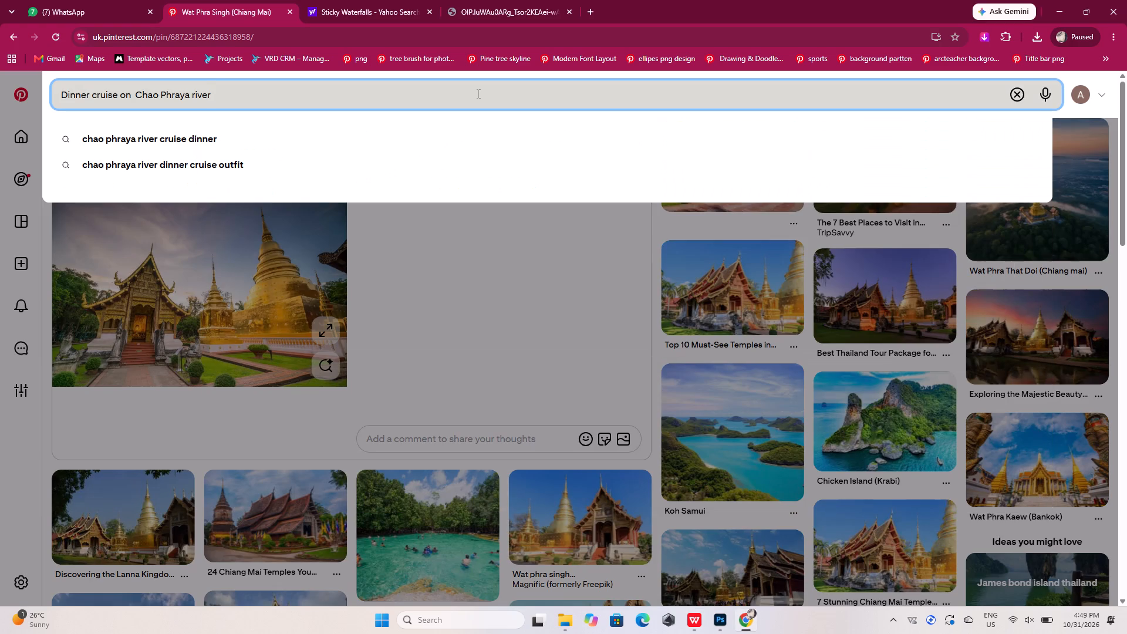
key(Return)
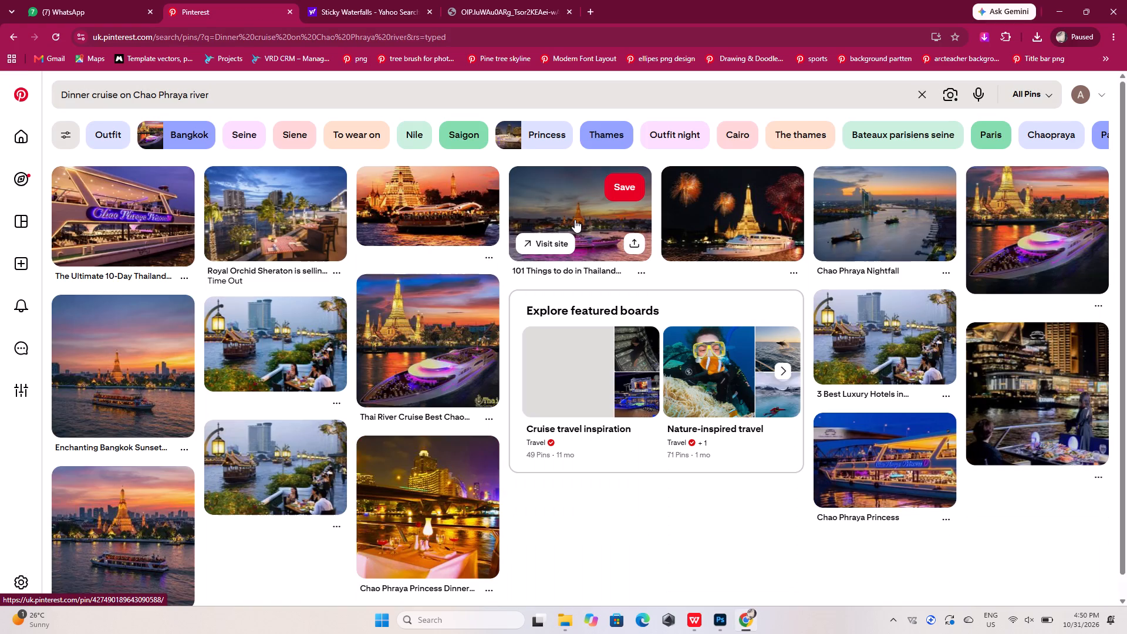
Browse the Pinterest dinner cruise photos and compare them with the matching picture on the reference City-wise excursions slide in WPS Office.
click(694, 615)
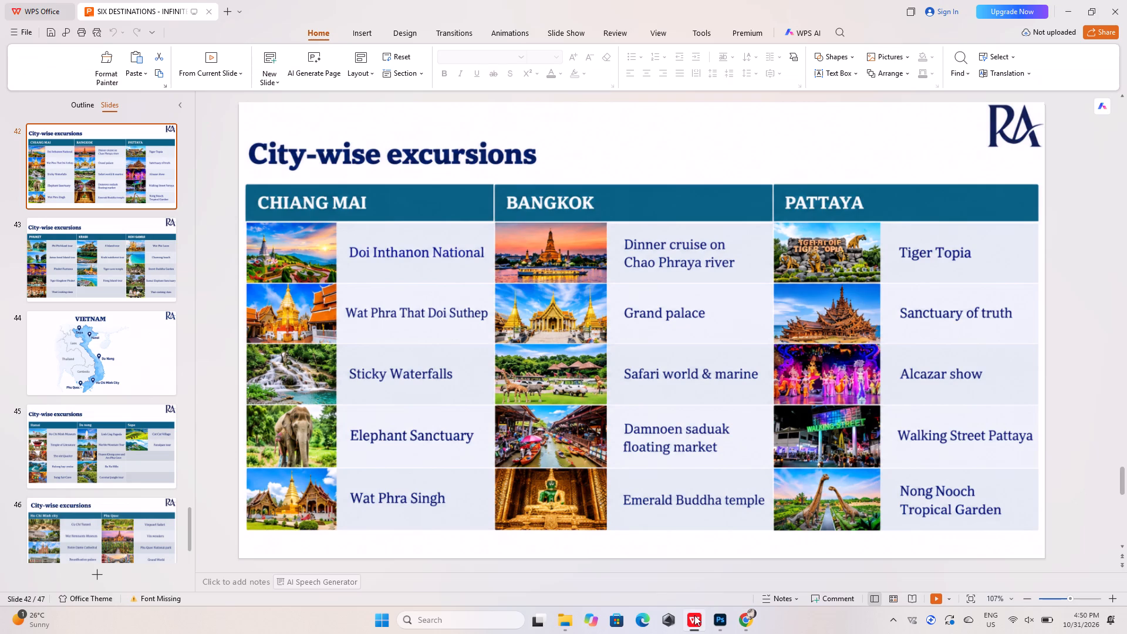
click(694, 615)
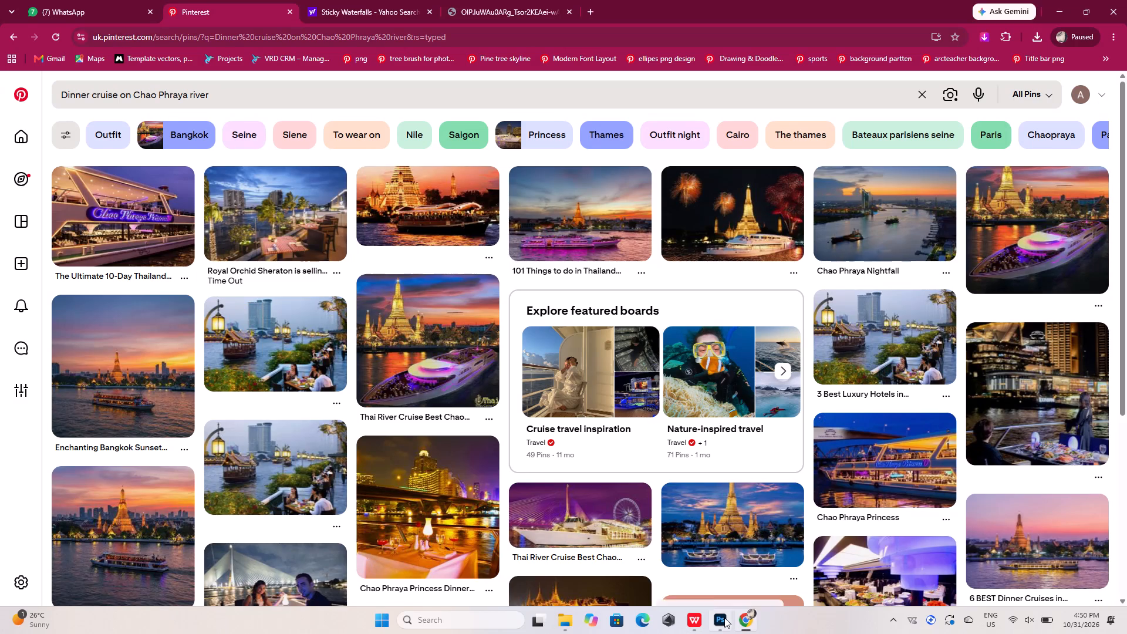
click(724, 618)
click(724, 618)
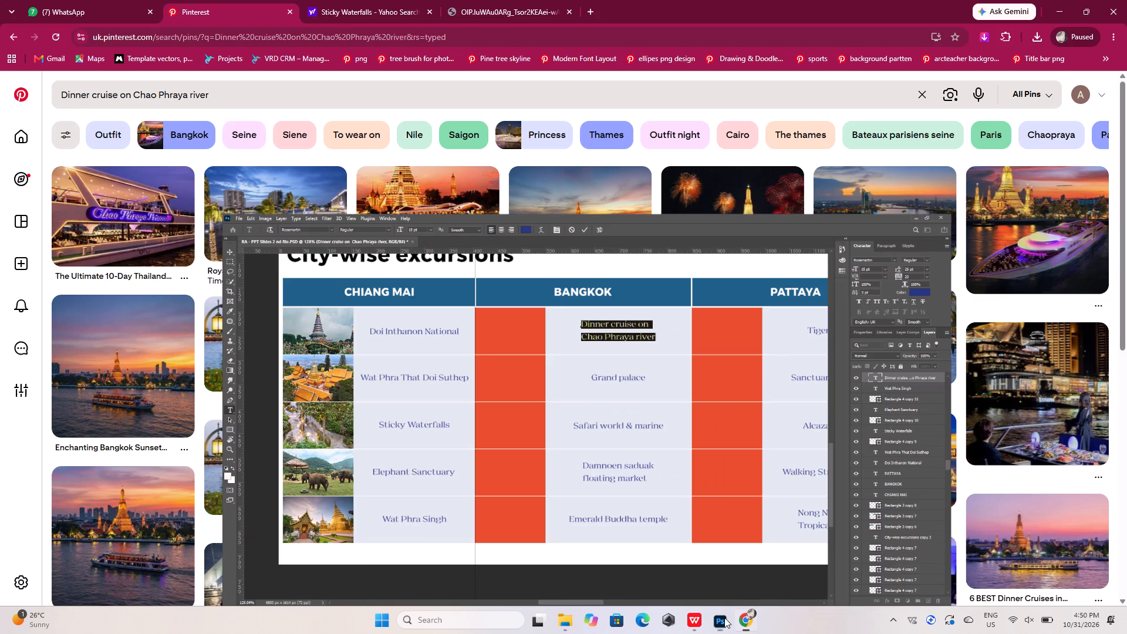
click(697, 623)
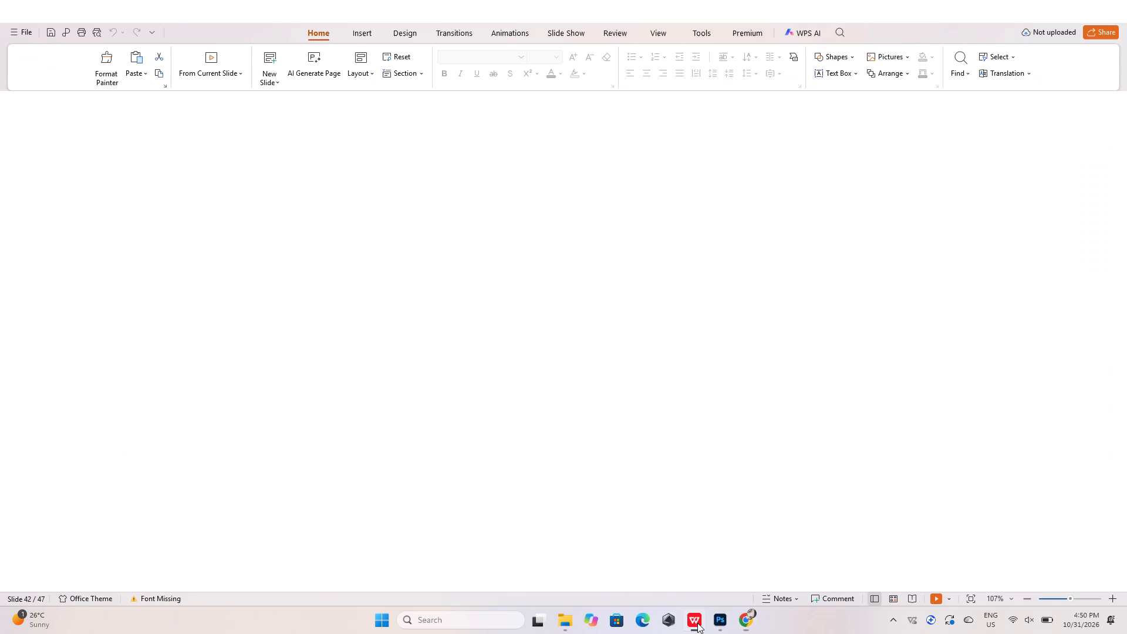
click(697, 623)
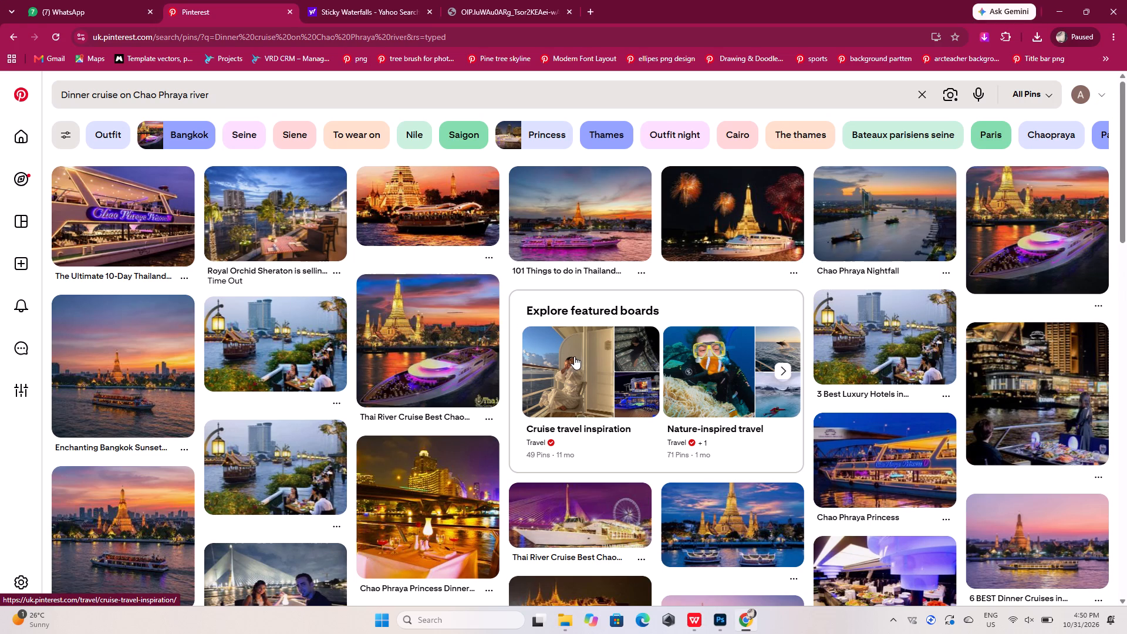
scroll(711, 356, down, 1)
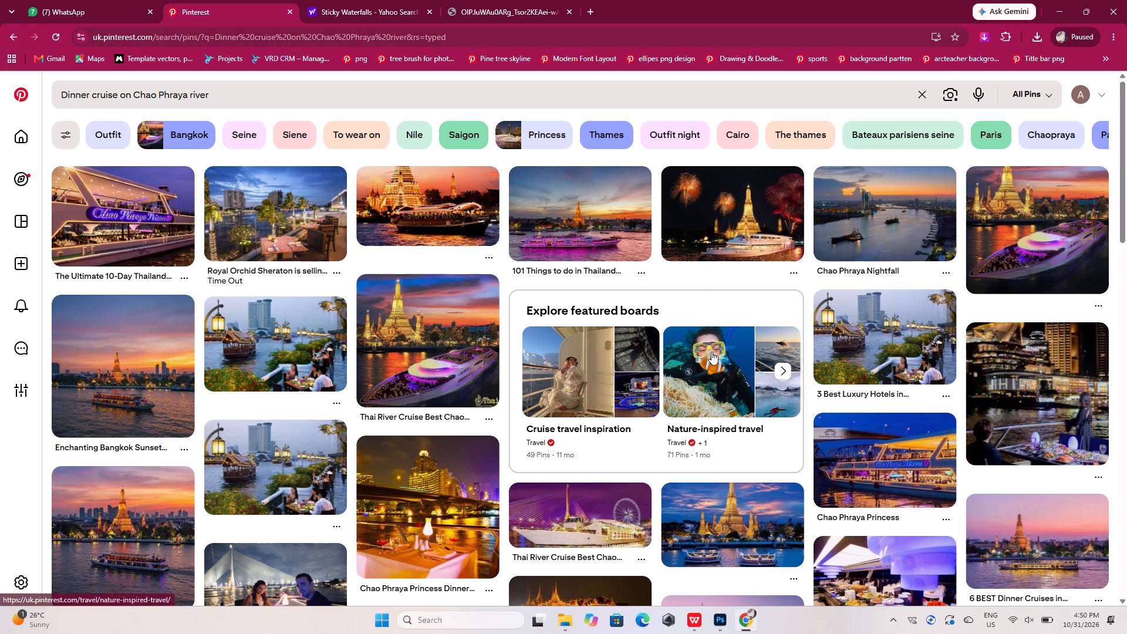
scroll(711, 352, down, 1)
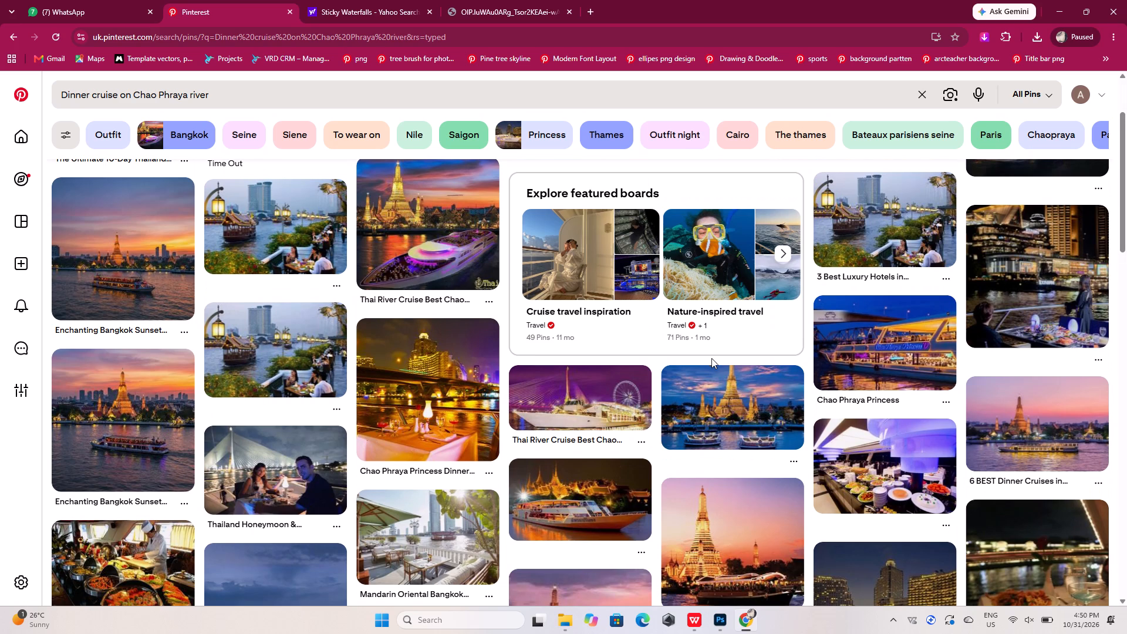
click(715, 616)
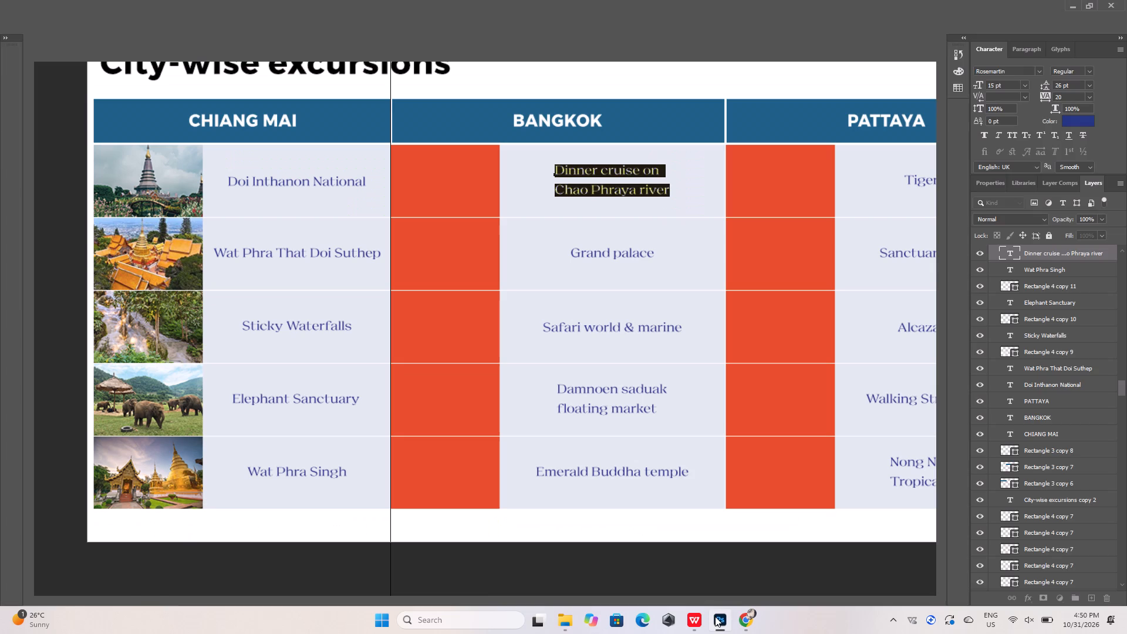
click(694, 623)
click(694, 623)
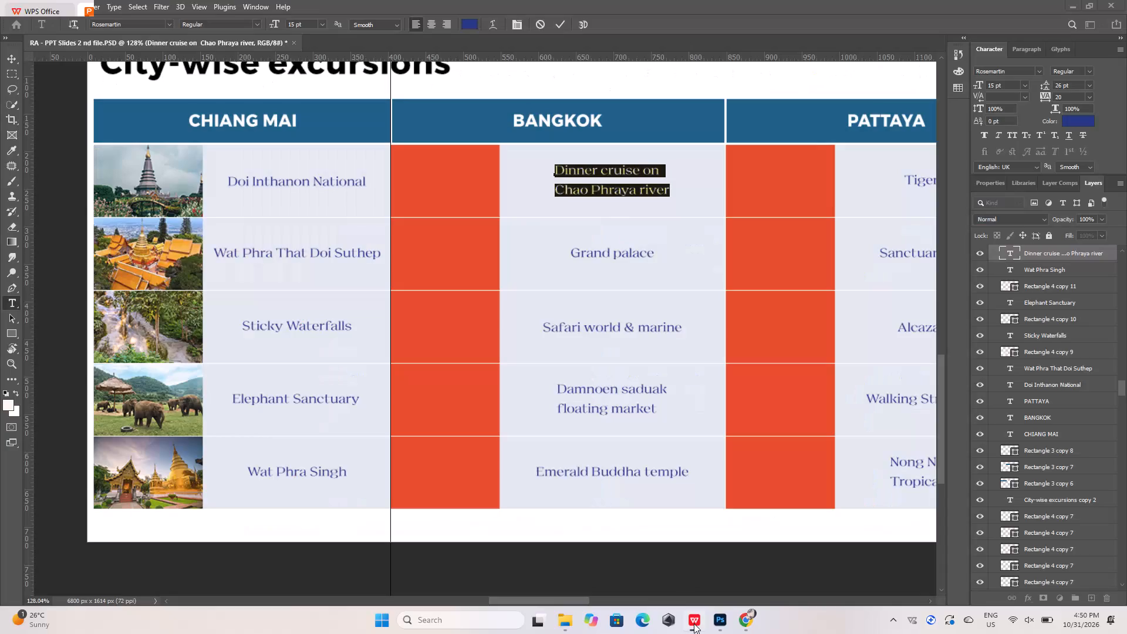
click(747, 619)
scroll(708, 485, down, 1)
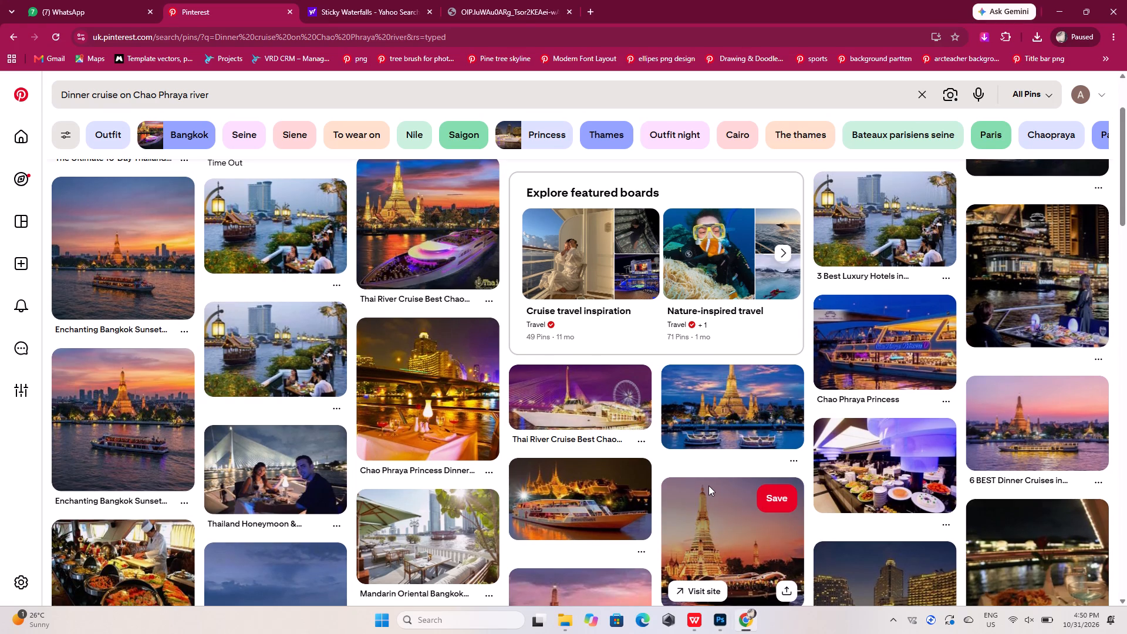
scroll(708, 485, down, 3)
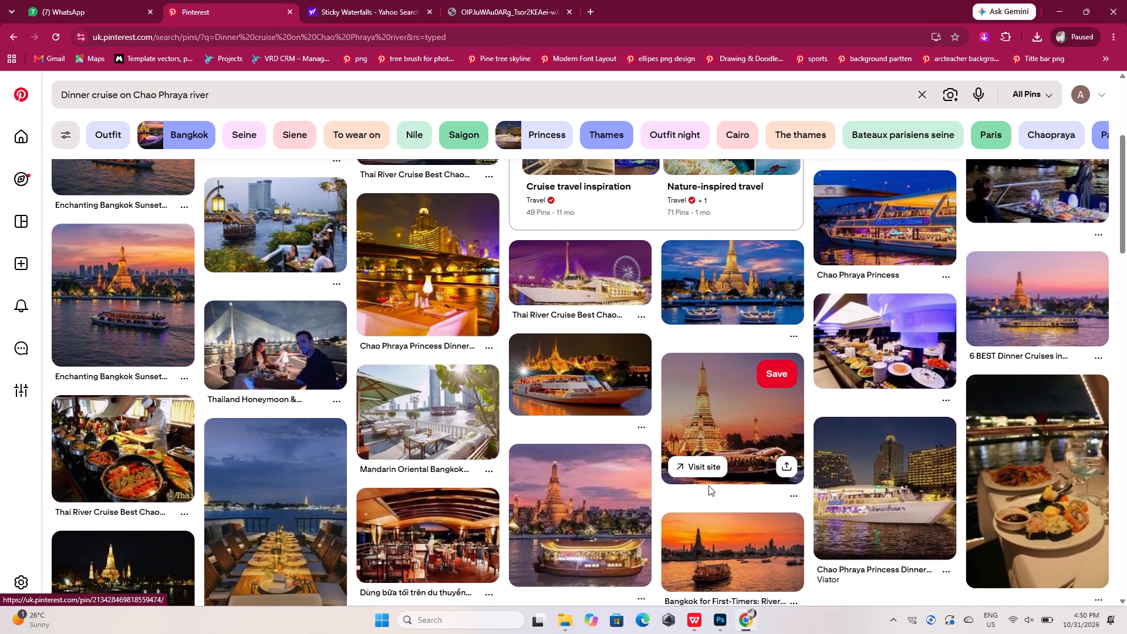
scroll(708, 485, down, 1)
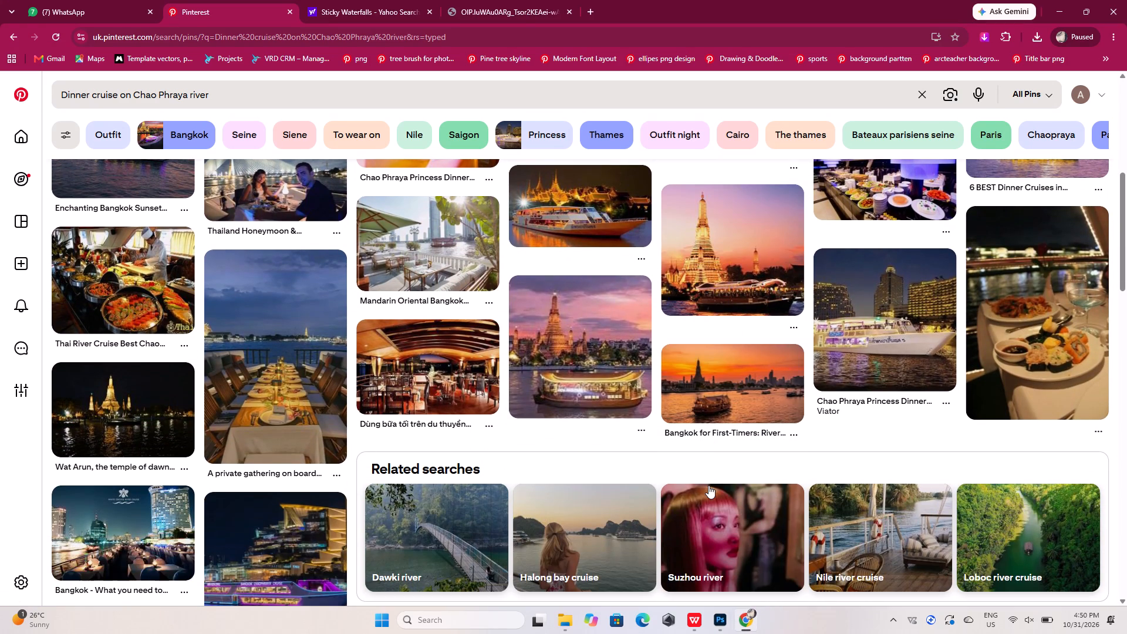
scroll(708, 485, down, 1)
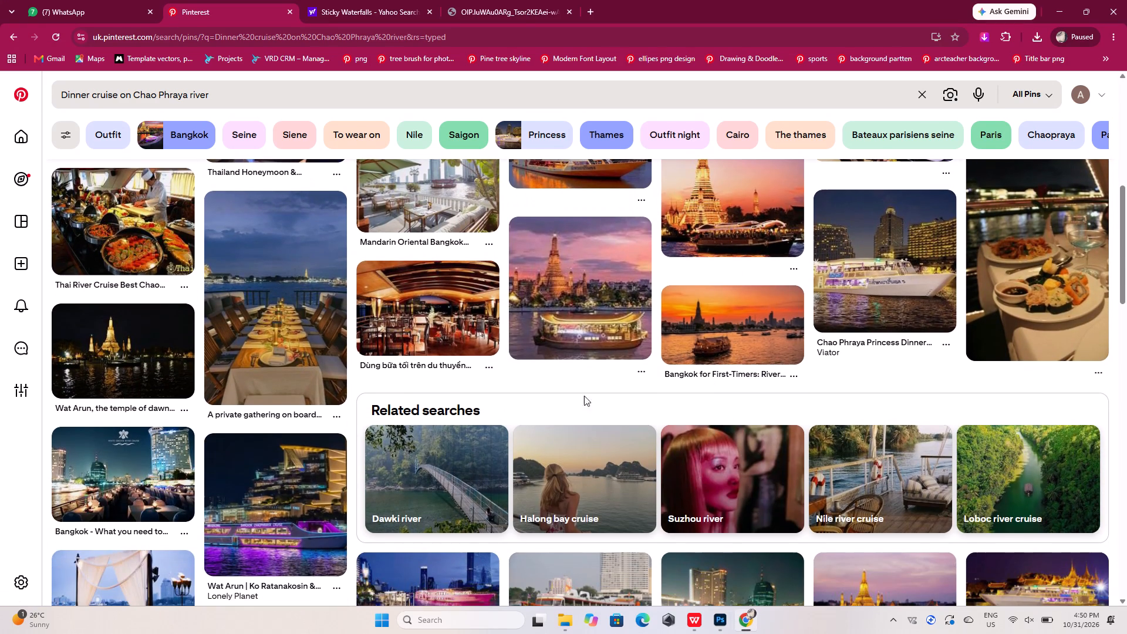
scroll(588, 331, down, 1)
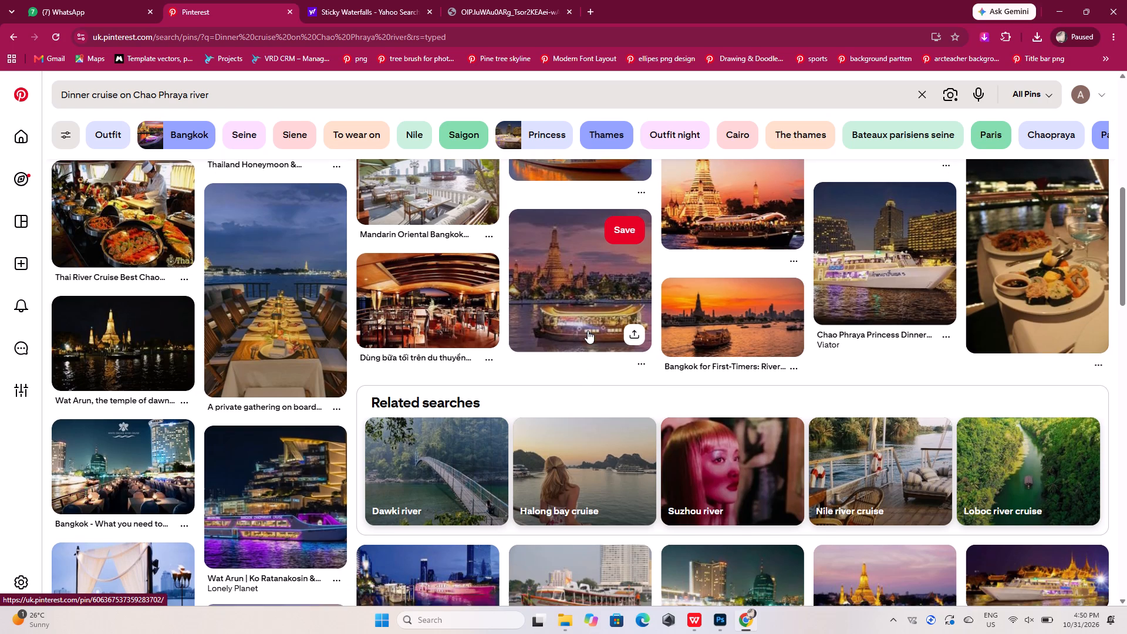
scroll(588, 331, up, 9)
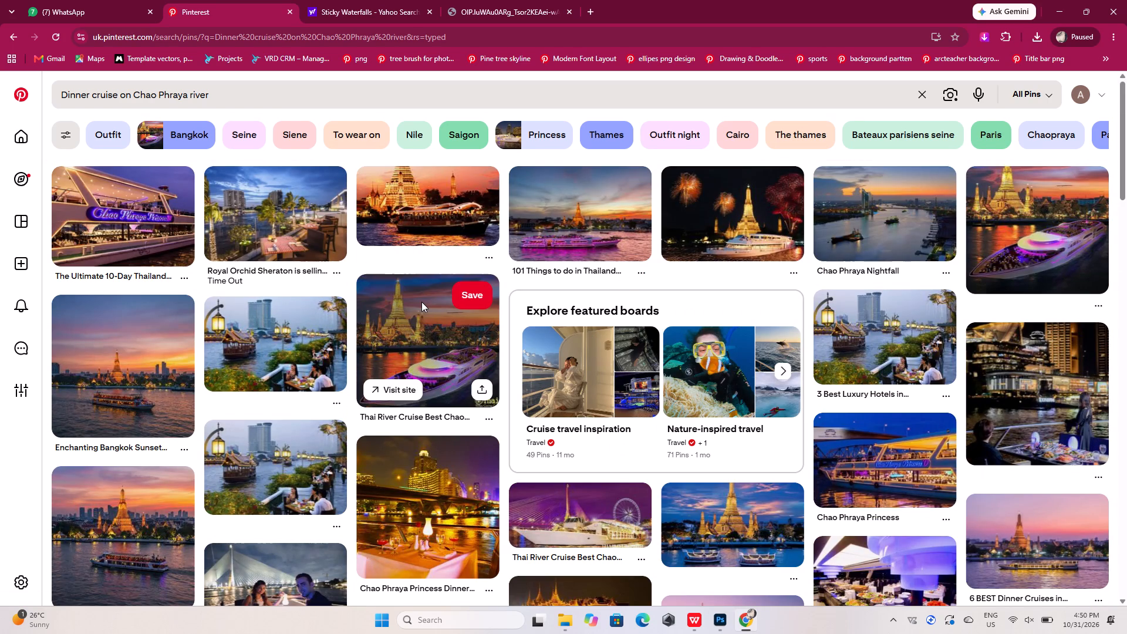
Download the photo of the pink-lit cruise boat in front of the temple at sunset, titled 101 Things to do in Thailand.
click(550, 207)
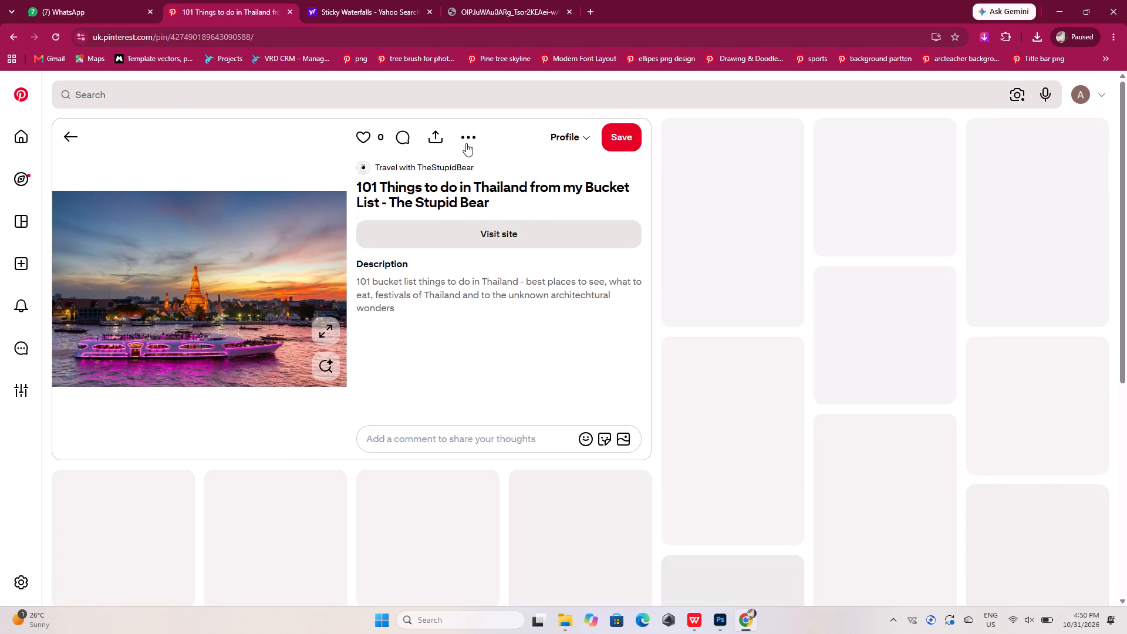
click(471, 131)
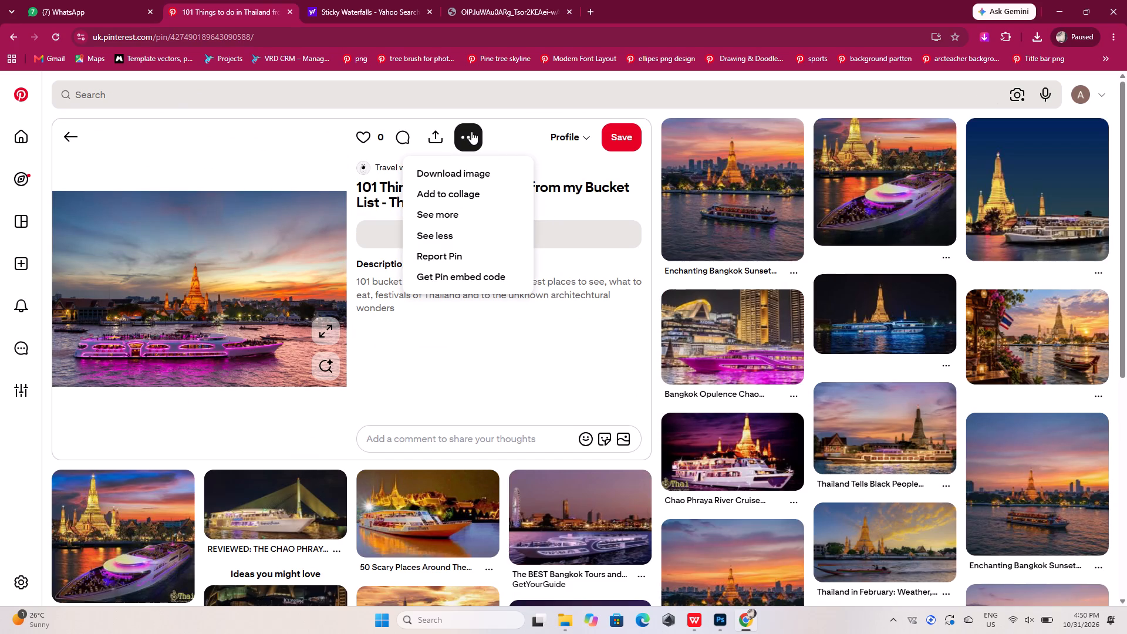
click(471, 173)
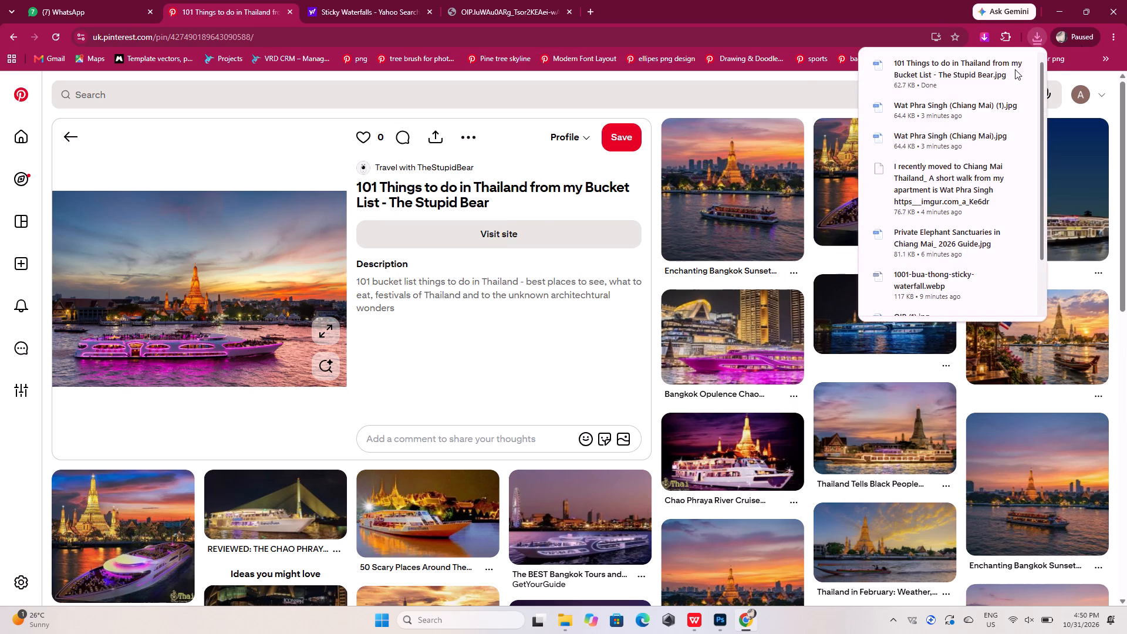
Place the downloaded 101 Things to do in Thailand photo from the Downloads folder into the Photoshop document, committing the open label text edit.
click(993, 65)
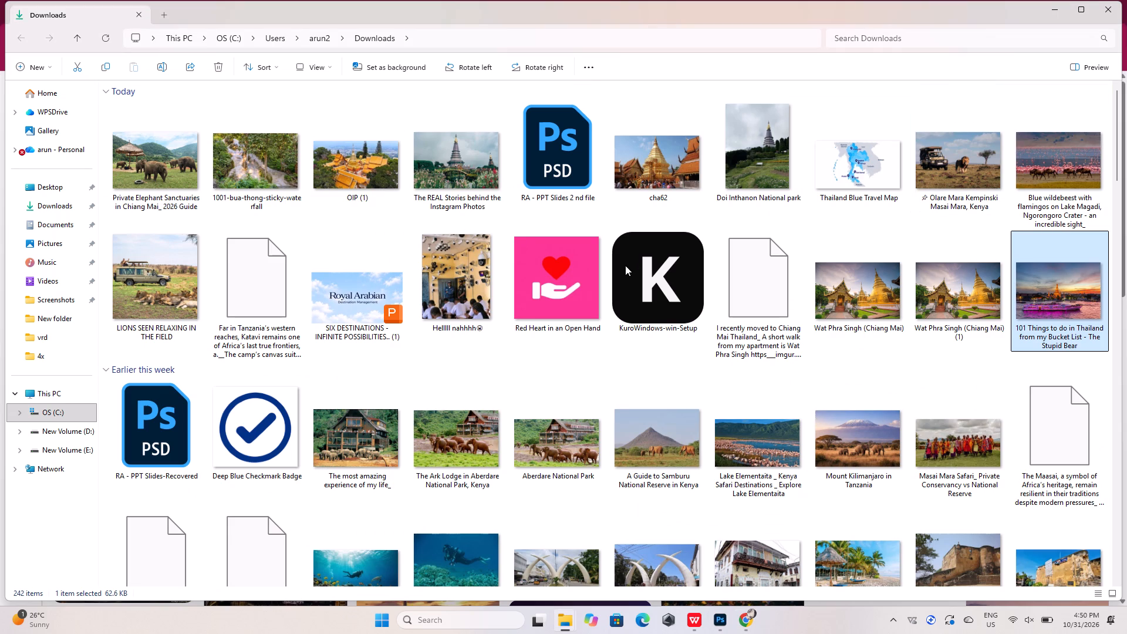
drag(1058, 305, 721, 625)
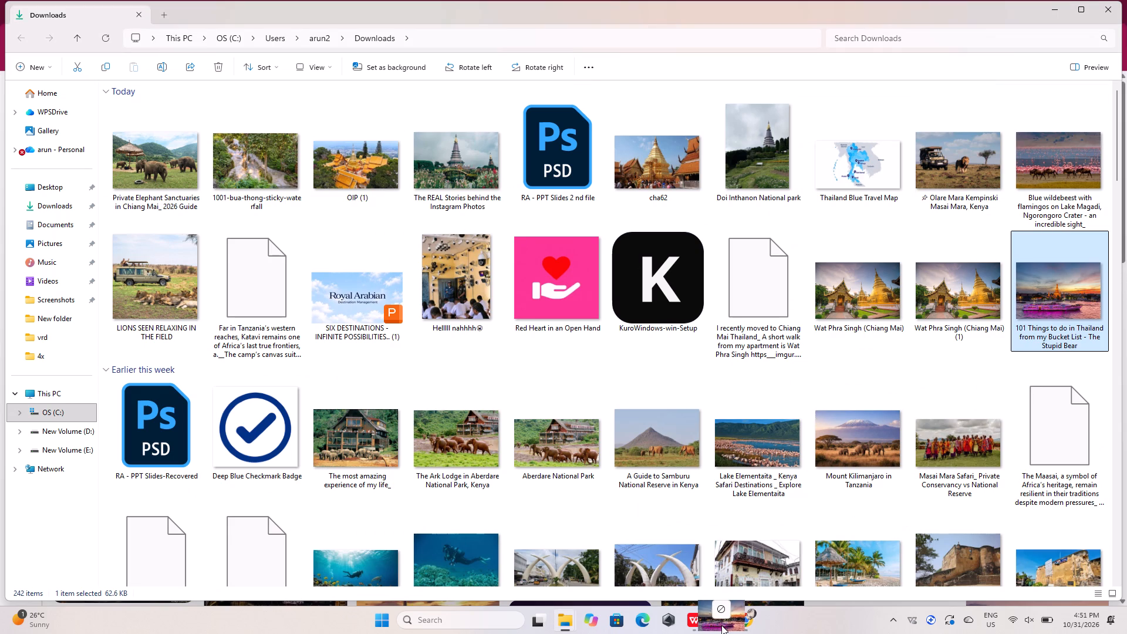
drag(721, 625, 599, 290)
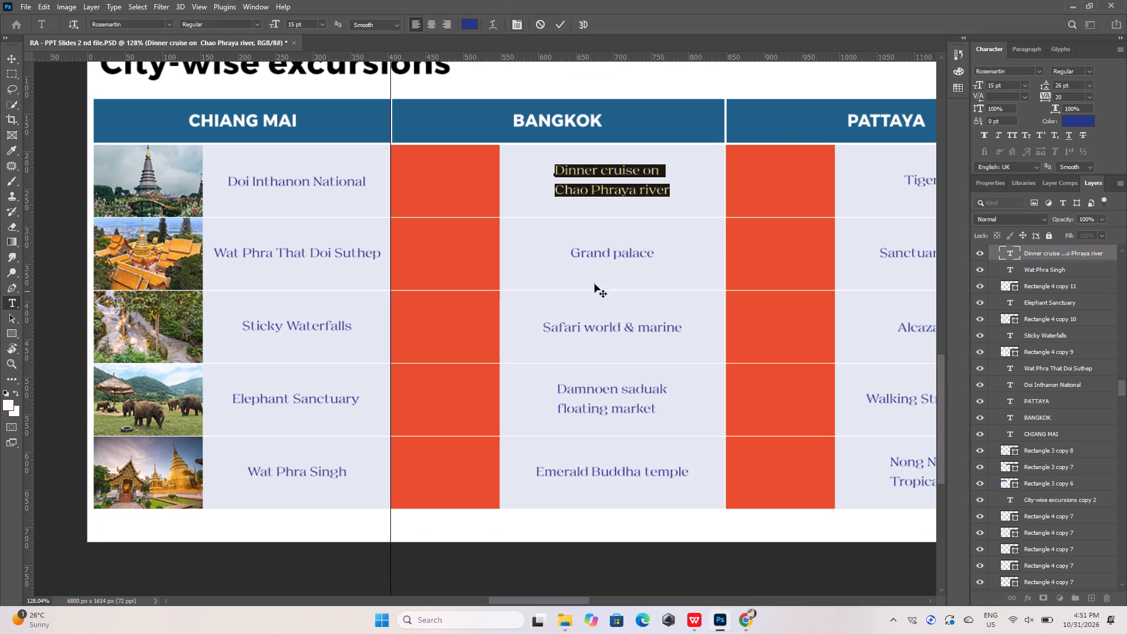
click(565, 22)
click(563, 619)
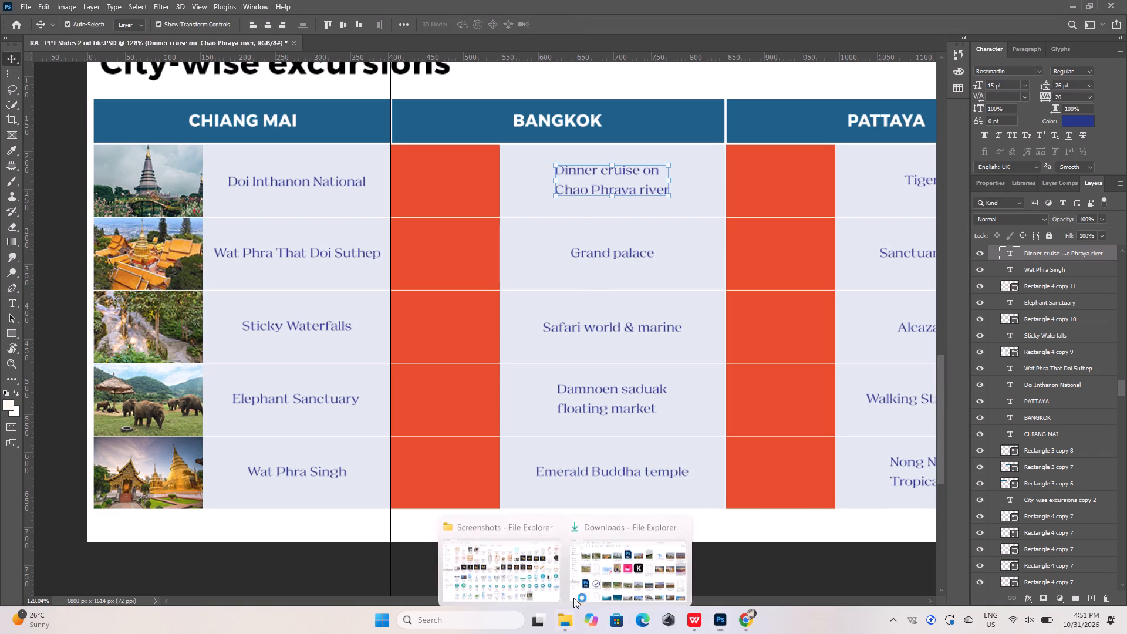
click(624, 558)
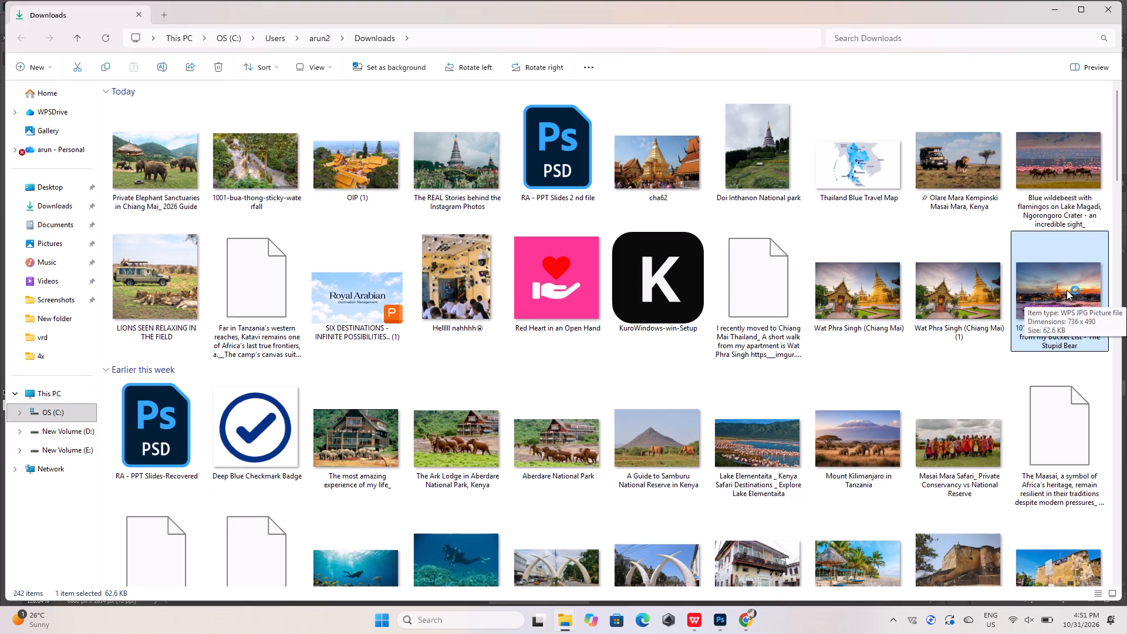
drag(1062, 270, 727, 632)
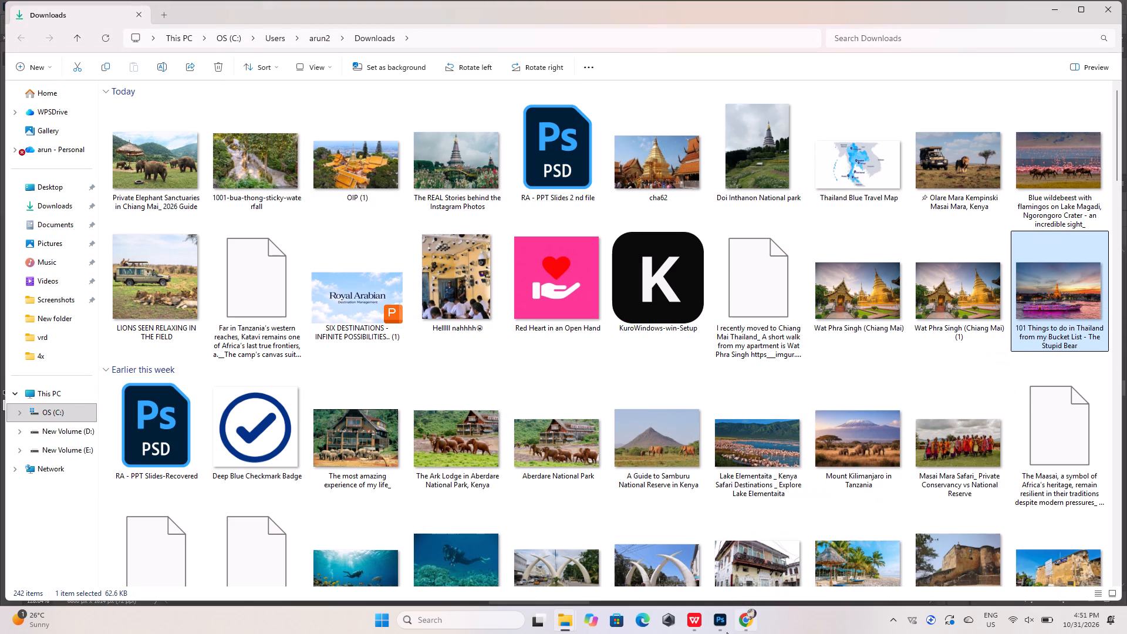
drag(727, 632, 694, 338)
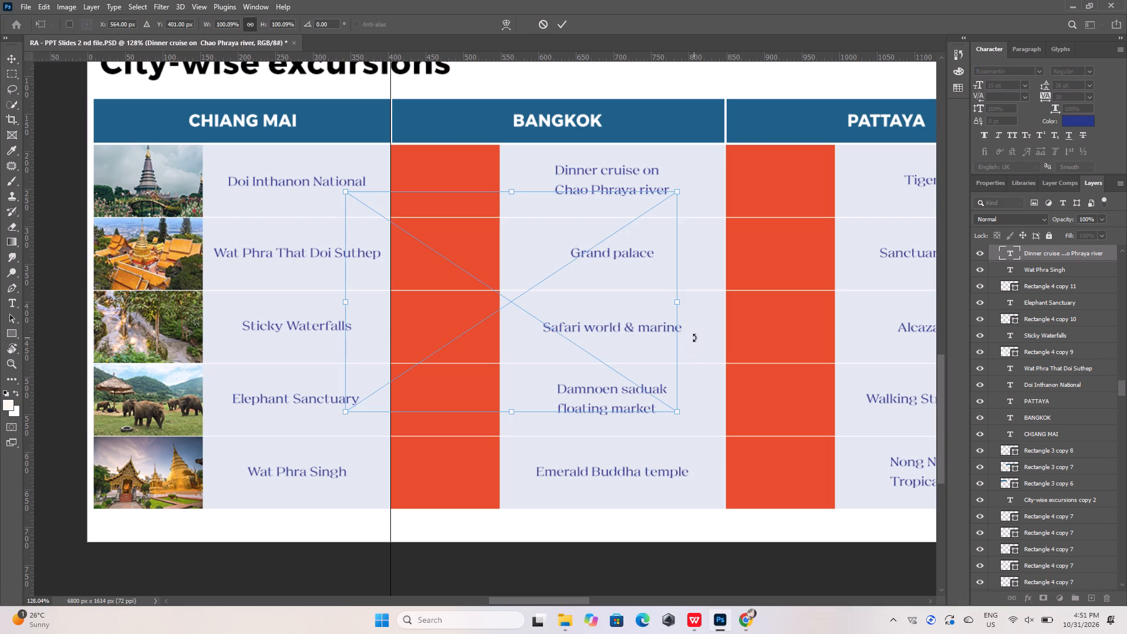
Scale the placed cruise boat photo down to about 40% and move it onto the red picture column under Bangkok.
click(563, 23)
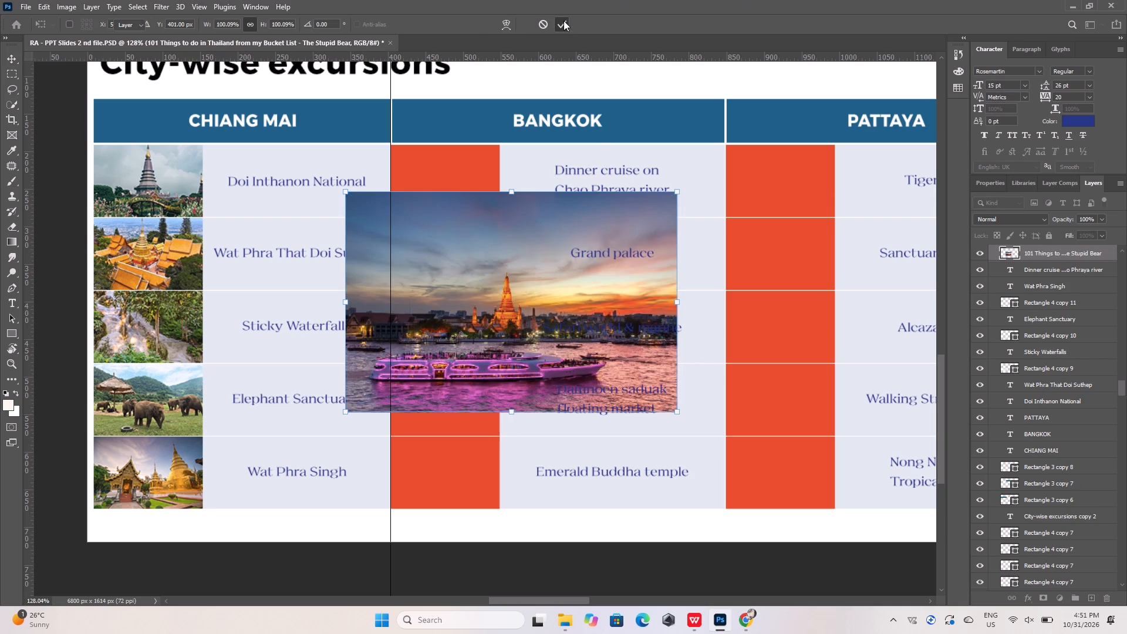
click(676, 409)
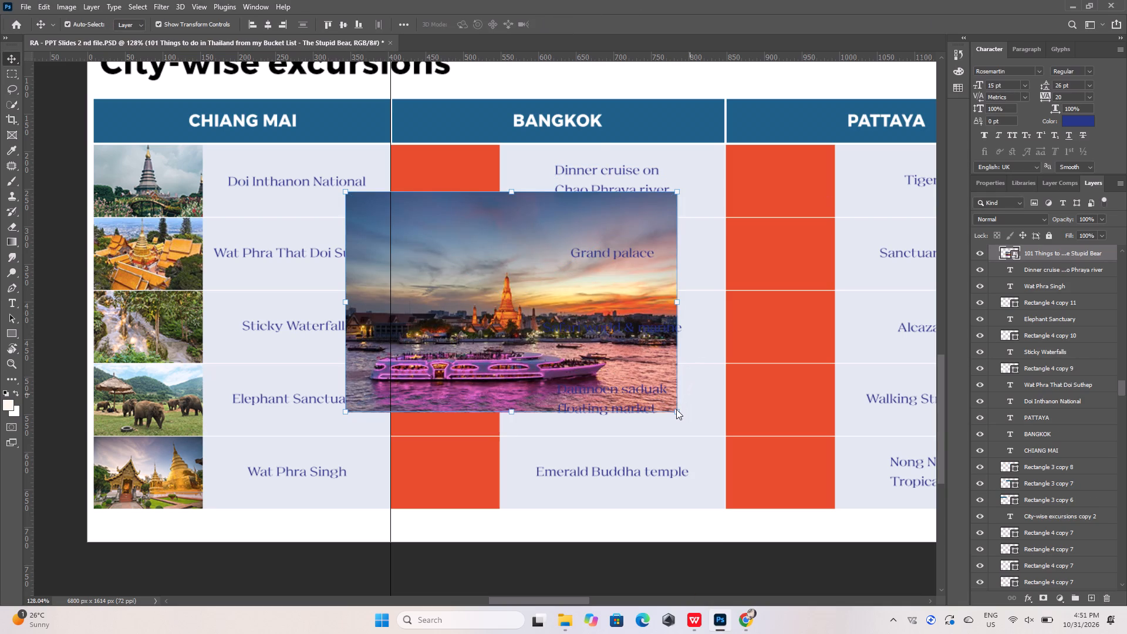
click(677, 412)
drag(677, 412, 677, 411)
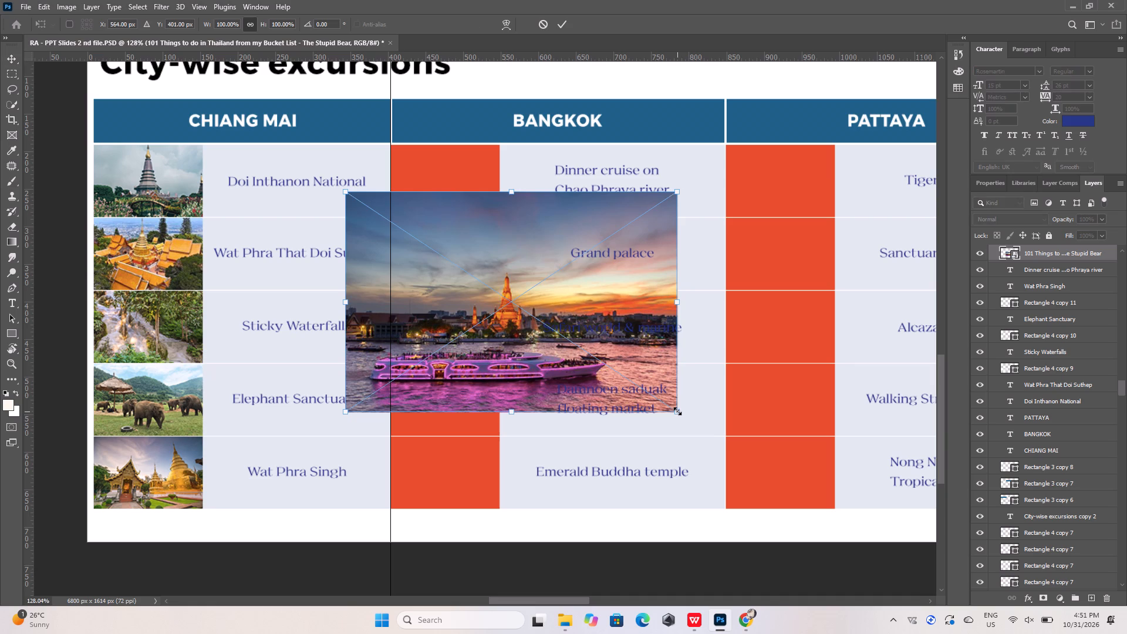
drag(677, 411, 513, 244)
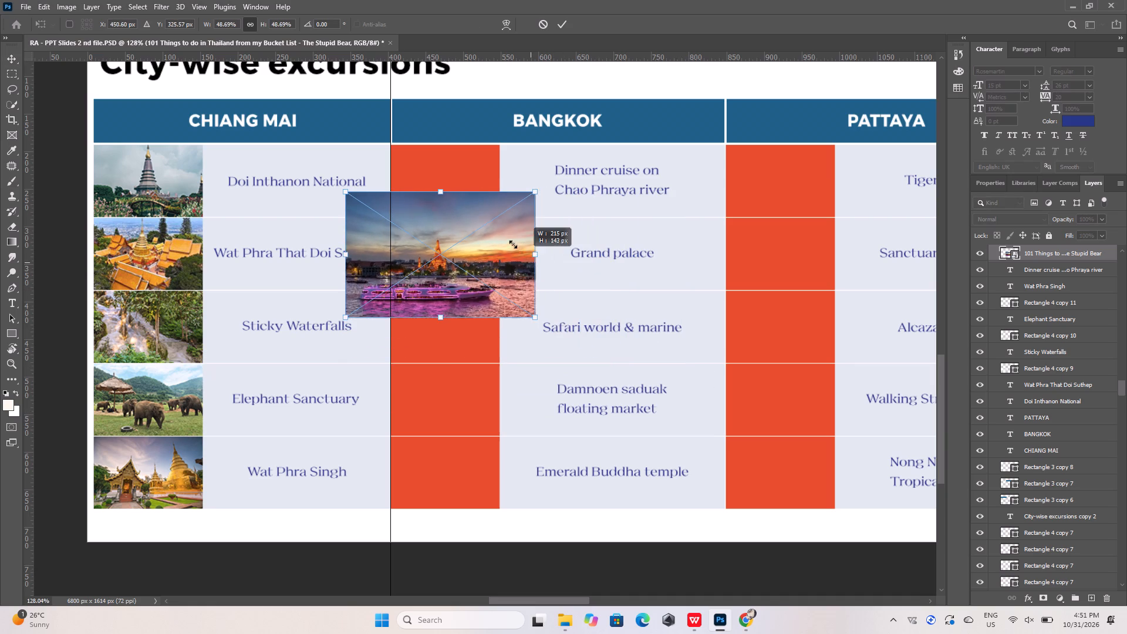
drag(513, 244, 506, 236)
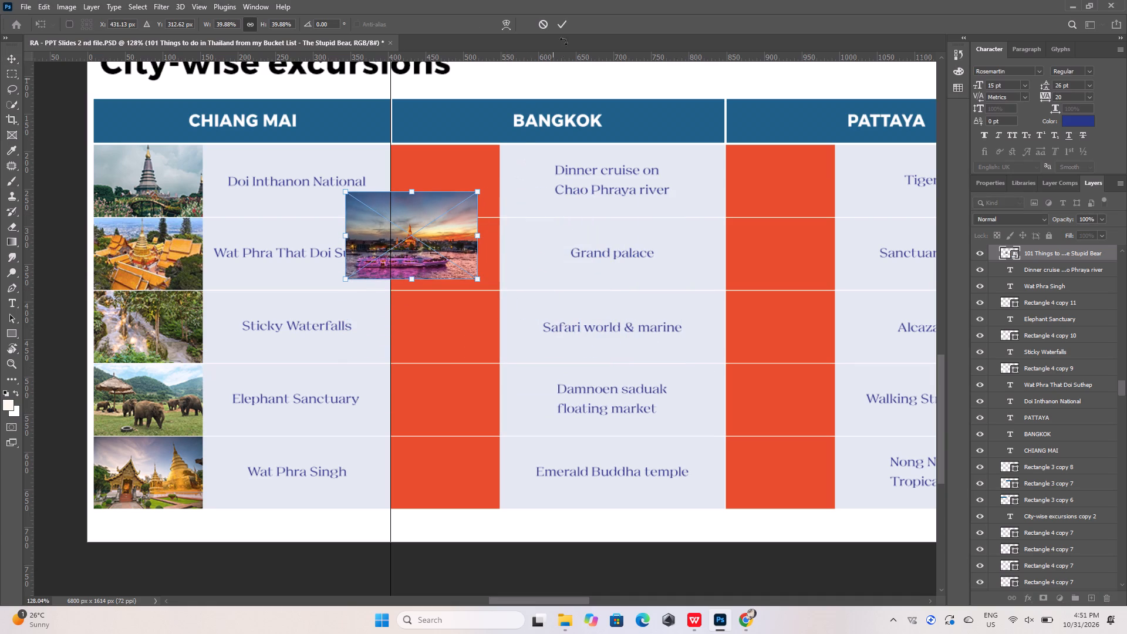
click(560, 33)
click(563, 25)
drag(422, 214, 430, 215)
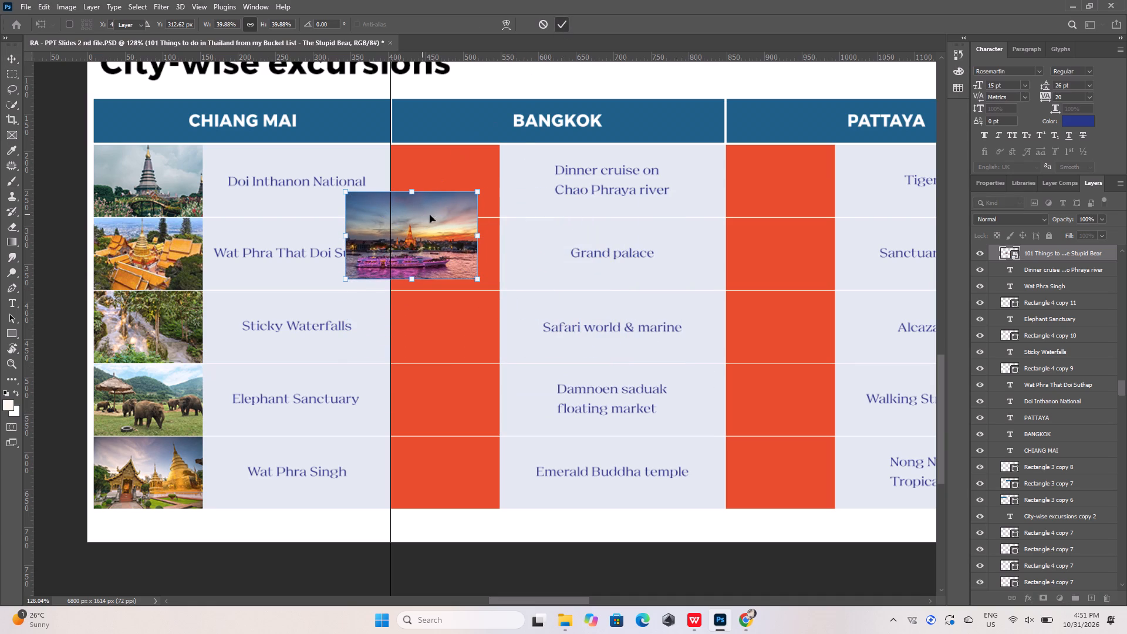
drag(430, 215, 465, 218)
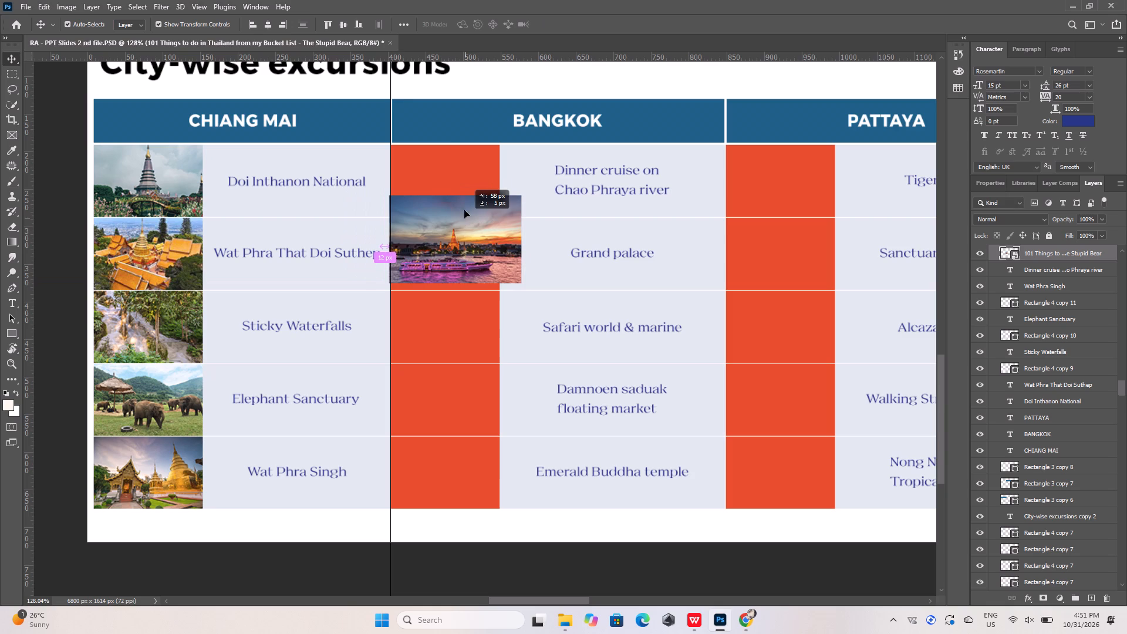
Move the cruise photo's layer down the layer stack to directly above the first red Bangkok cell's rectangle, Rectangle 4 copy 6.
click(440, 126)
click(442, 167)
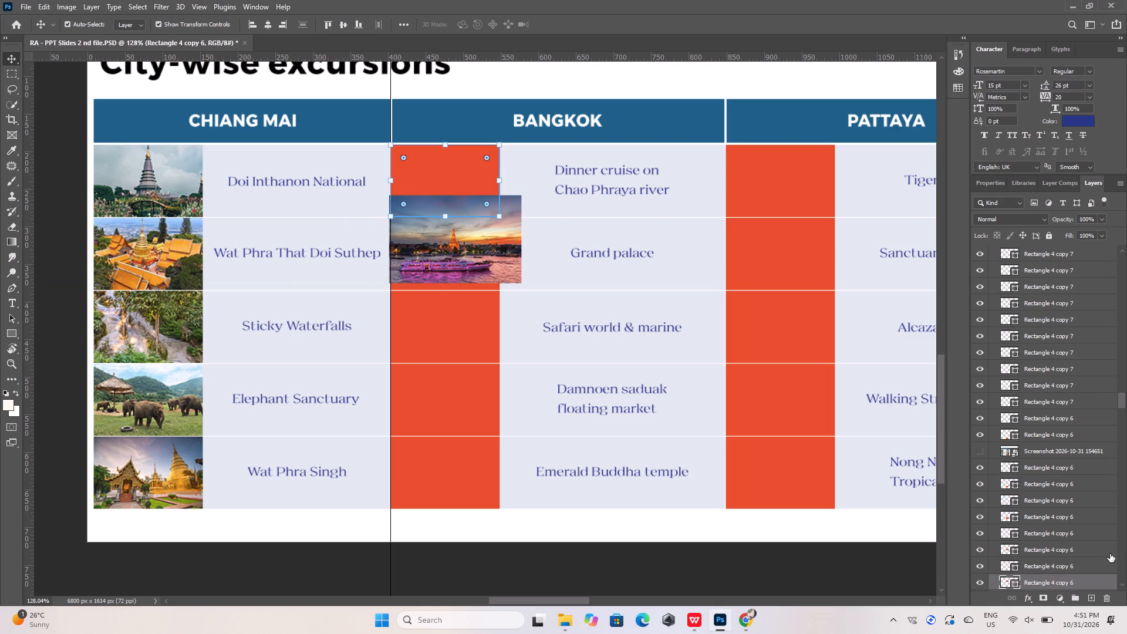
click(455, 261)
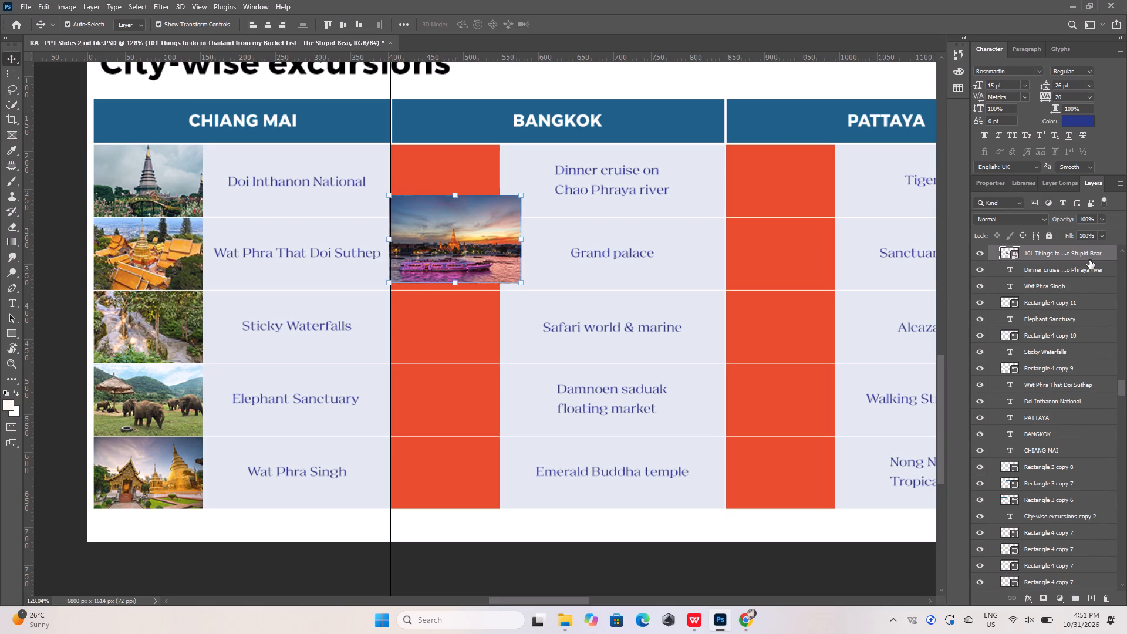
drag(1087, 256, 1053, 618)
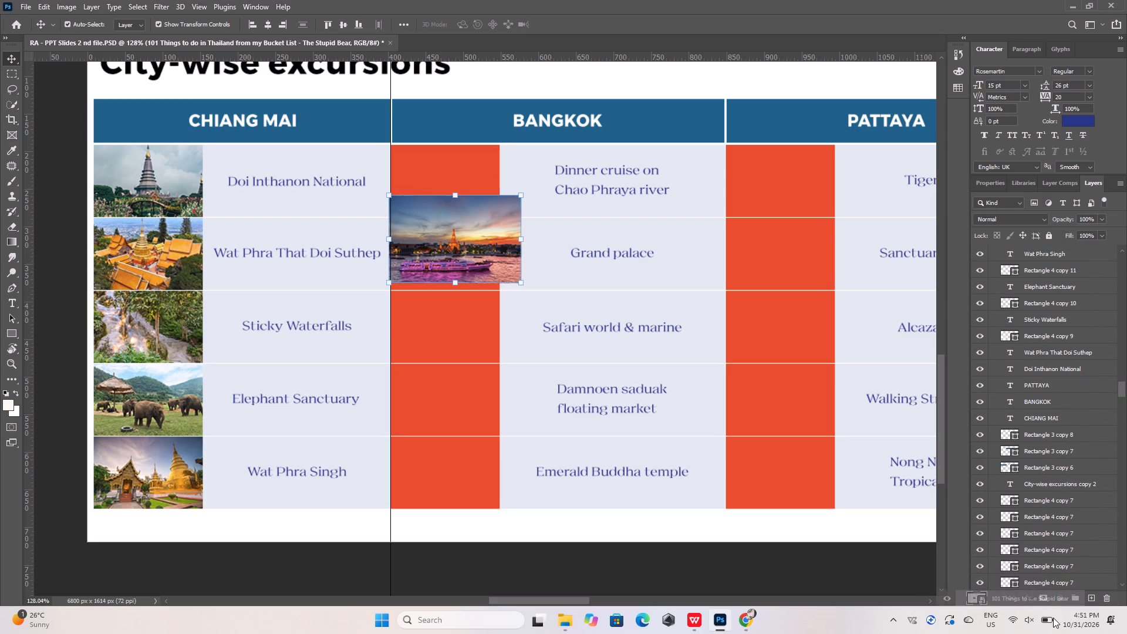
drag(1053, 618, 1066, 552)
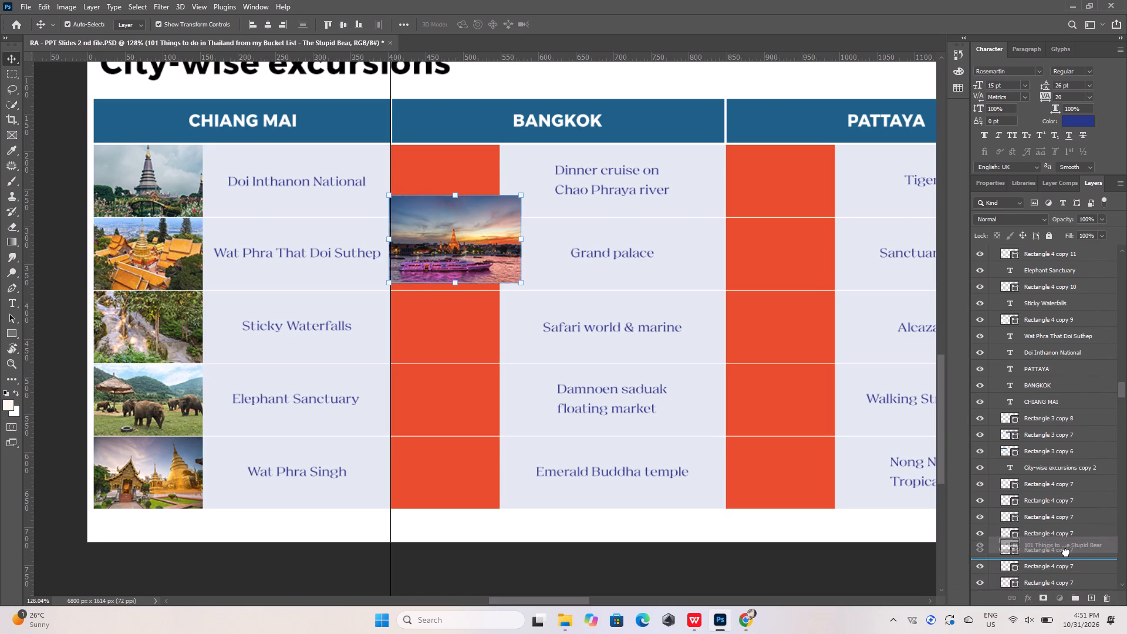
drag(1066, 552, 1067, 605)
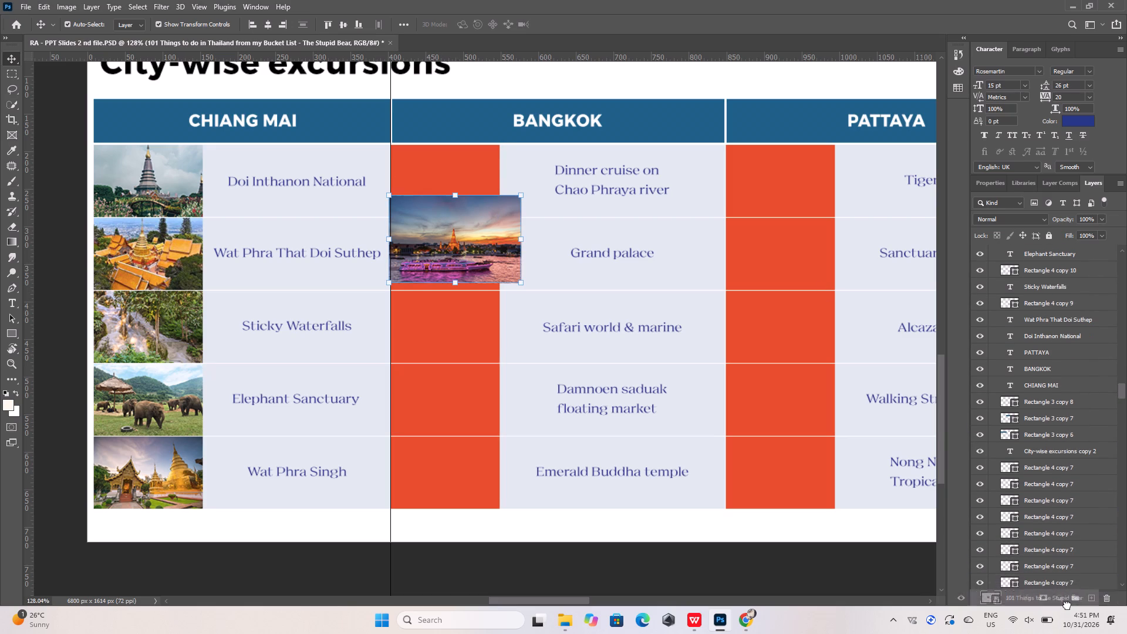
drag(1067, 605, 1075, 559)
scroll(1075, 559, down, 6)
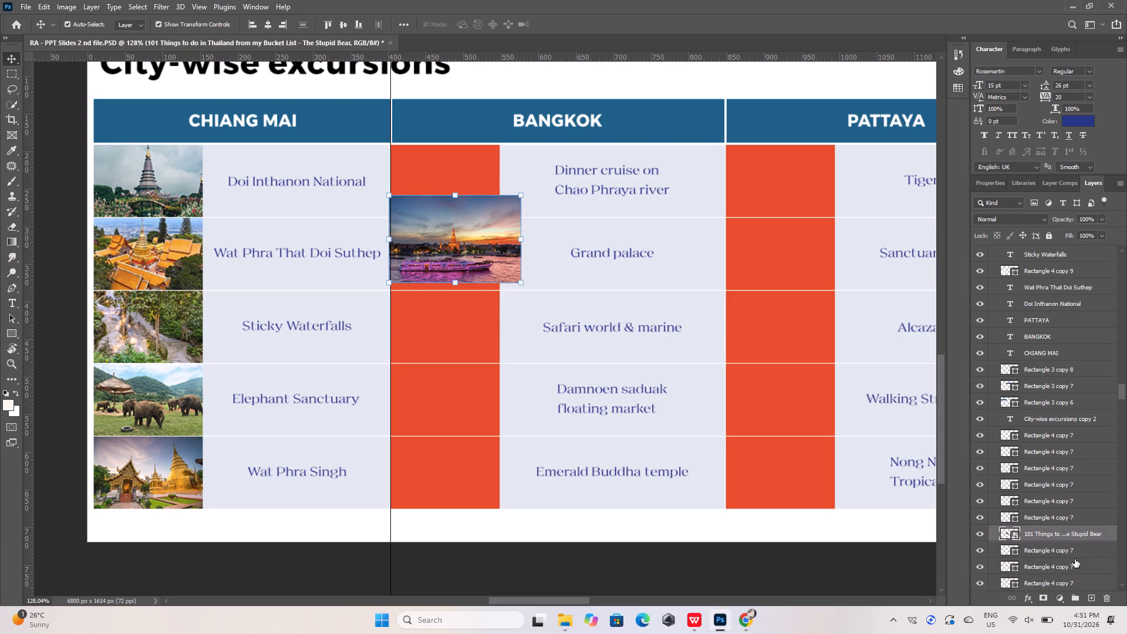
scroll(1075, 559, down, 6)
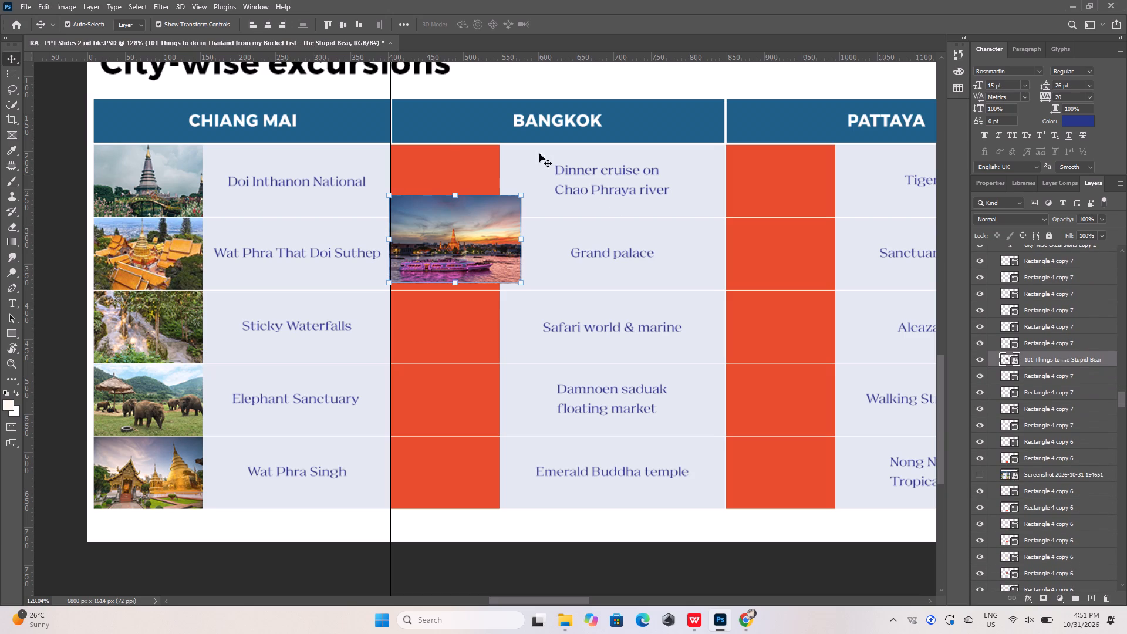
click(451, 161)
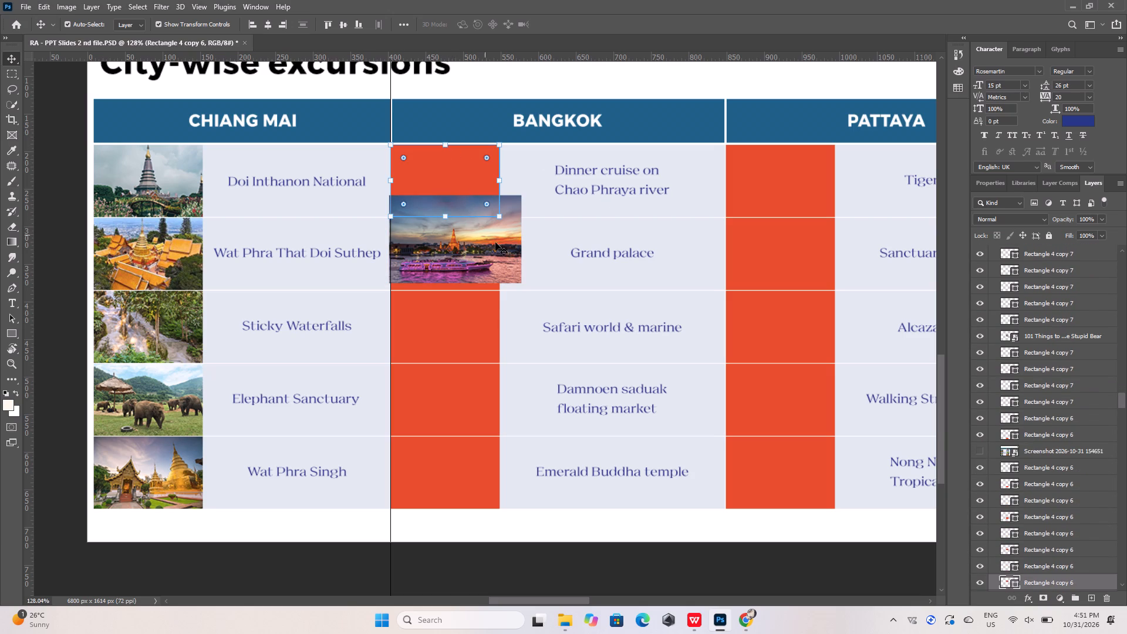
drag(1053, 338, 1055, 475)
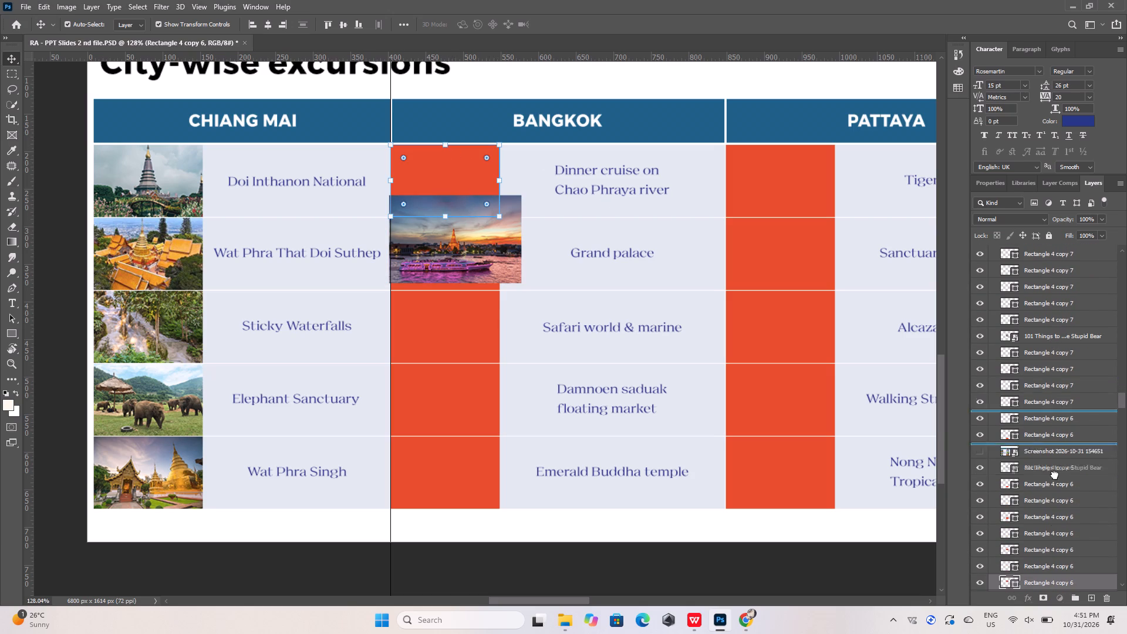
drag(1055, 475, 1054, 568)
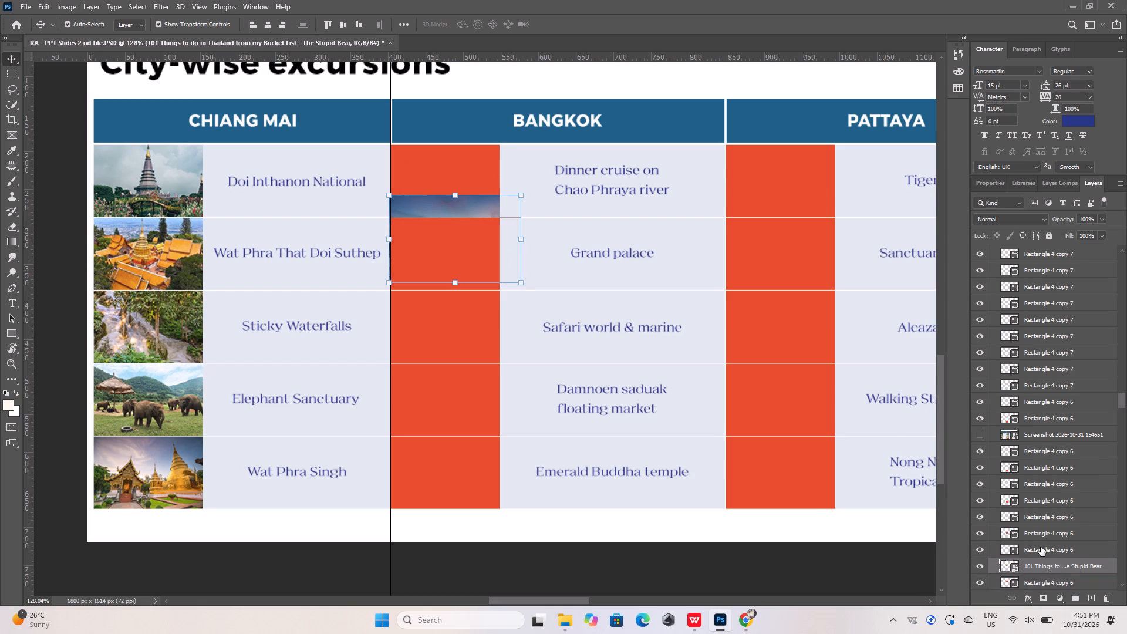
Position the cruise photo over the first Bangkok picture cell and clip it to the red rectangle with a clipping mask.
drag(481, 205, 474, 174)
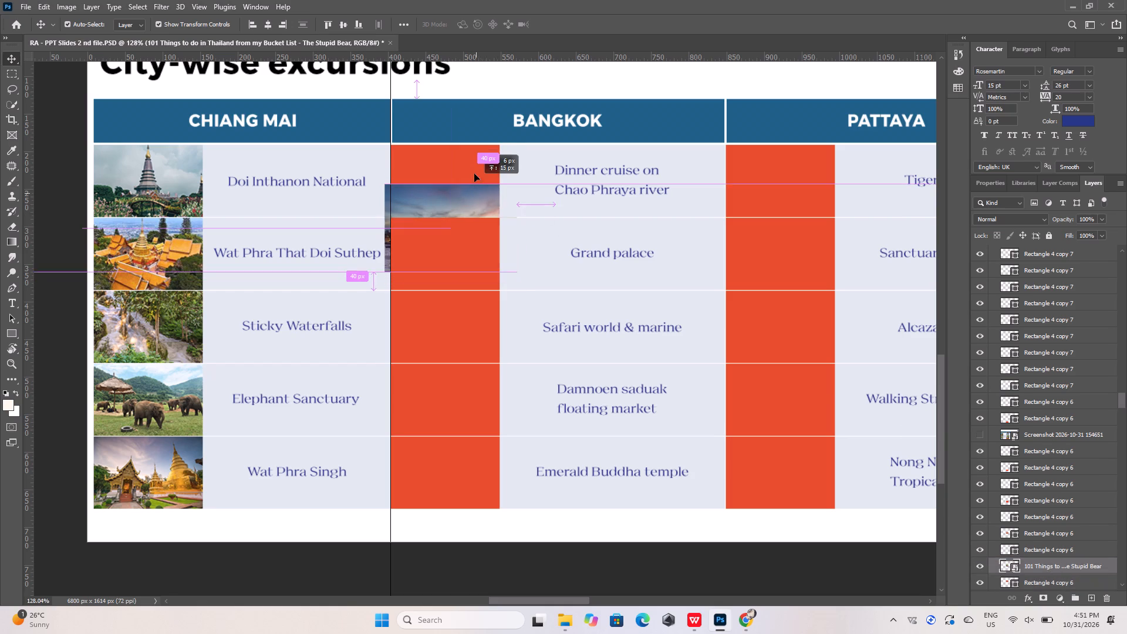
drag(474, 174, 474, 146)
right_click(1105, 568)
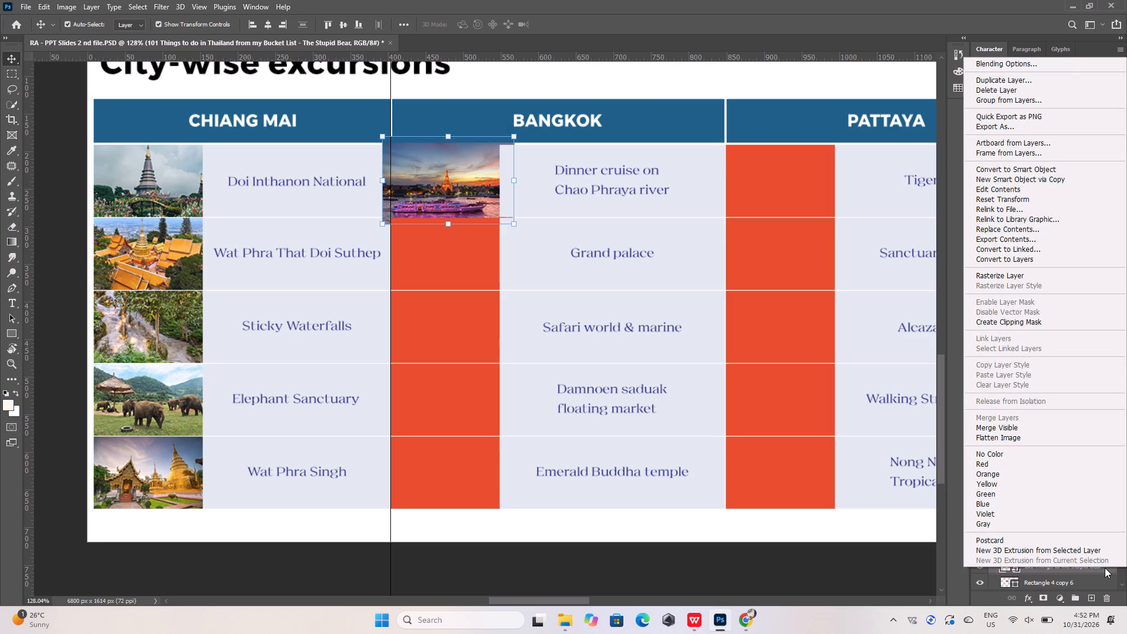
click(1019, 321)
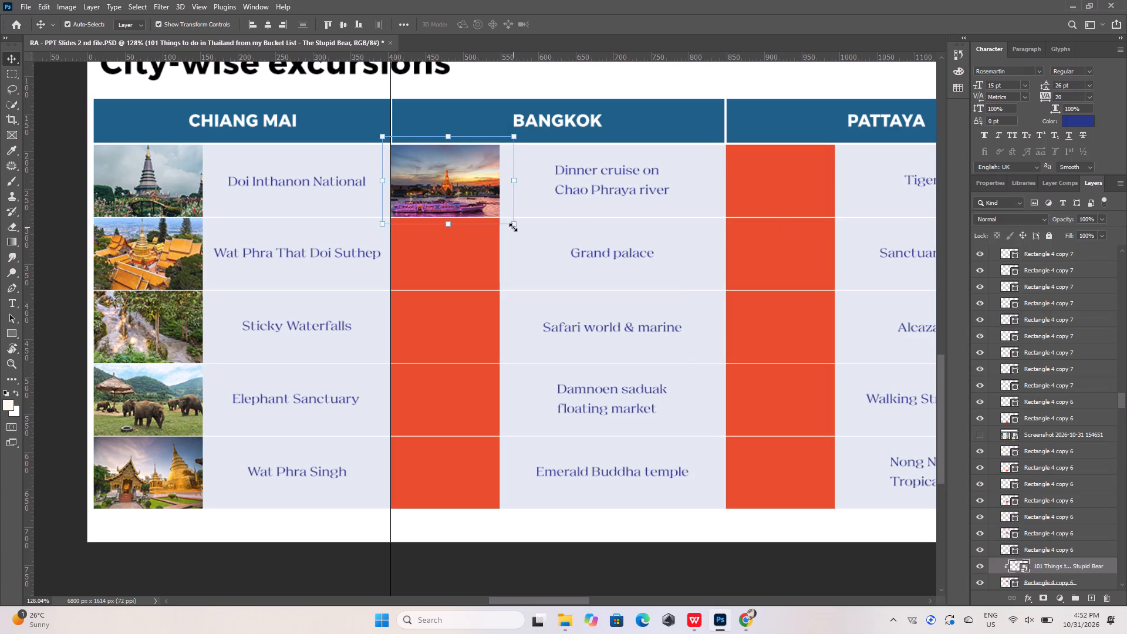
Scale the clipped cruise photo to about 36.4% and nudge it so it fills the Dinner cruise cell.
drag(513, 227, 505, 221)
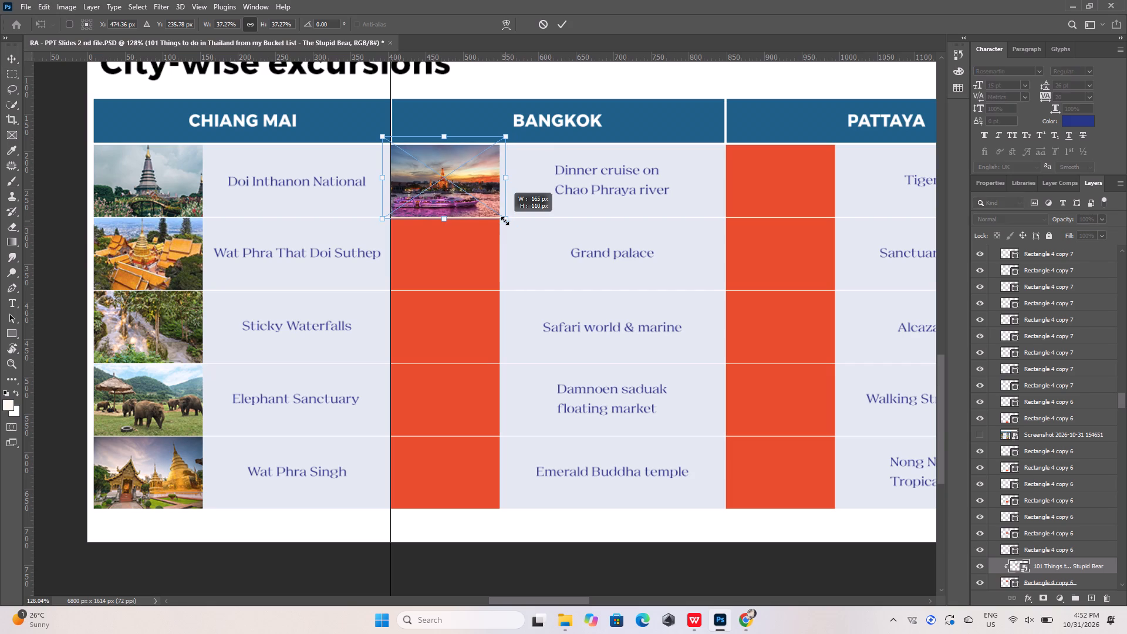
drag(505, 221, 505, 221)
drag(505, 135, 502, 142)
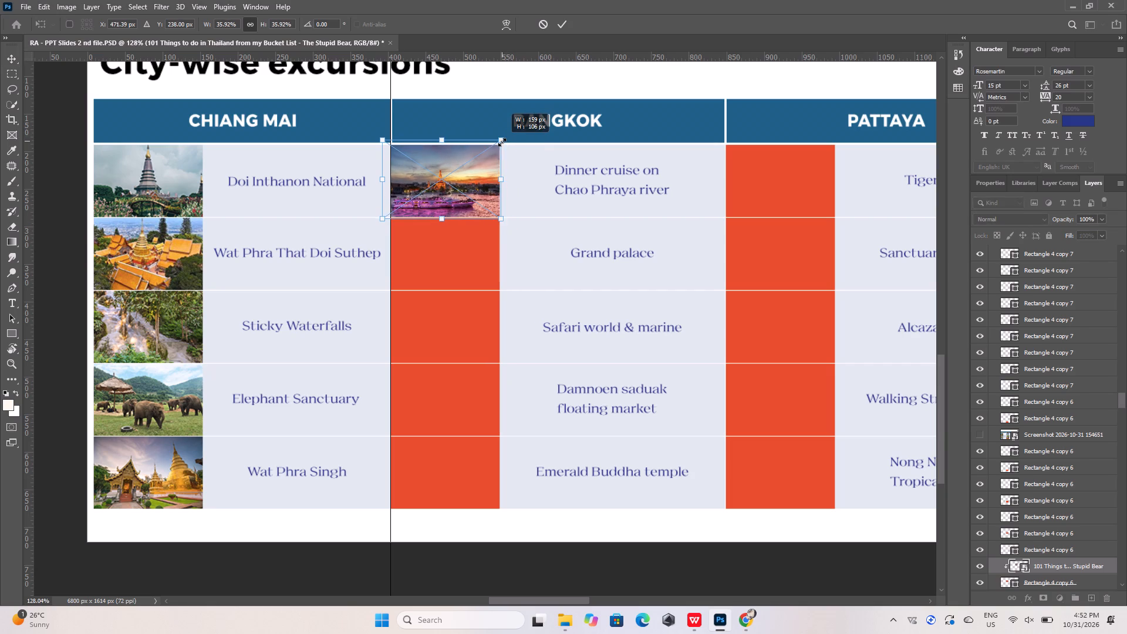
drag(502, 142, 504, 141)
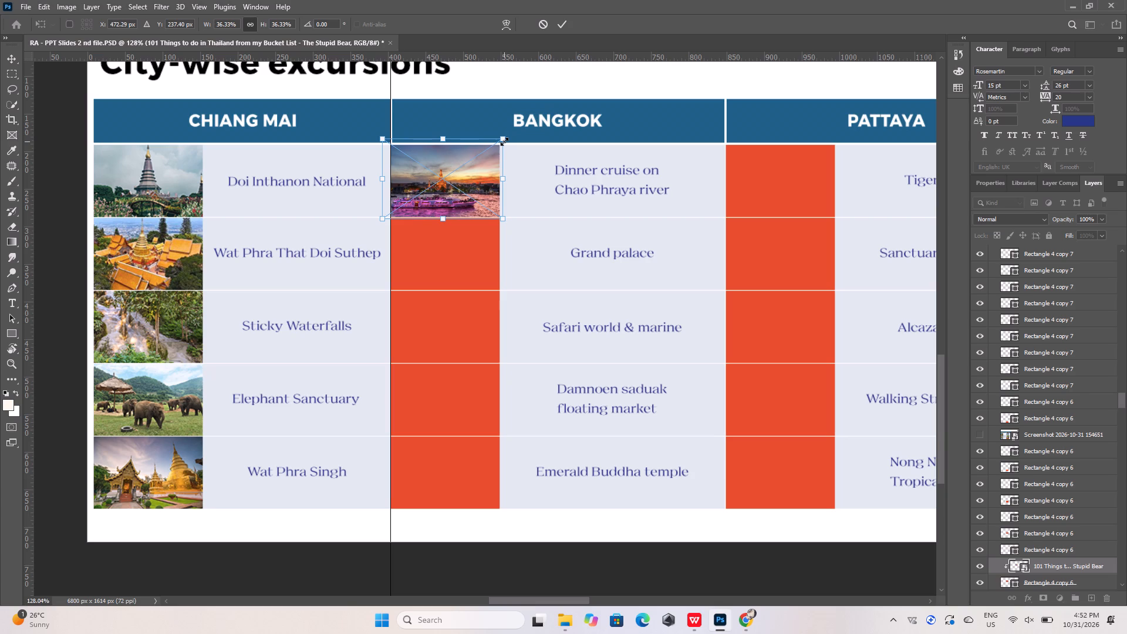
key(shift+Down)
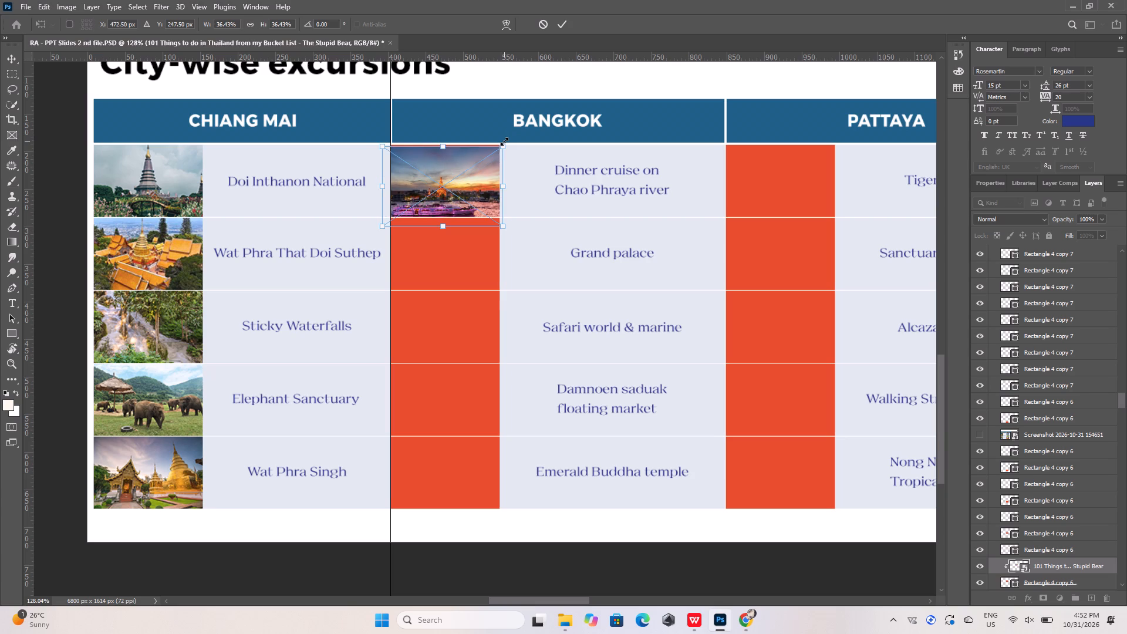
key(shift+Up)
key(Down)
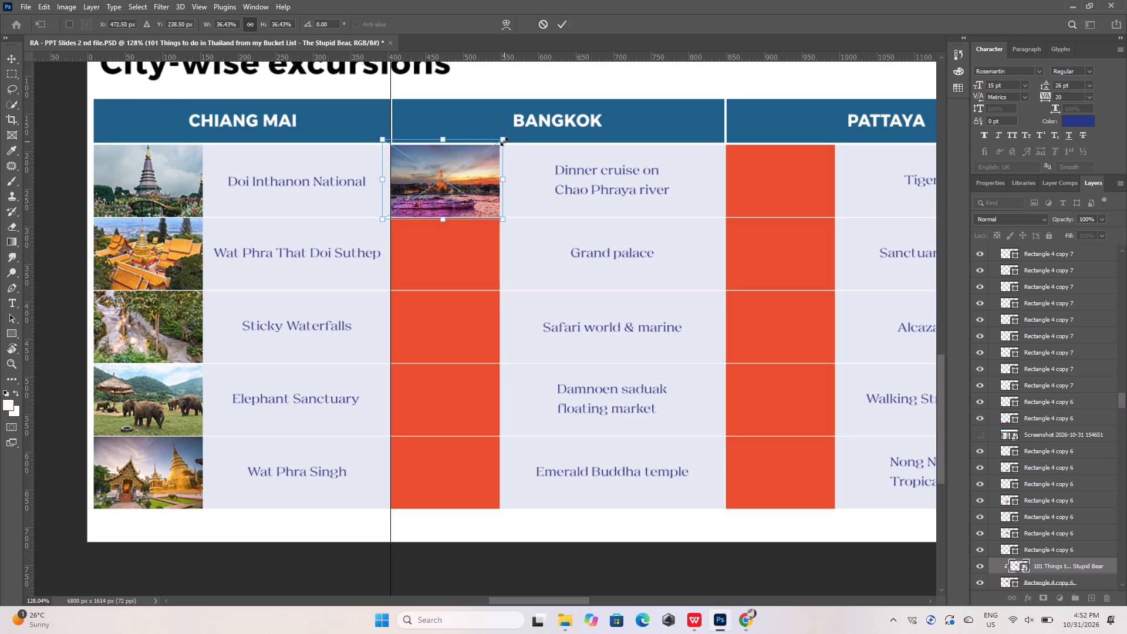
key(Down)
key(Right)
key(Right)
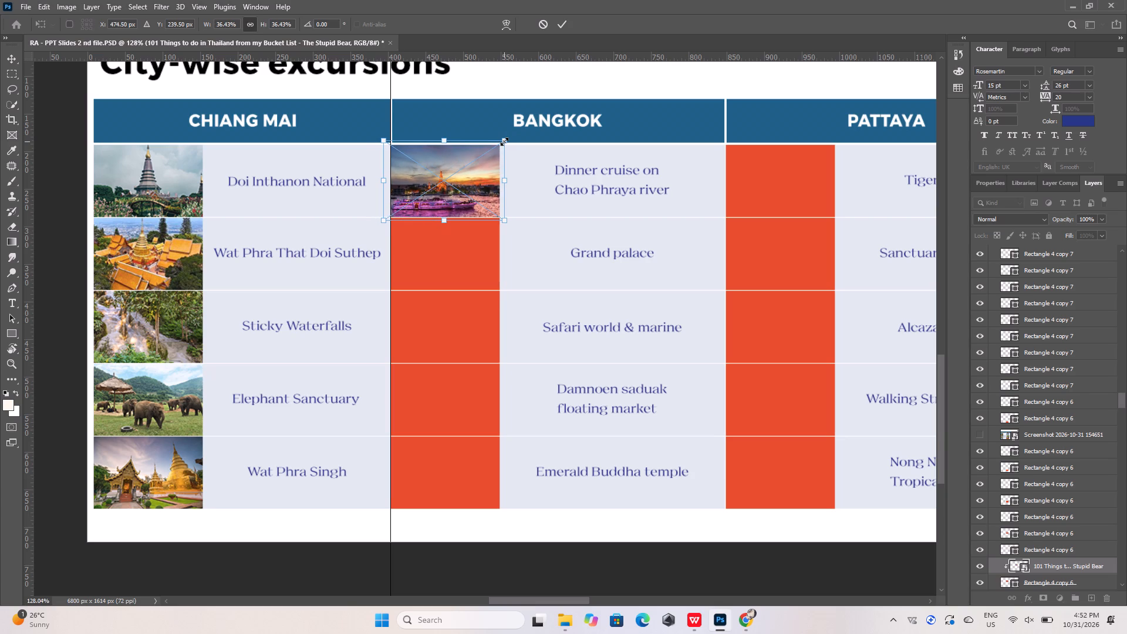
key(Right)
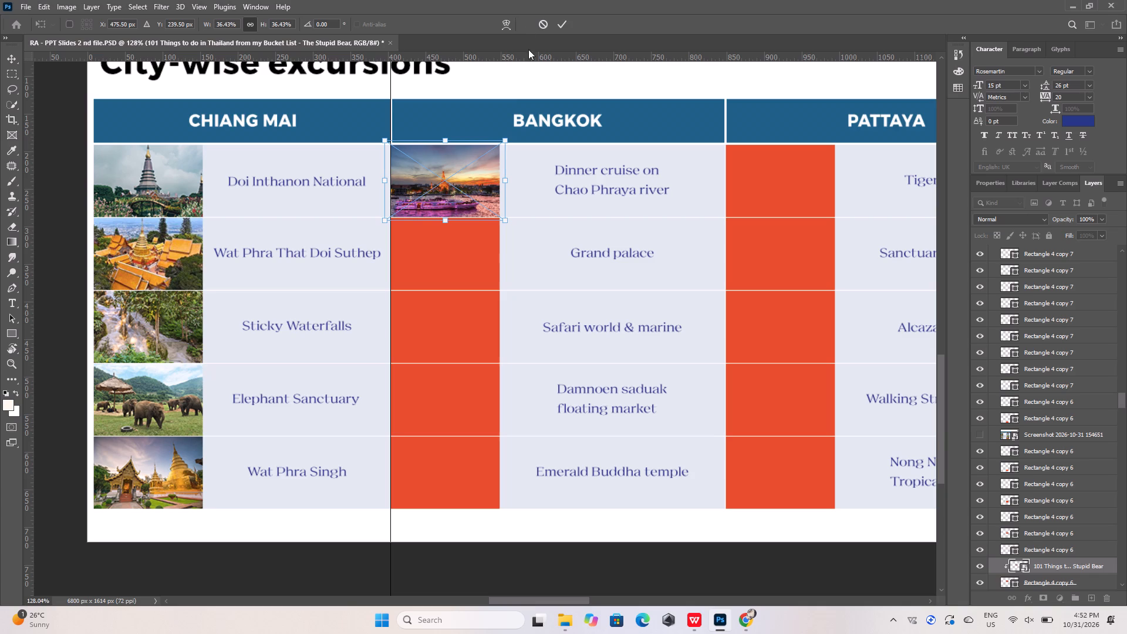
click(563, 21)
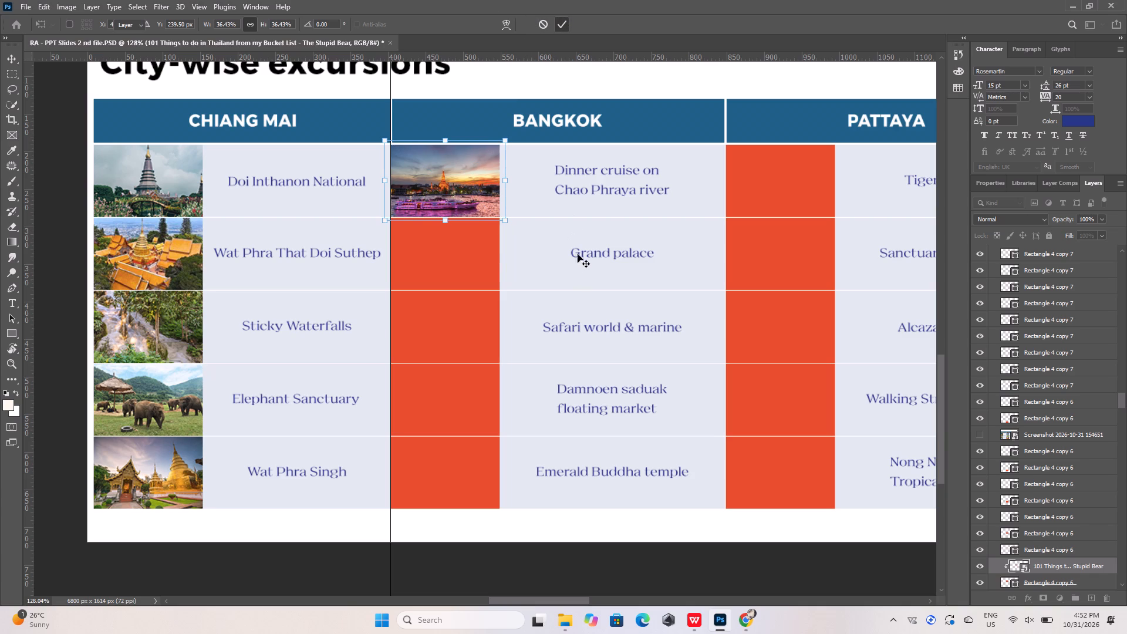
Copy the Grand palace label from the Bangkok column and search Pinterest for it in Chrome.
click(583, 250)
double_click(583, 250)
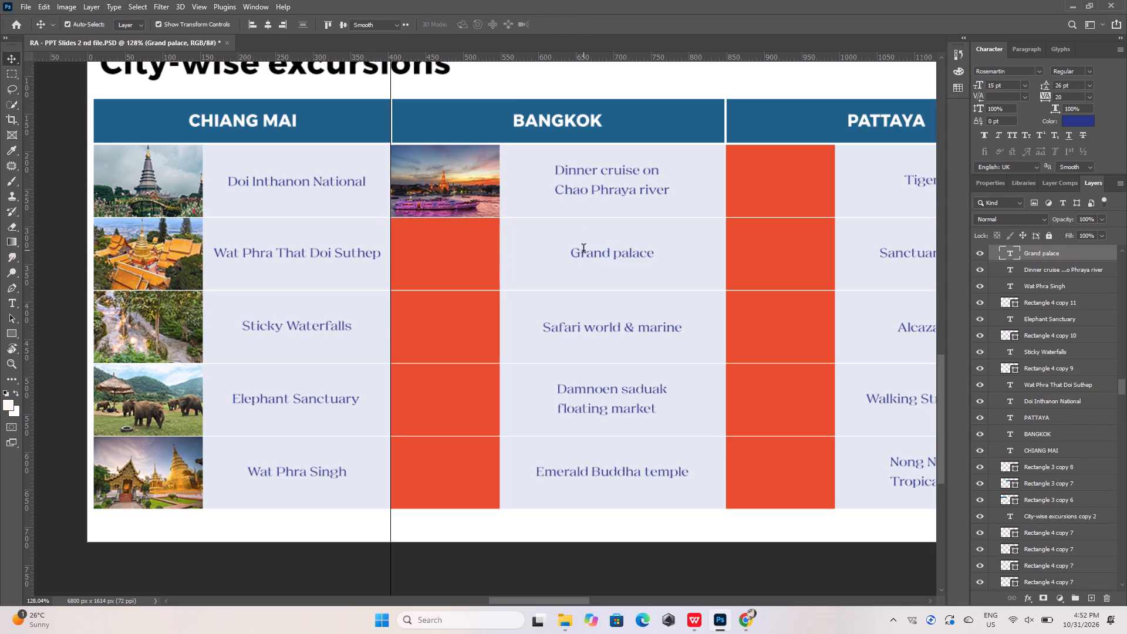
key(ctrl+c)
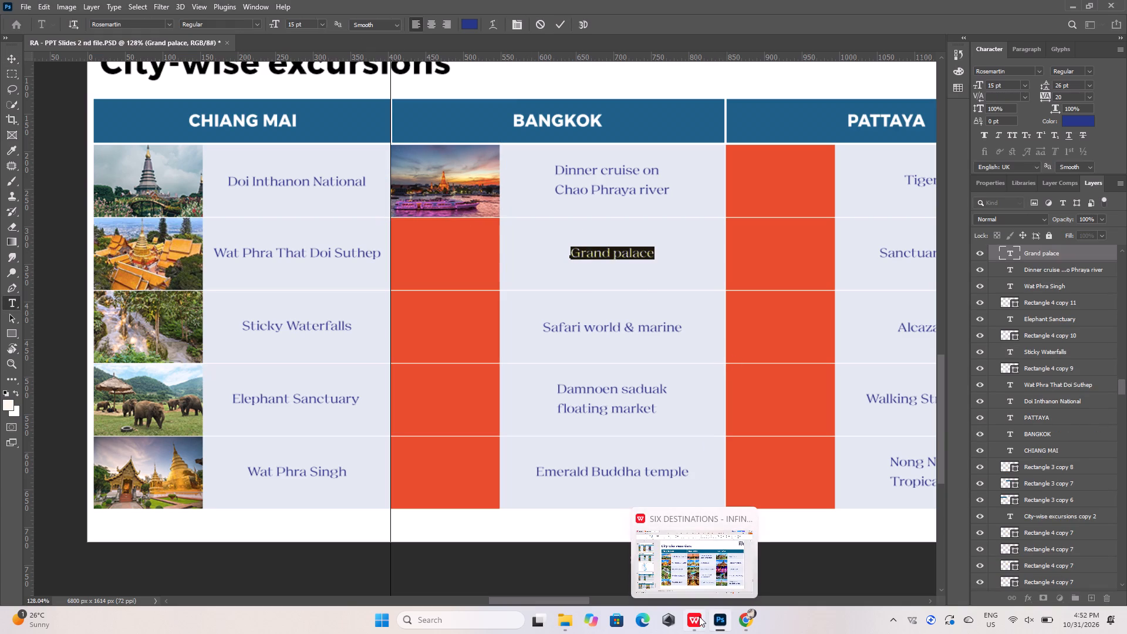
click(749, 618)
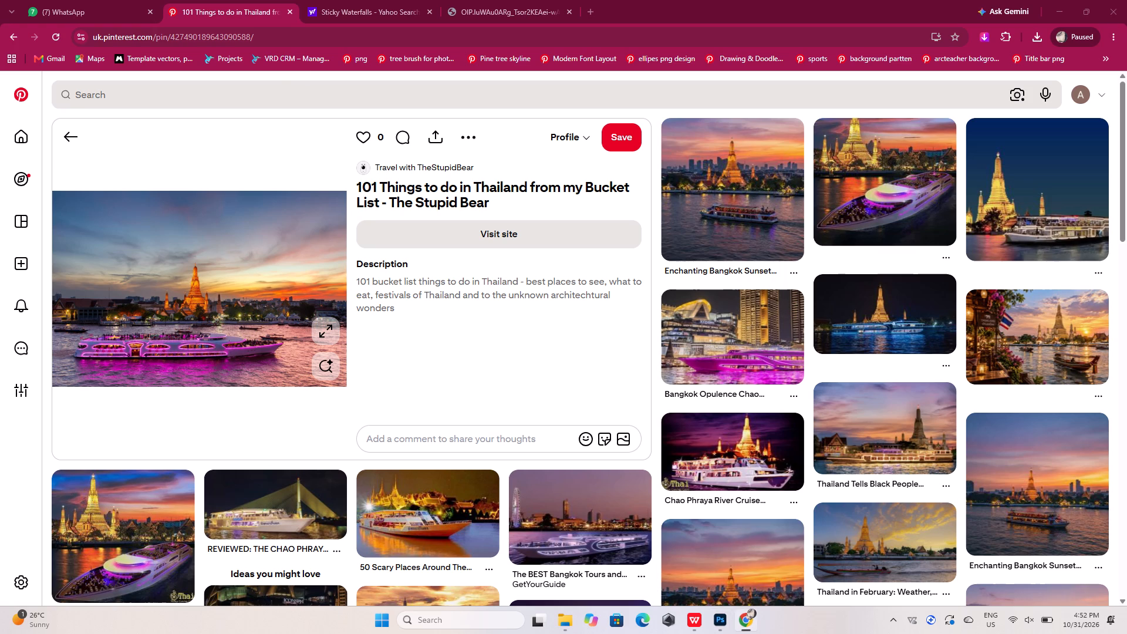
click(265, 96)
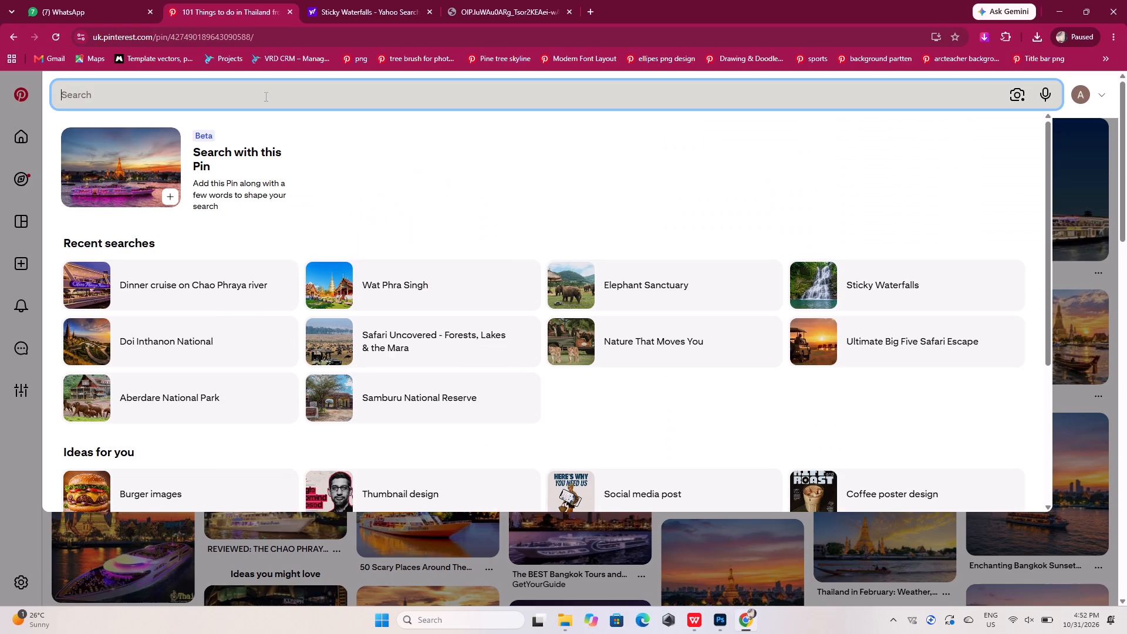
key(ctrl+v)
key(Return)
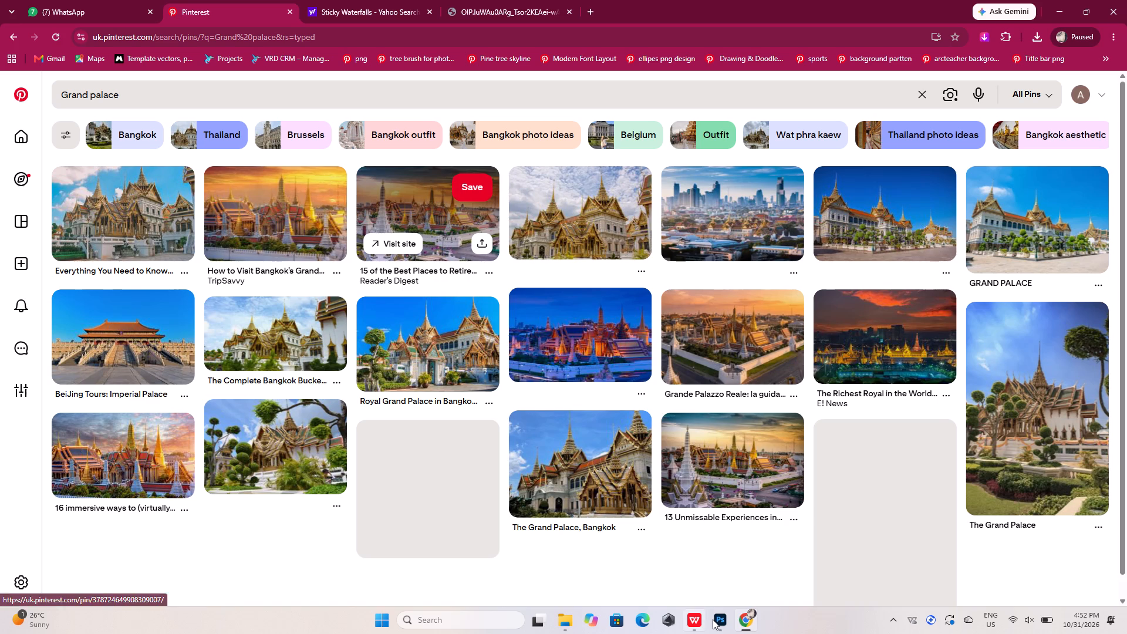
Check the Grand palace picture on the reference City-wise excursions slide in WPS Office against the Pinterest photos in Chrome.
click(697, 619)
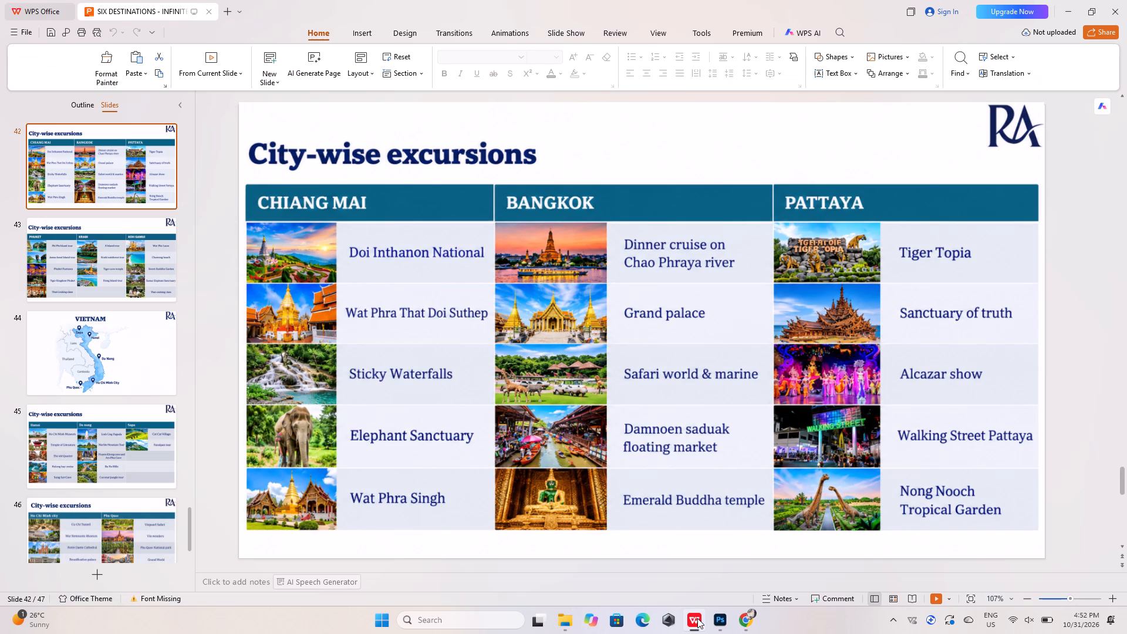
click(697, 618)
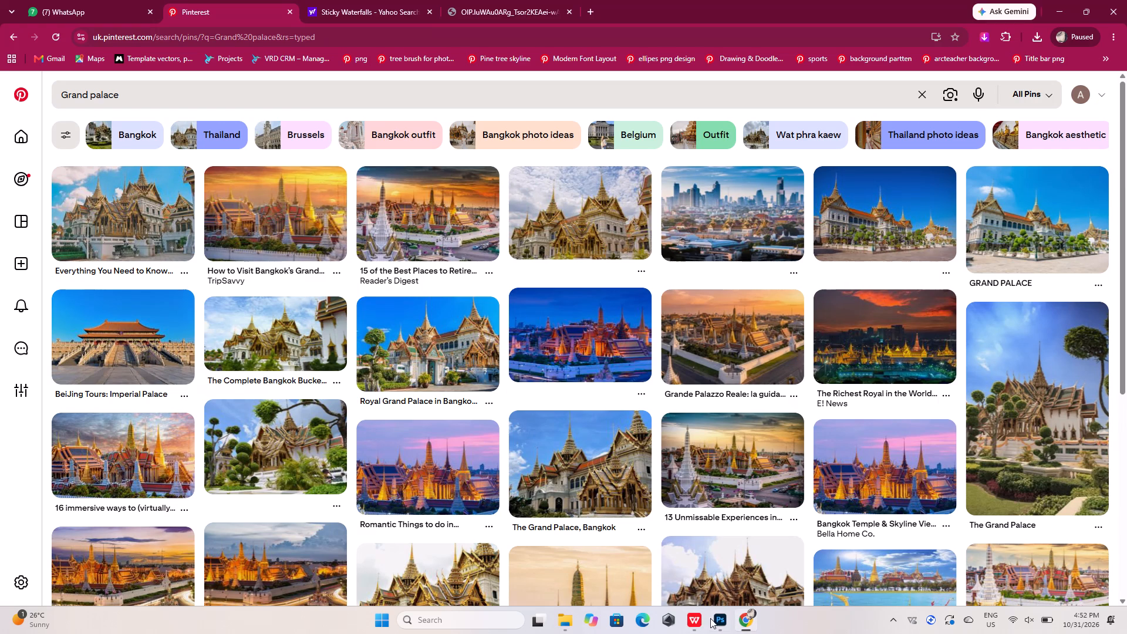
Check the reference slide's Grand palace picture again, download the Grand Palais, Bangkok photo from Pinterest in Chrome and show it in Downloads.
click(723, 618)
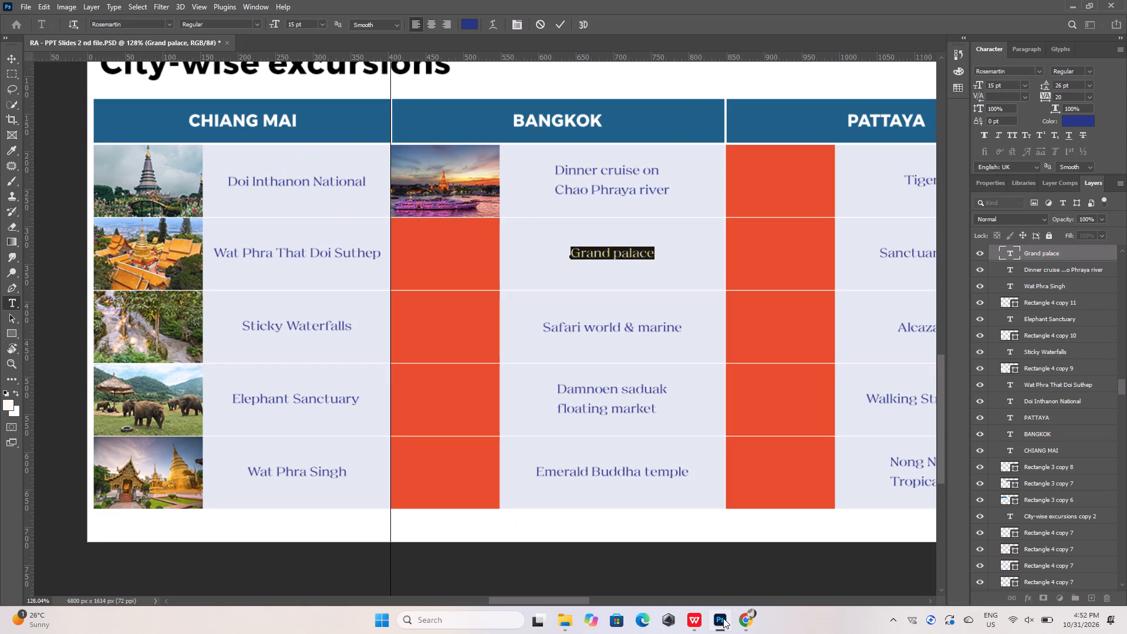
click(684, 620)
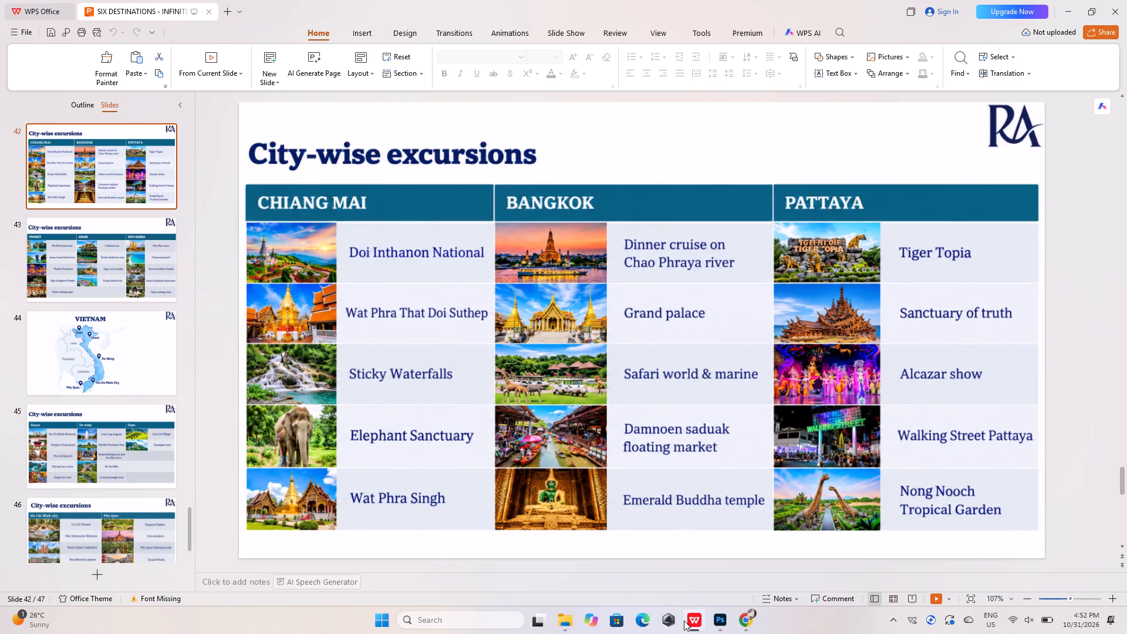
click(743, 616)
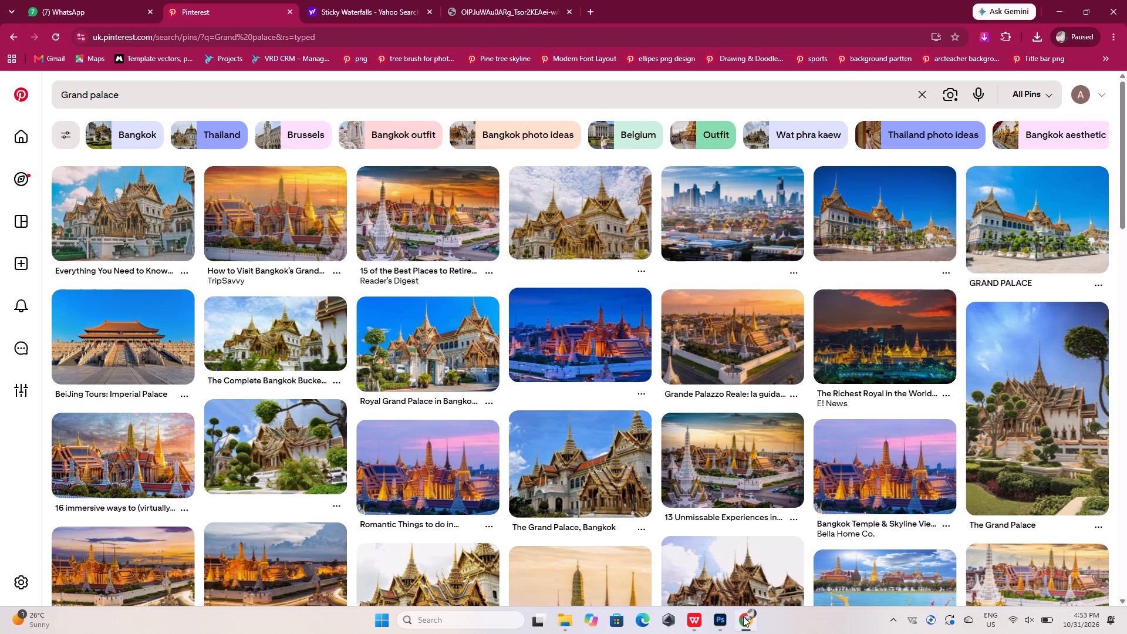
click(591, 234)
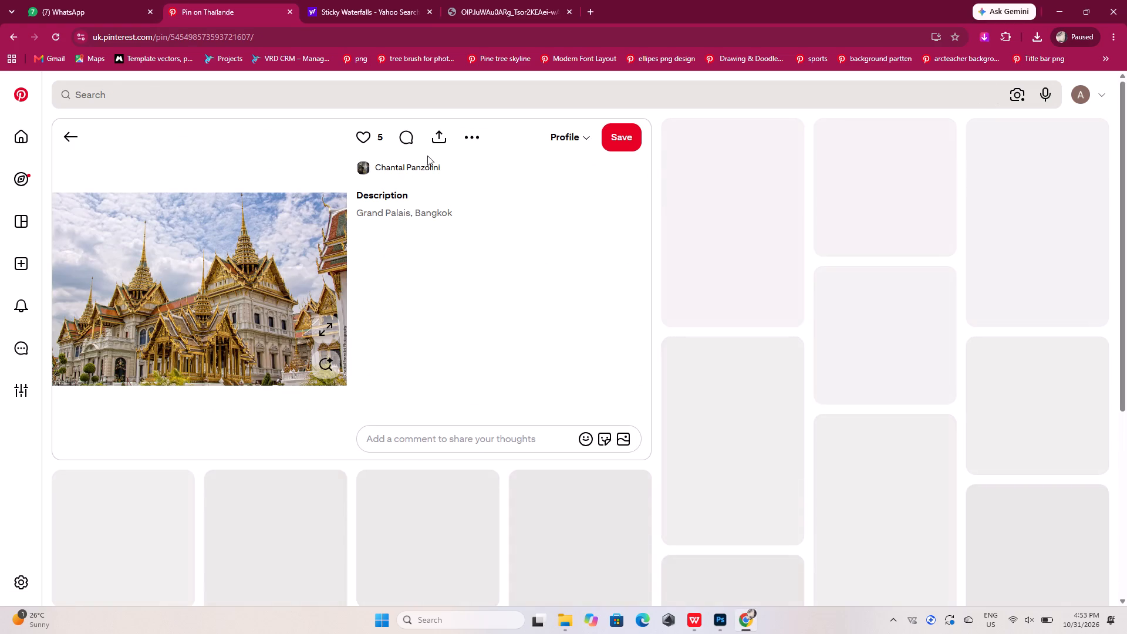
click(468, 140)
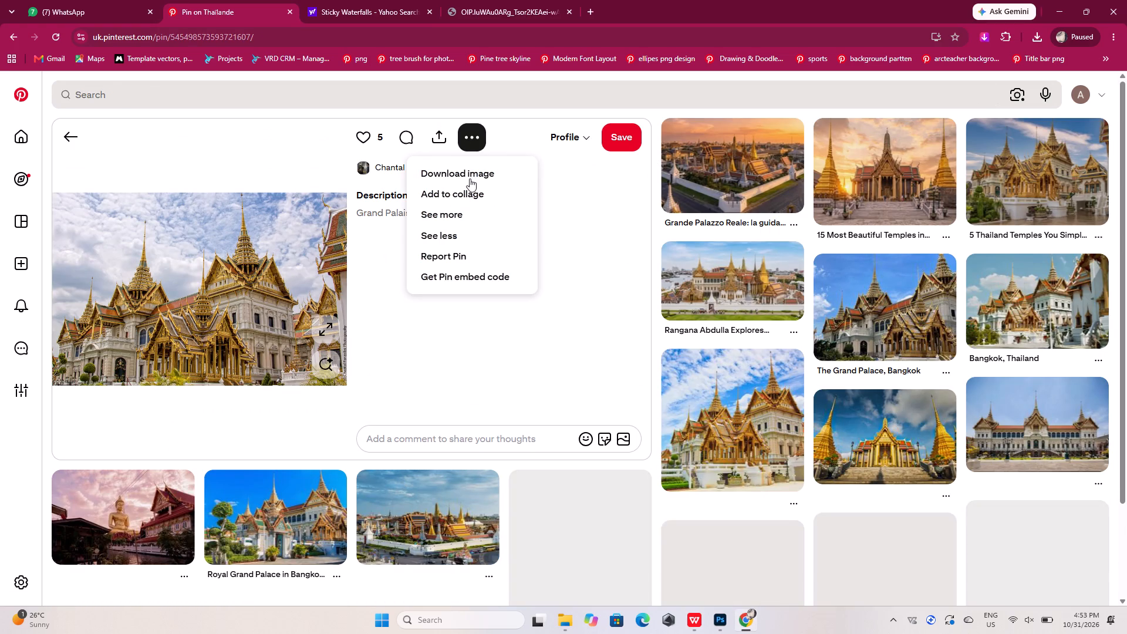
click(470, 177)
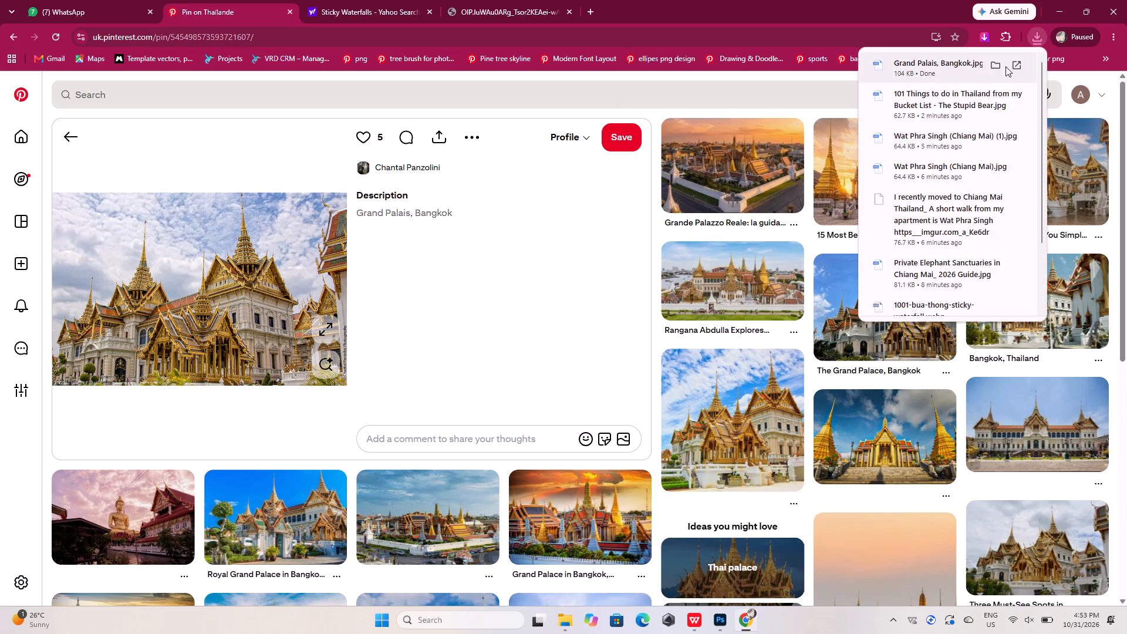
click(991, 63)
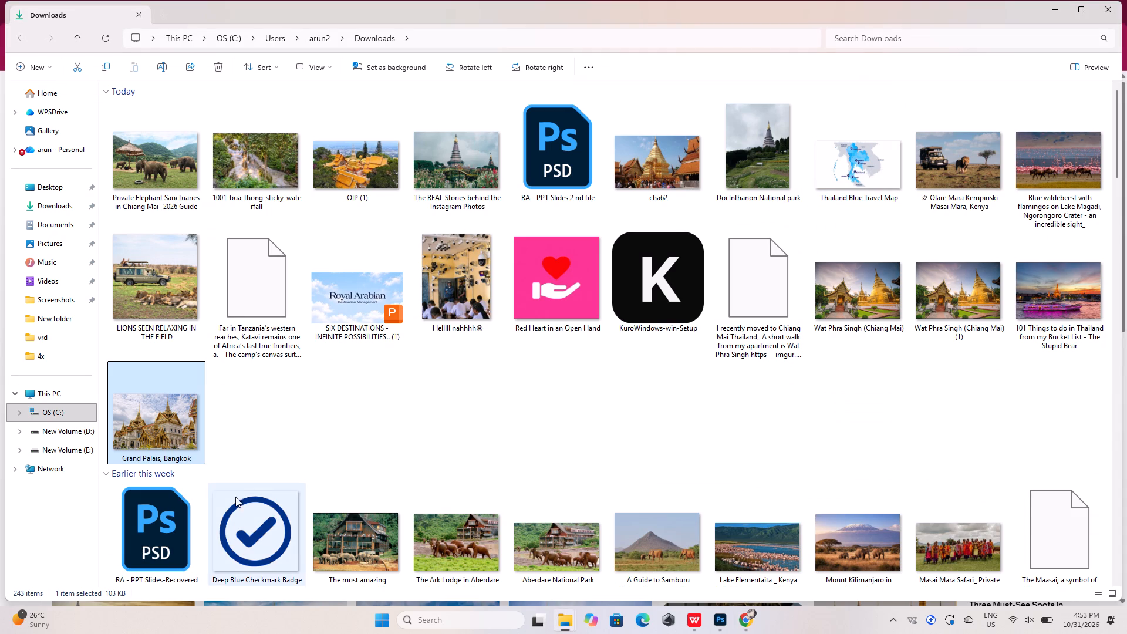
Finish editing the Grand palace label in Photoshop and place the downloaded Grand Palais, Bangkok photo into the document.
drag(169, 431, 717, 616)
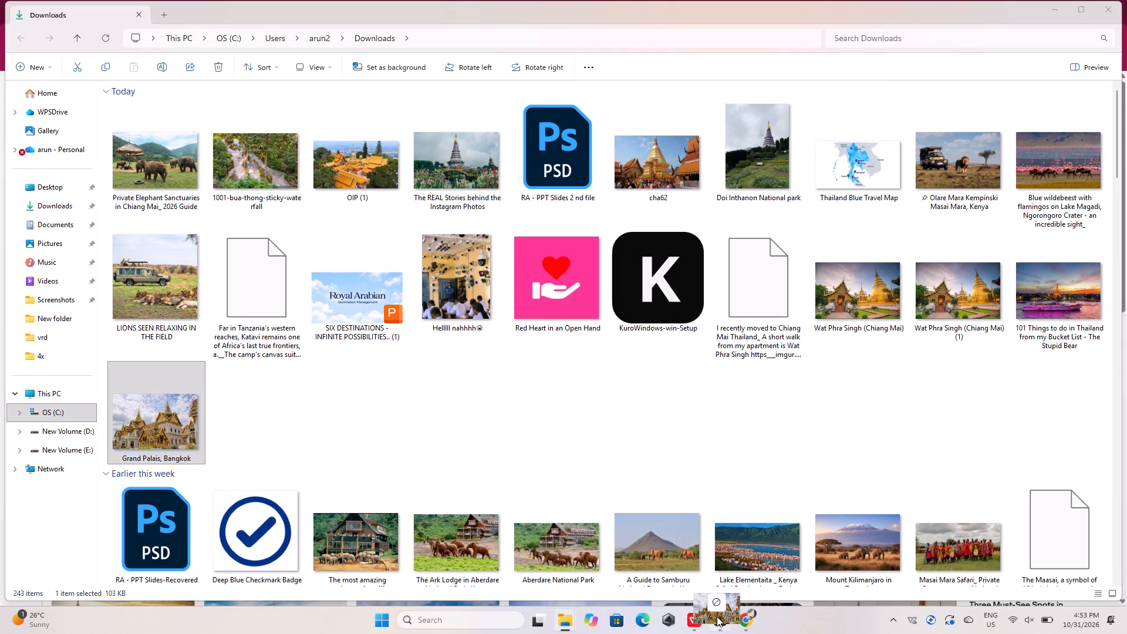
drag(717, 616, 577, 345)
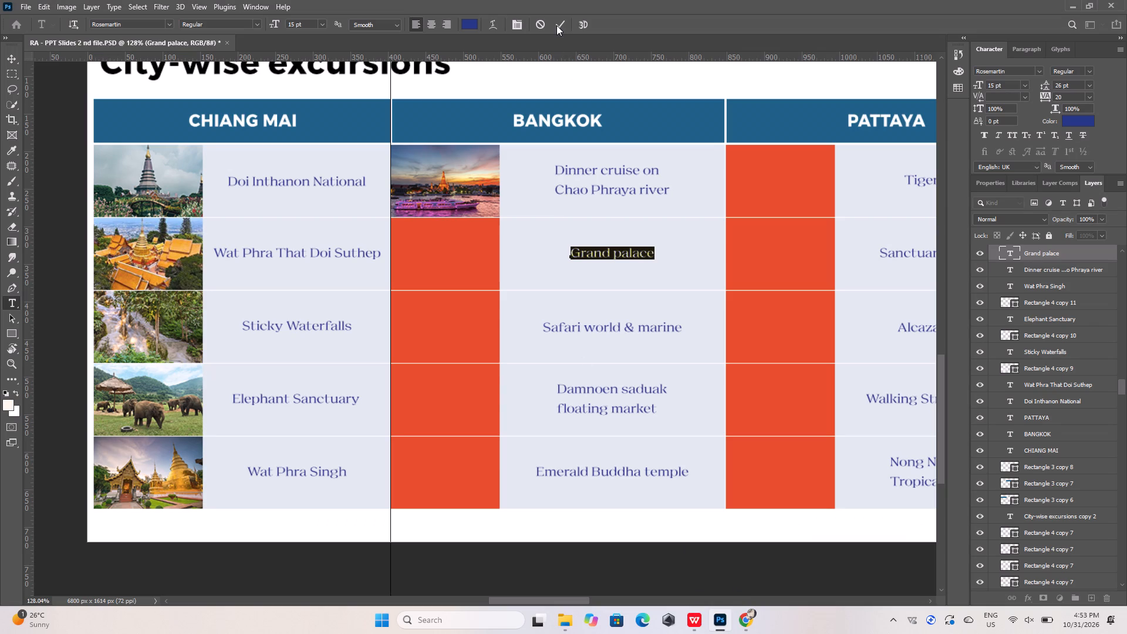
click(556, 23)
click(564, 617)
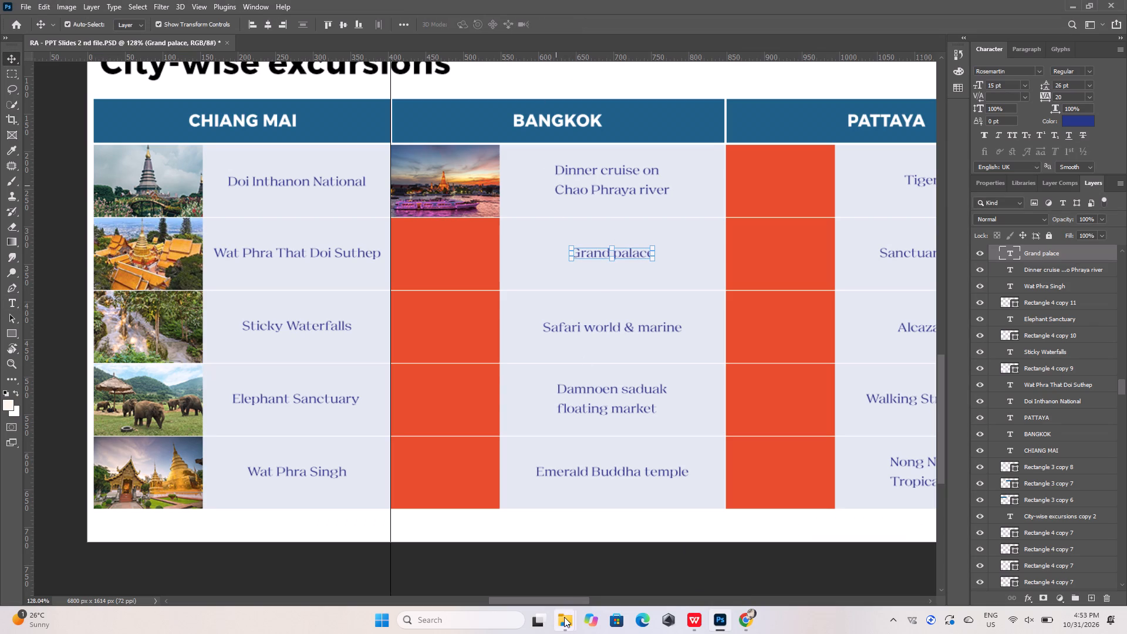
click(611, 543)
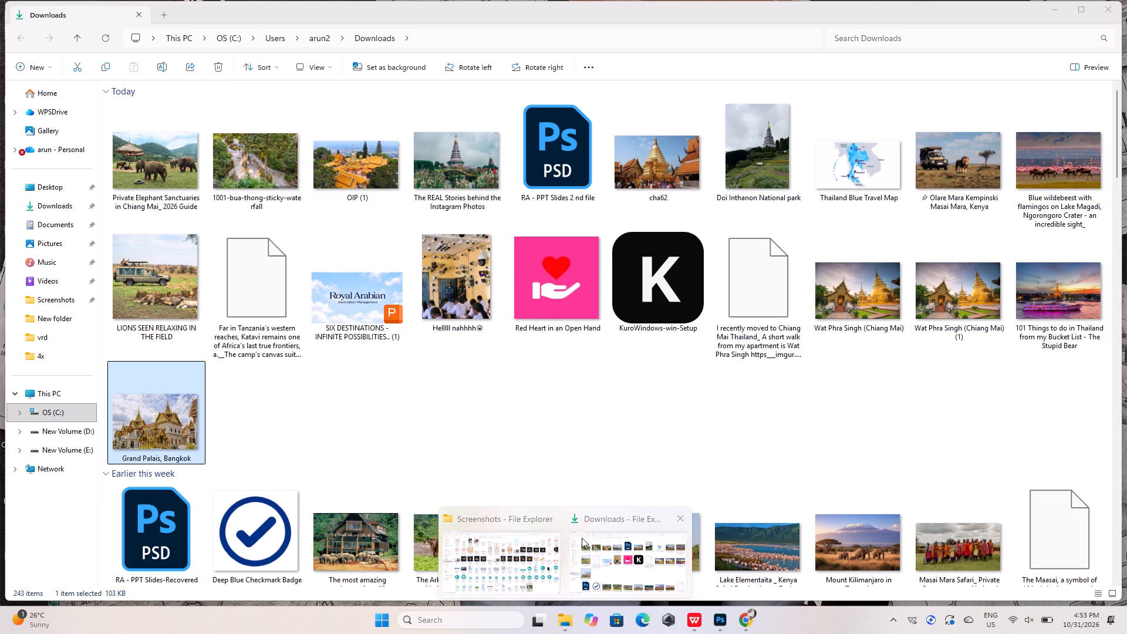
drag(140, 408, 715, 614)
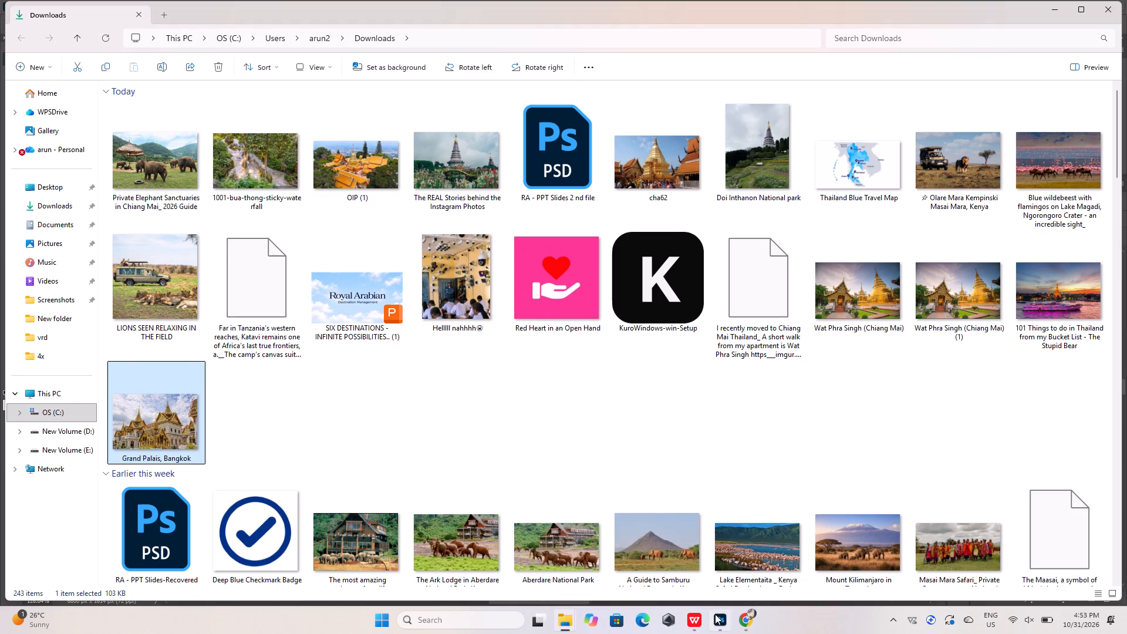
drag(715, 614, 575, 319)
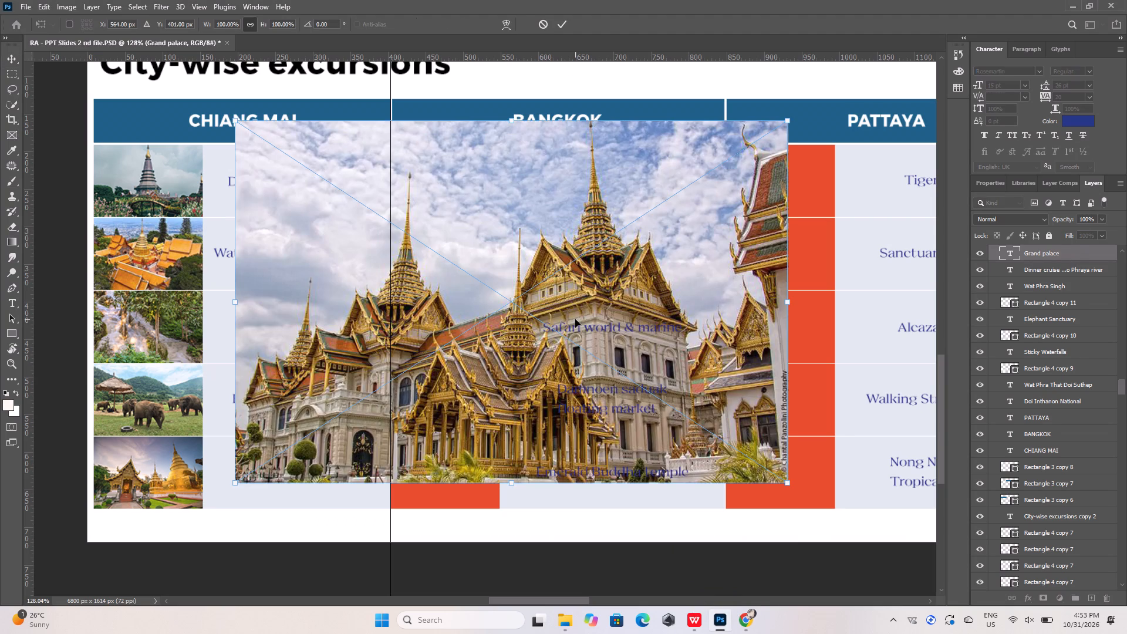
Scale the placed palace photo to about 19.8% and position it across the second and third Bangkok picture cells, at about X 477, Y 381 px.
drag(789, 488, 397, 235)
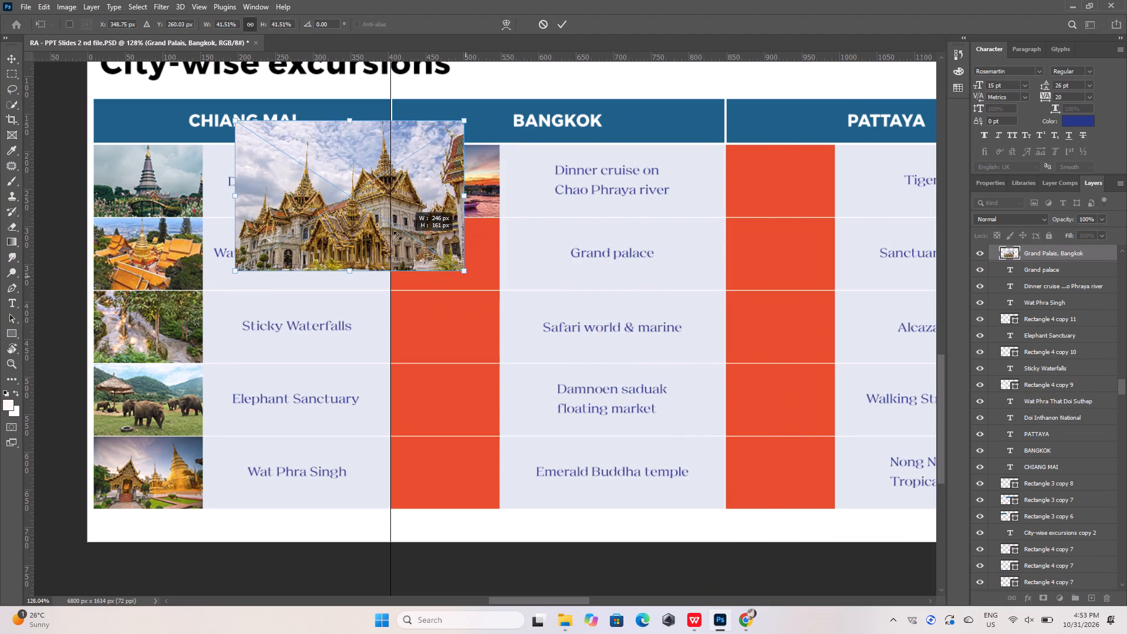
drag(397, 235, 341, 205)
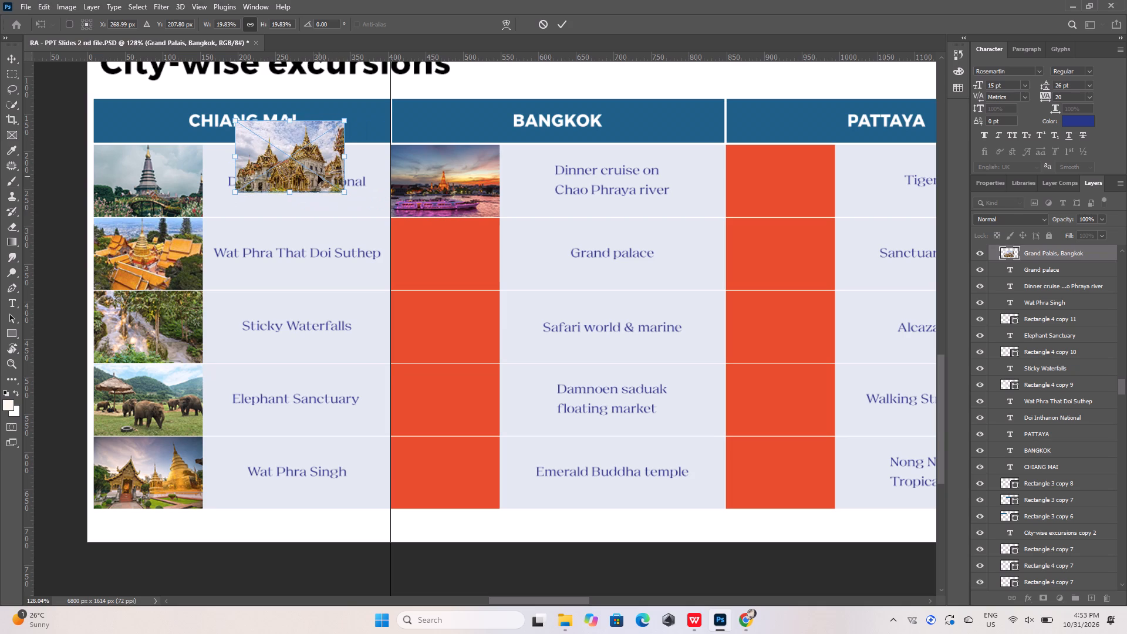
drag(298, 156, 465, 266)
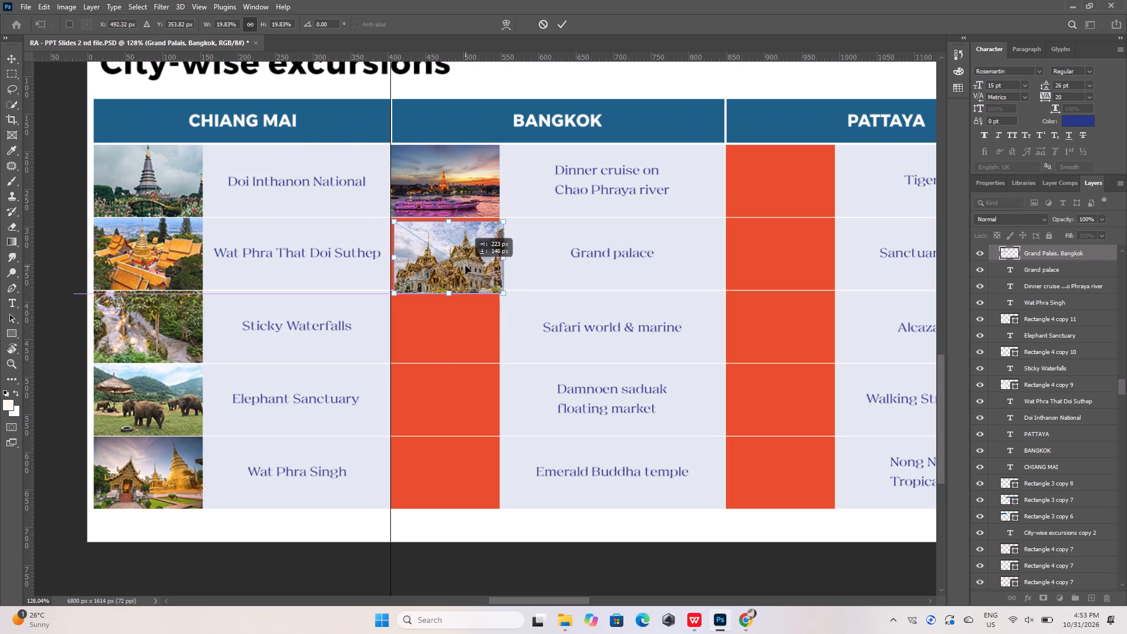
drag(465, 266, 451, 272)
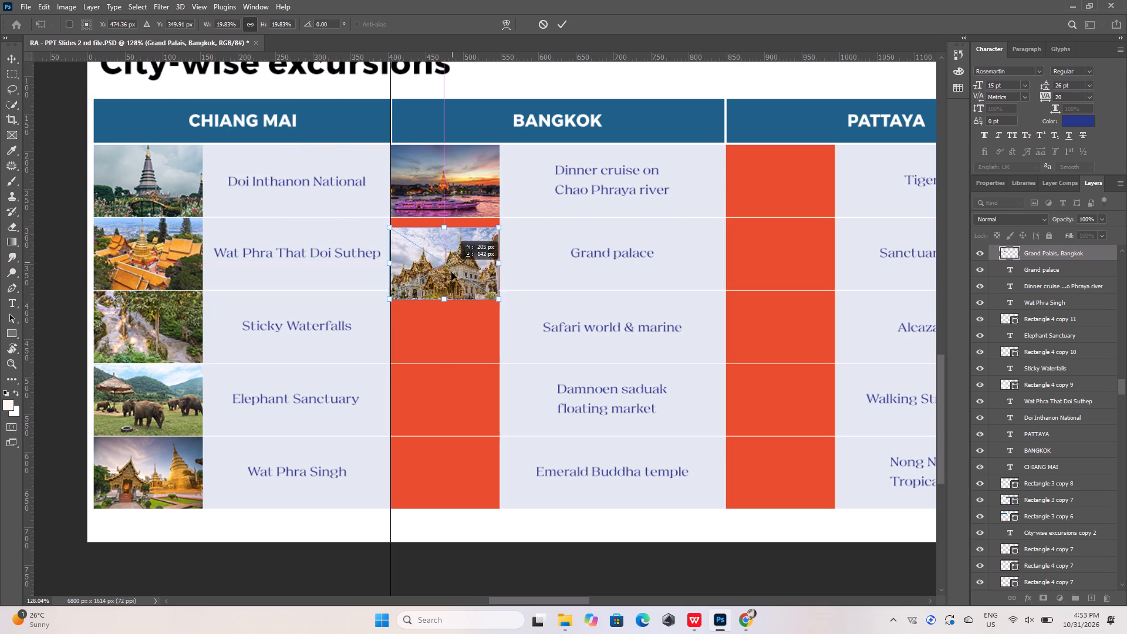
drag(451, 272, 454, 286)
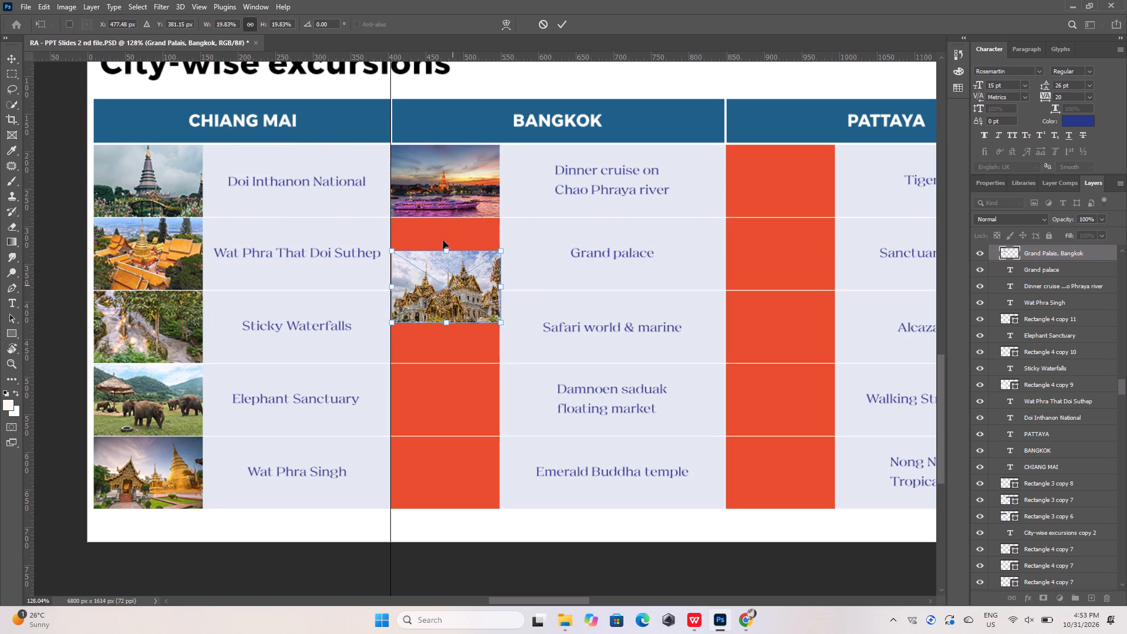
click(559, 25)
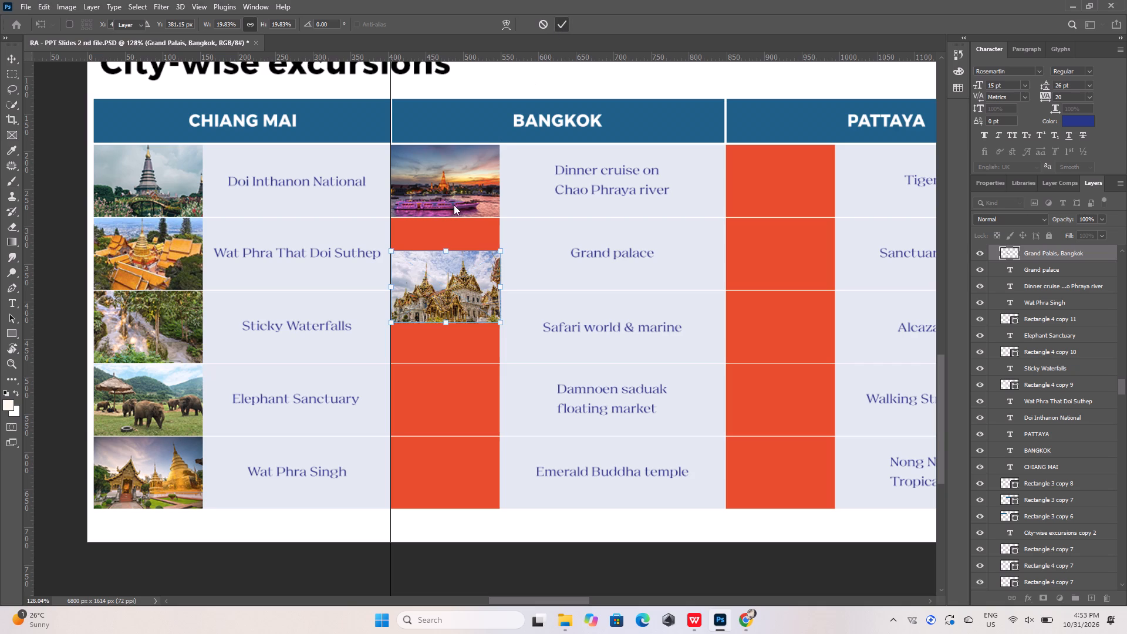
Move the Grand Palais, Bangkok layer down the stack to among the Rectangle 4 copy 6 layers, just above the hidden Screenshot layer's neighbour.
click(450, 228)
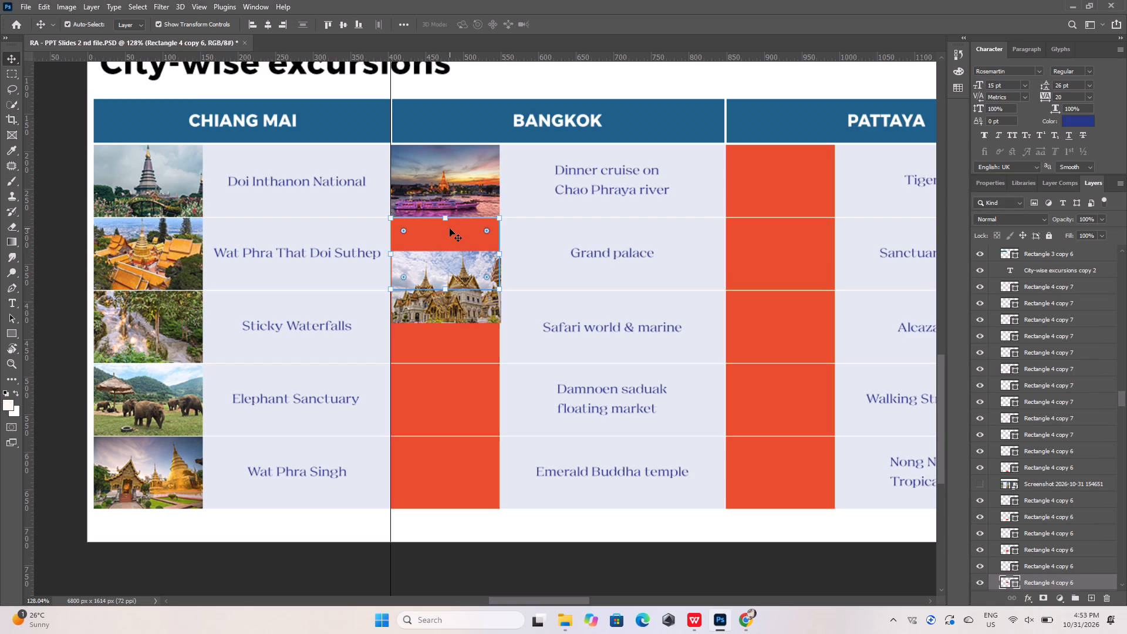
click(458, 315)
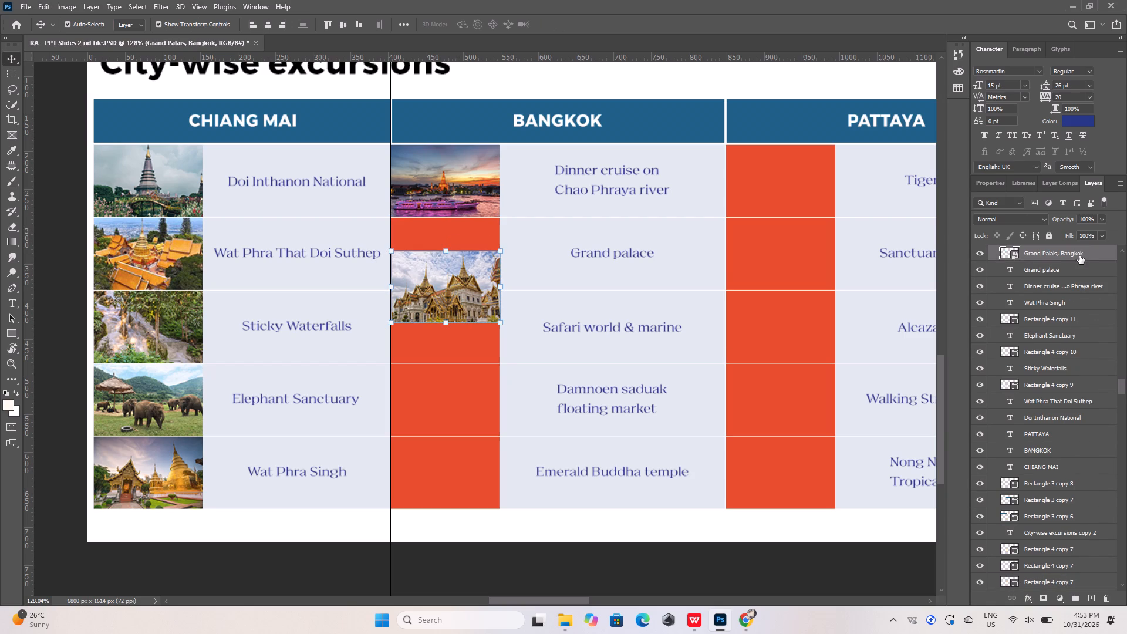
drag(1079, 255, 1072, 570)
scroll(1071, 562, down, 6)
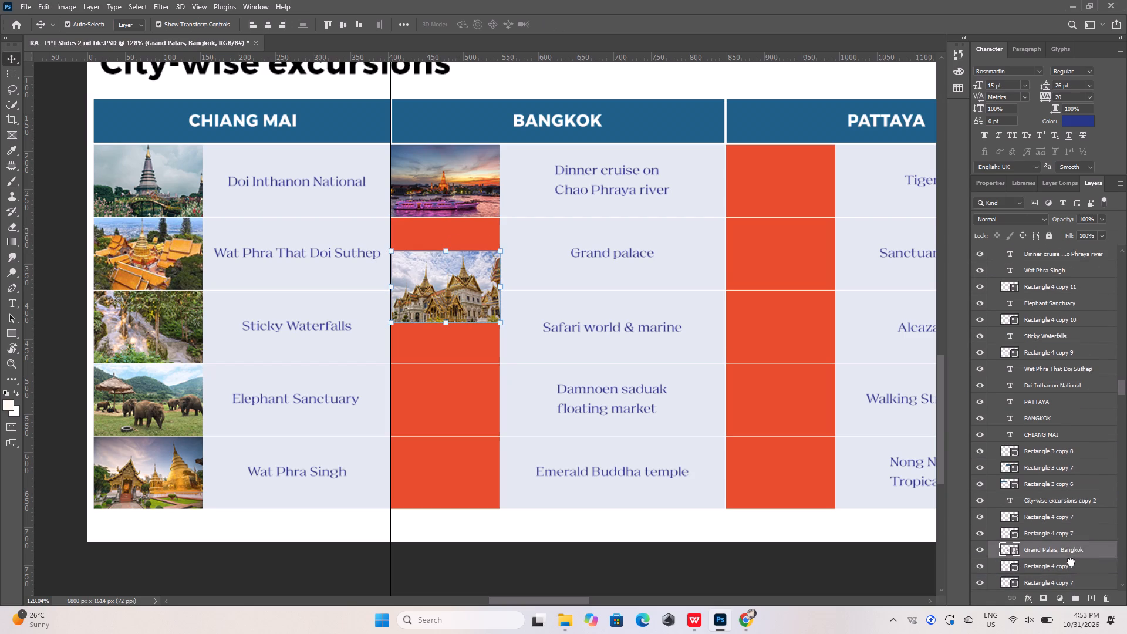
scroll(1071, 562, down, 6)
drag(1064, 373, 1056, 534)
scroll(1056, 531, down, 3)
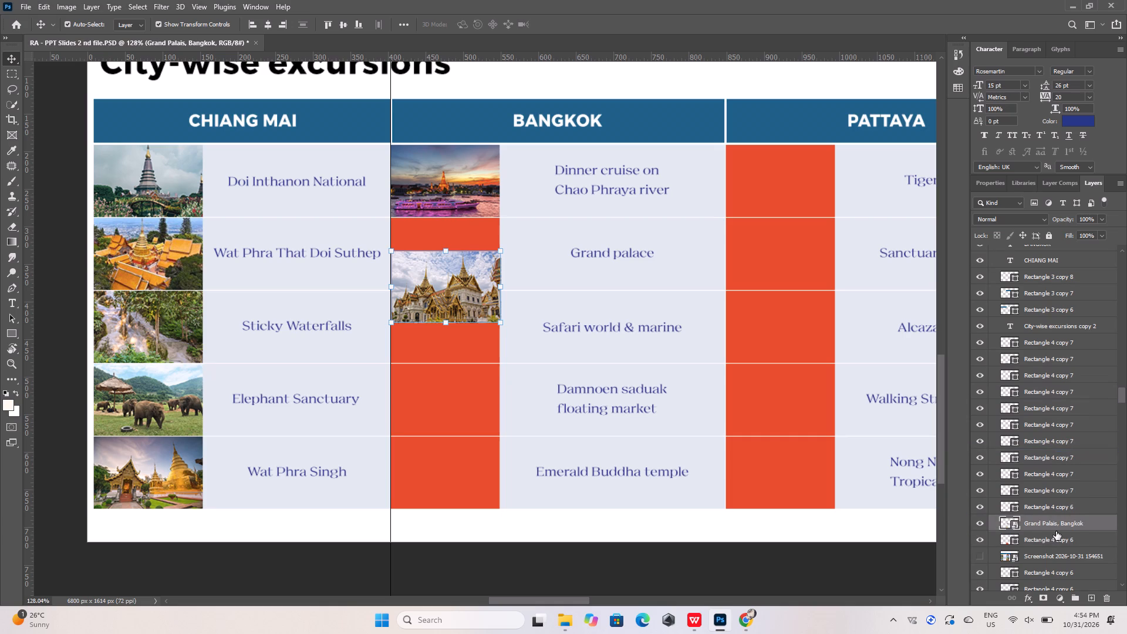
Locate the Grand palace cell's red rectangle in the layer stack and lower the palace photo layer below the Safari world cell's rectangle.
click(477, 228)
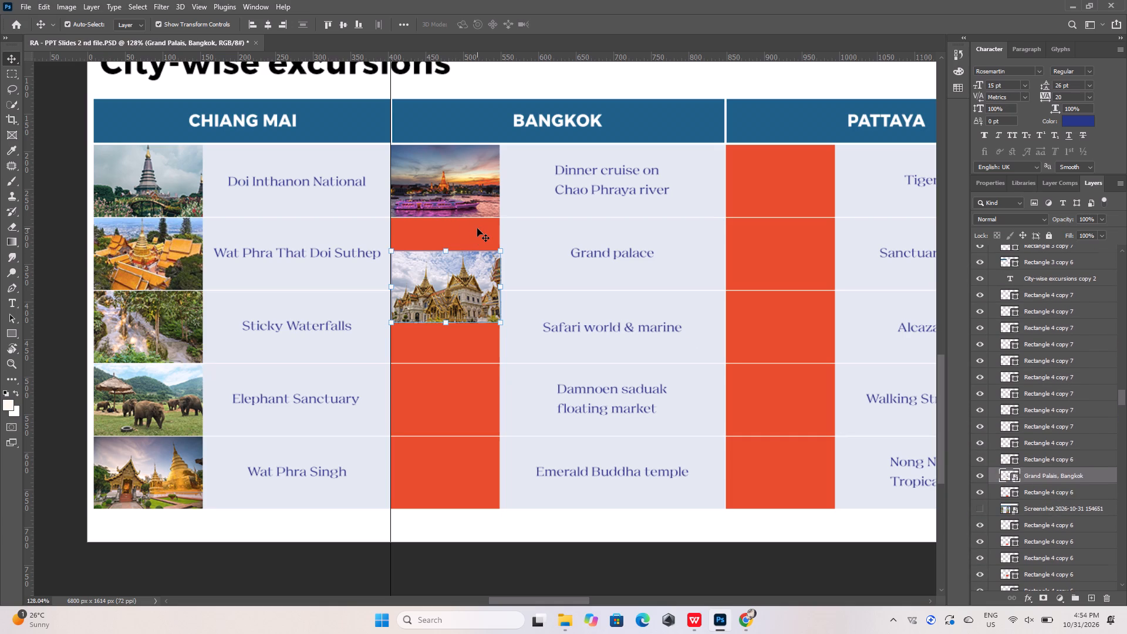
click(482, 299)
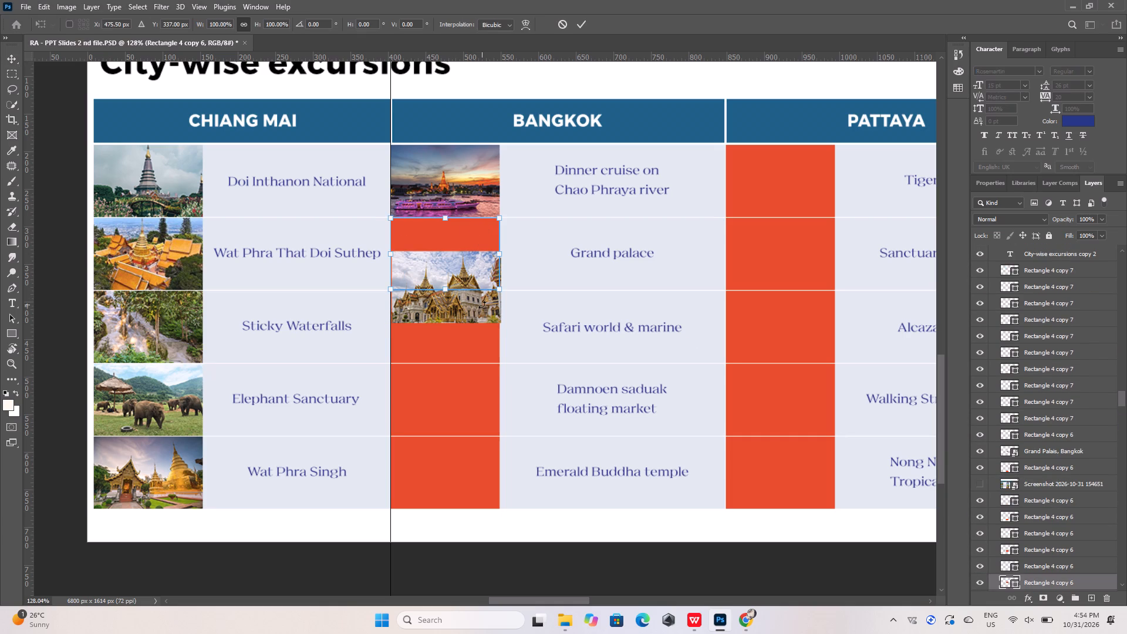
click(586, 21)
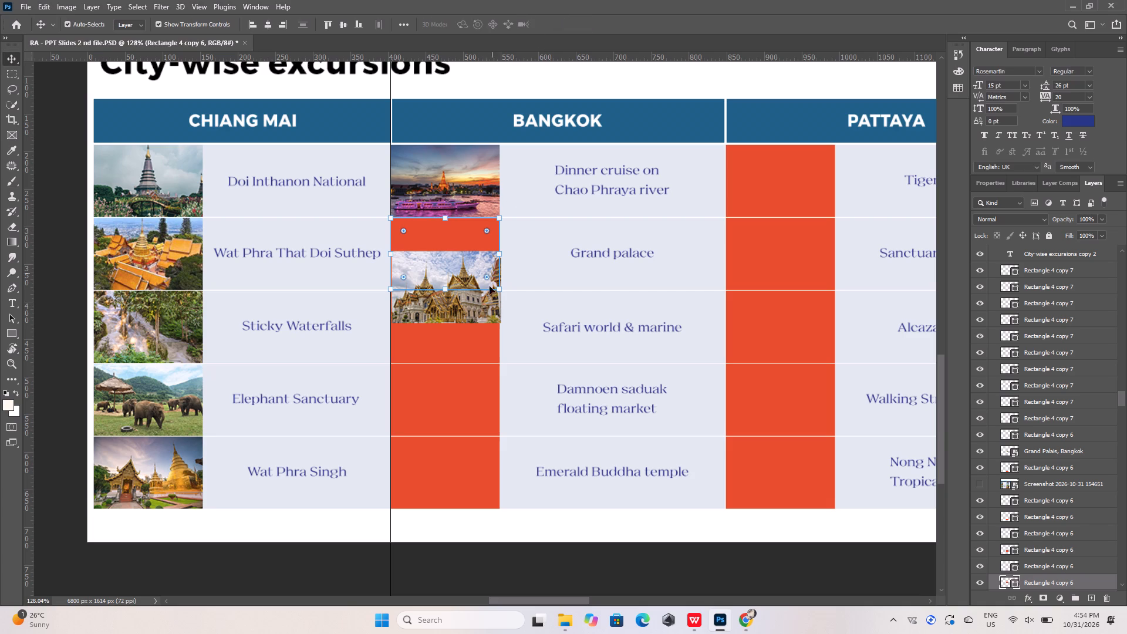
click(485, 312)
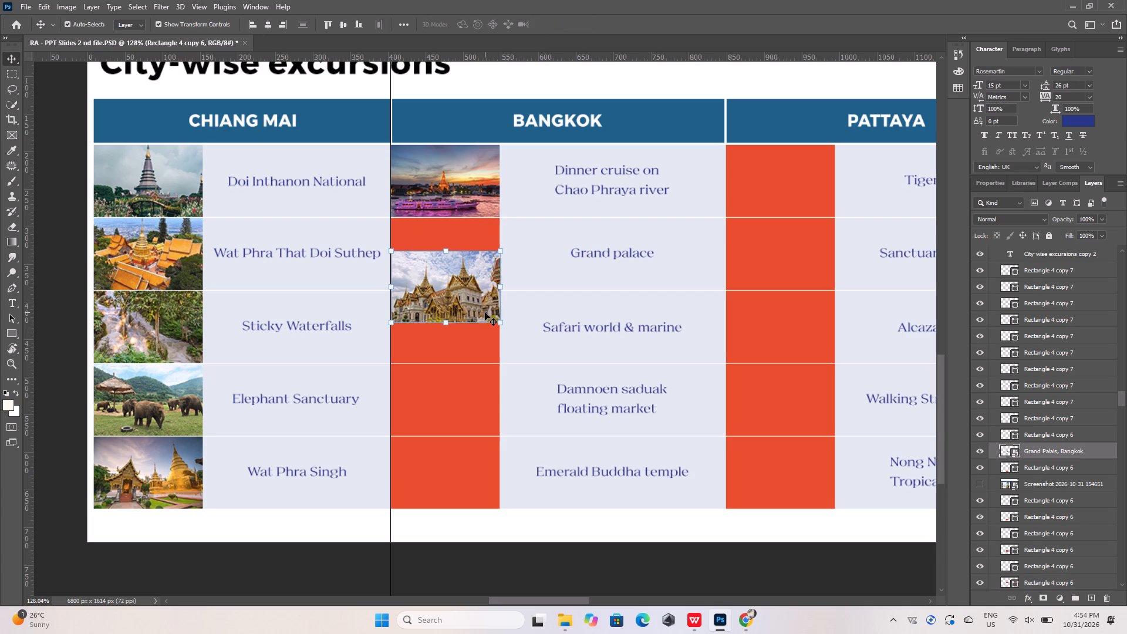
click(469, 229)
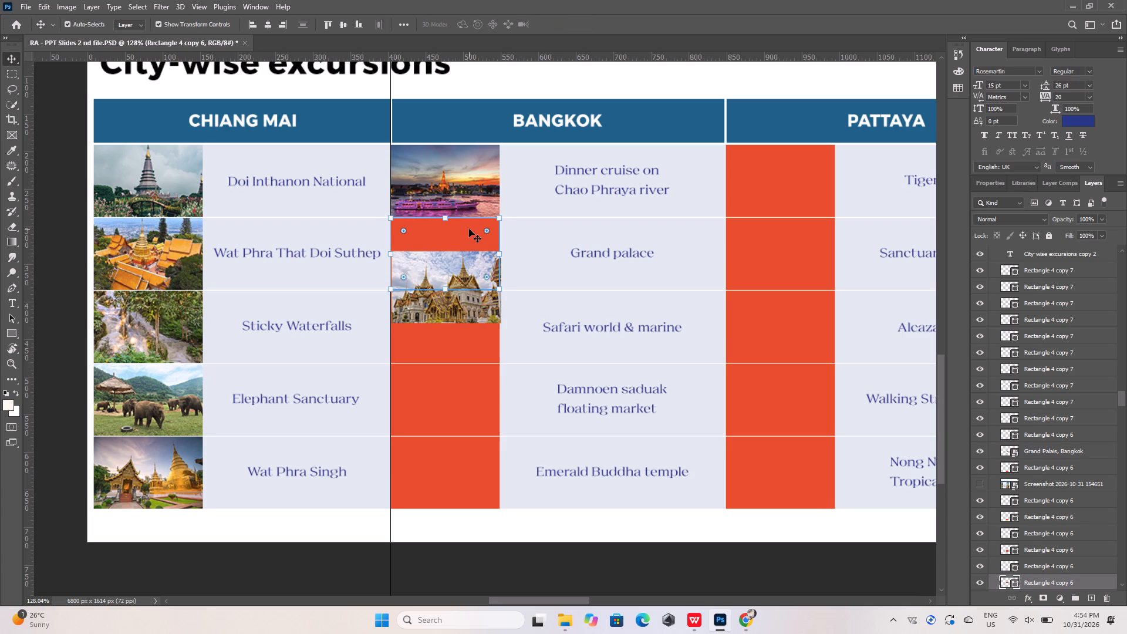
click(478, 315)
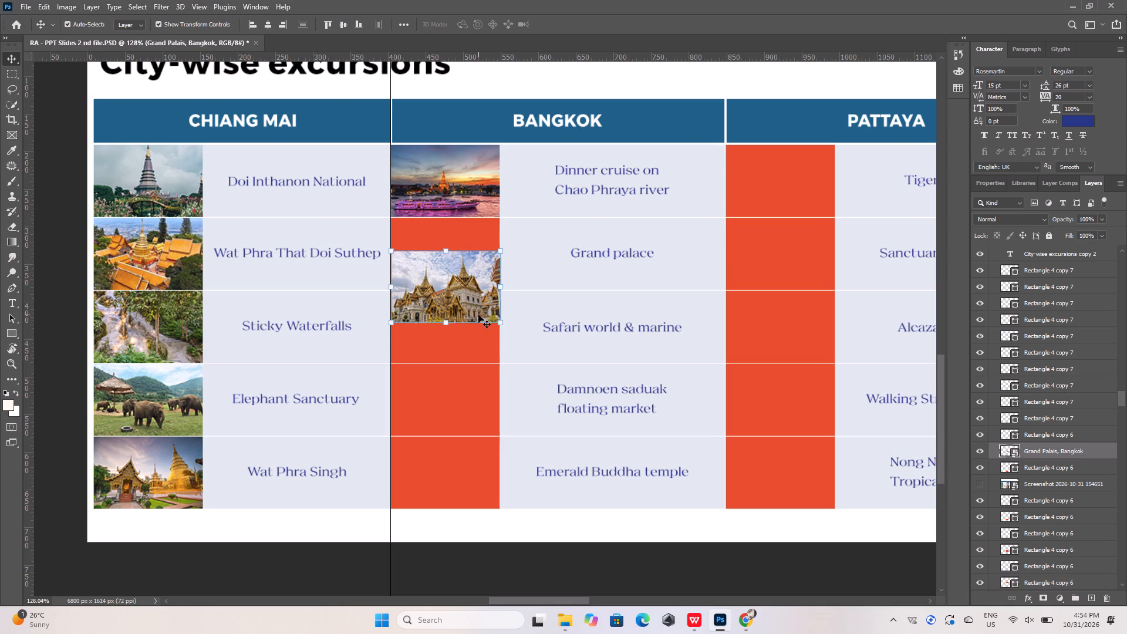
click(488, 233)
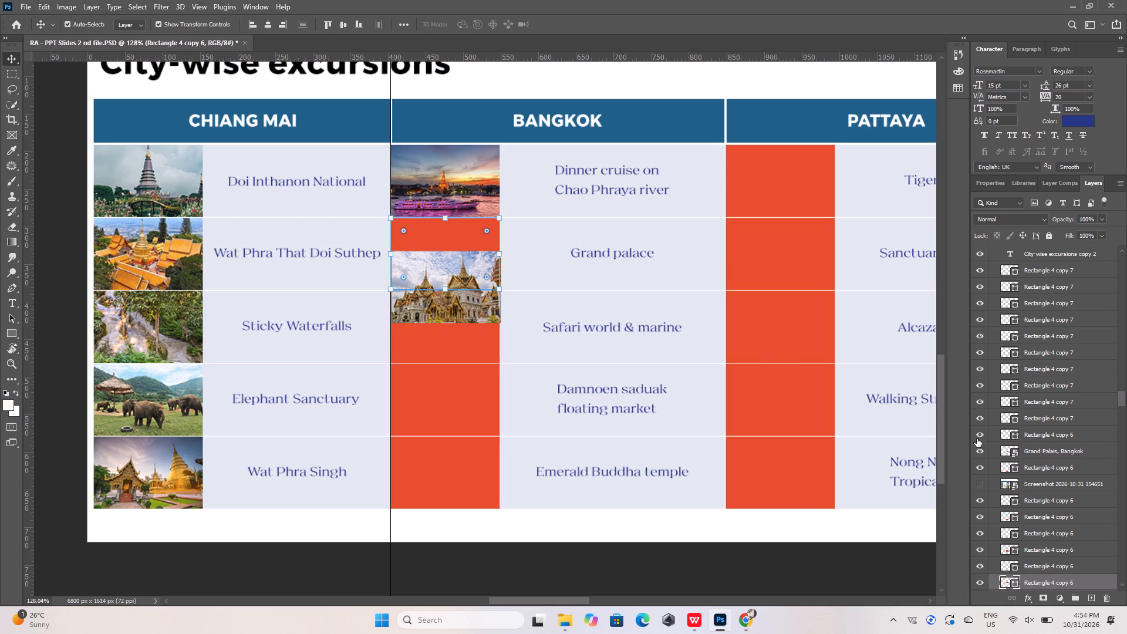
drag(1041, 448, 1044, 565)
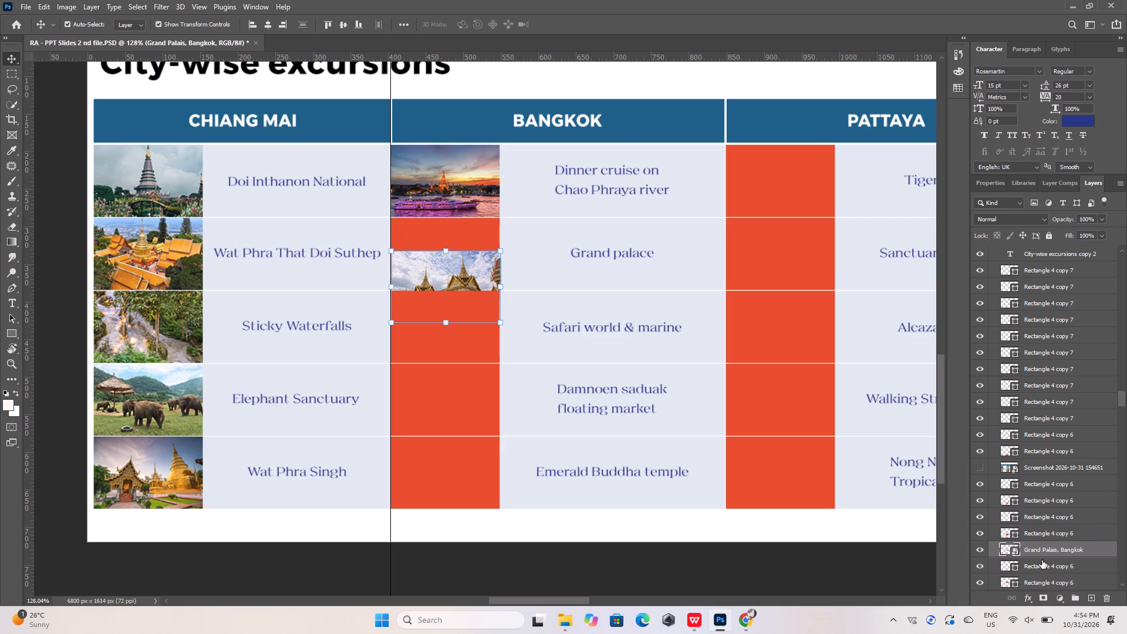
click(465, 231)
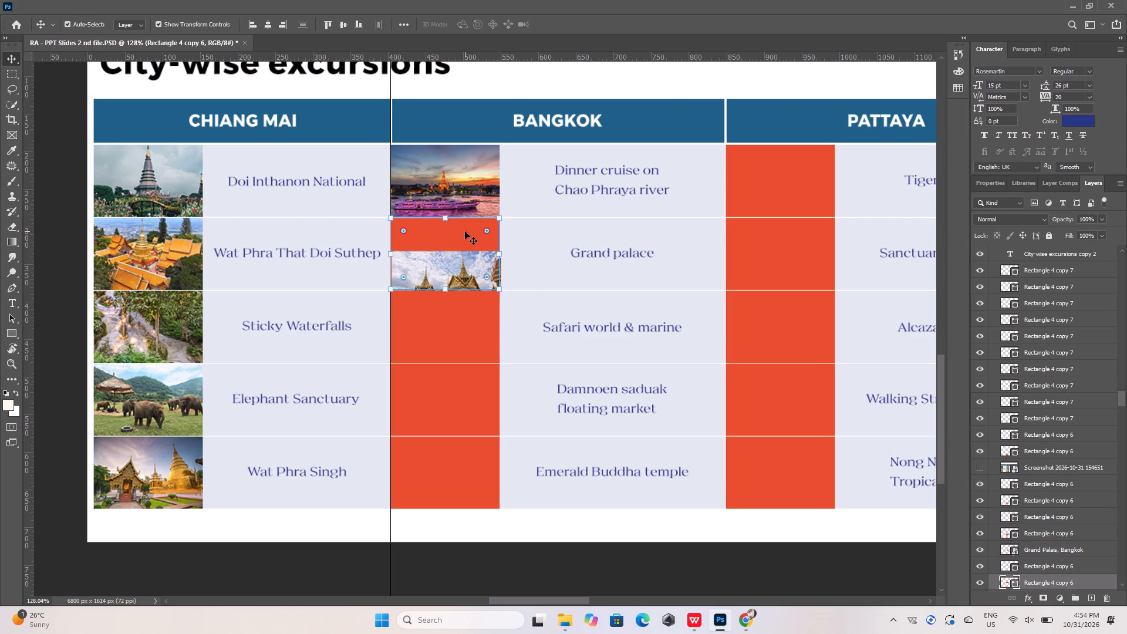
scroll(1027, 477, down, 3)
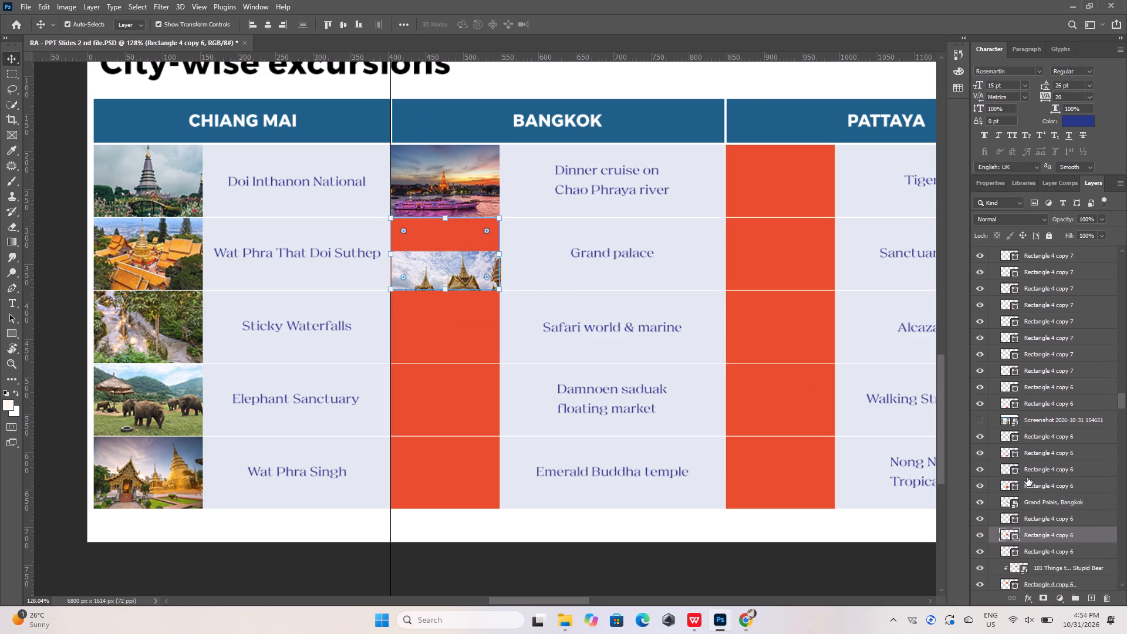
Move the Grand Palais, Bangkok photo up over the Grand palace picture cell and enlarge it to about 20.9%.
click(473, 275)
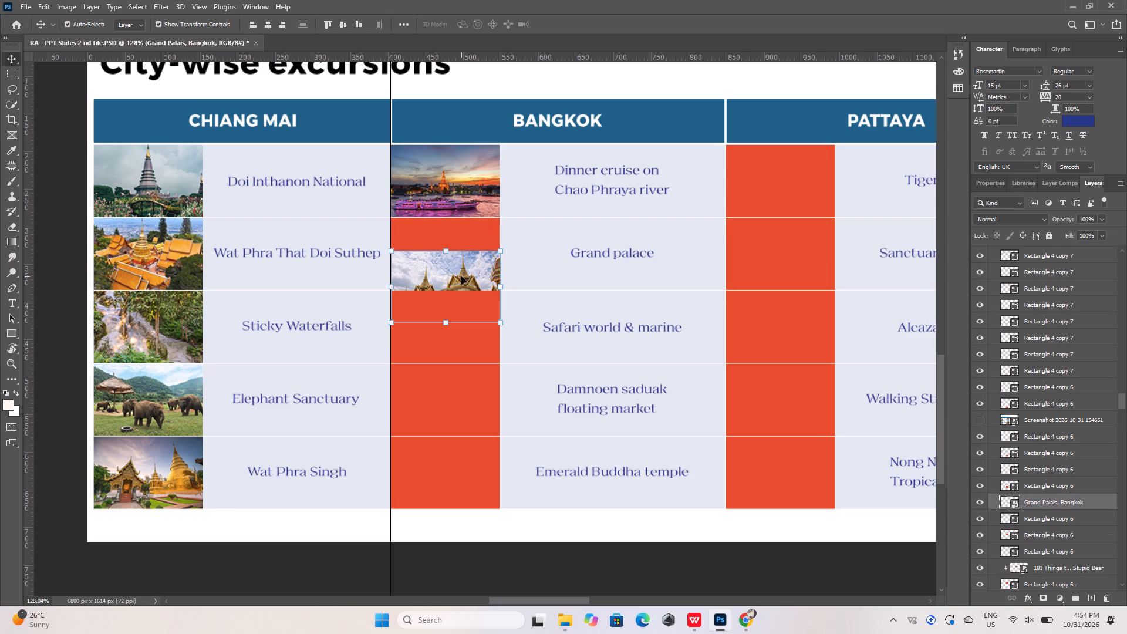
key(shift+Up)
key(shift+Up)
key(shift+Up)
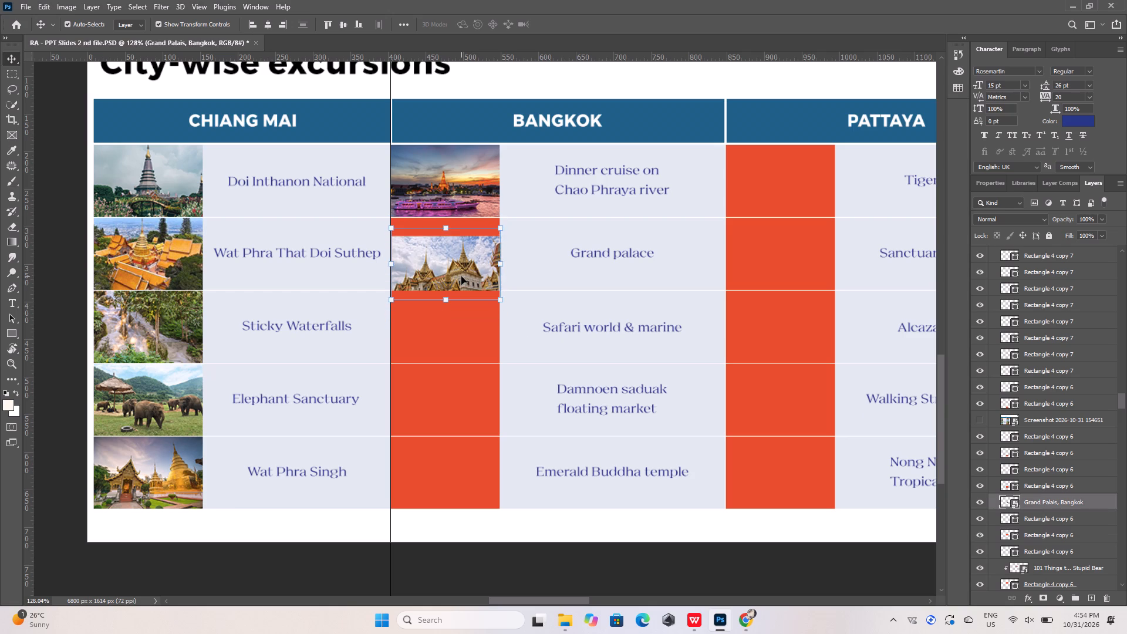
key(shift+Up)
key(shift+Up)
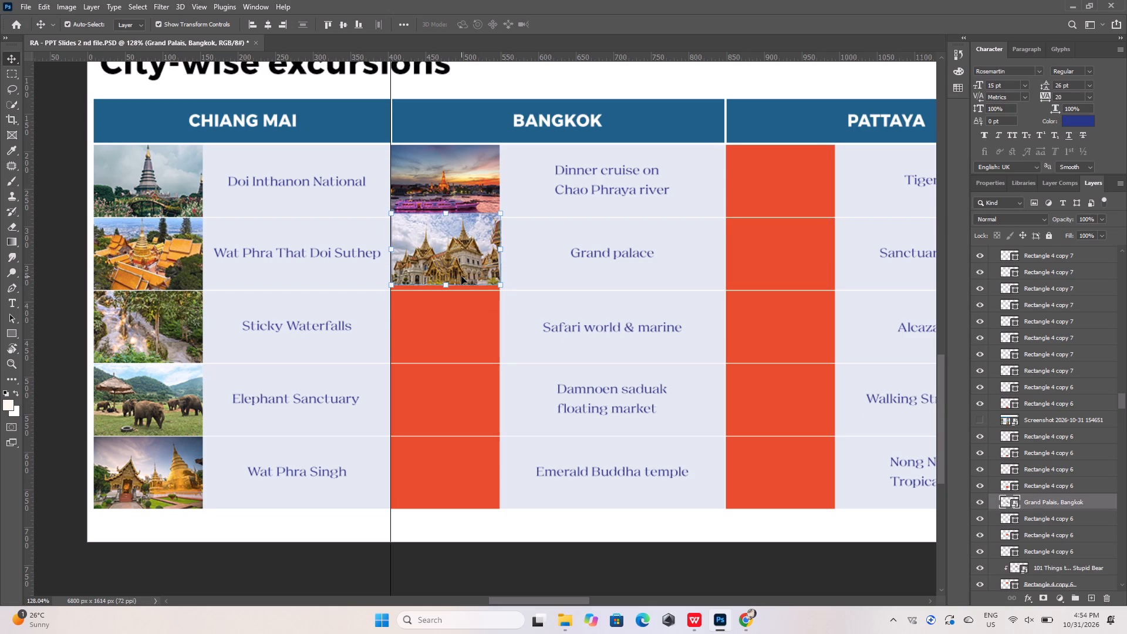
key(Down)
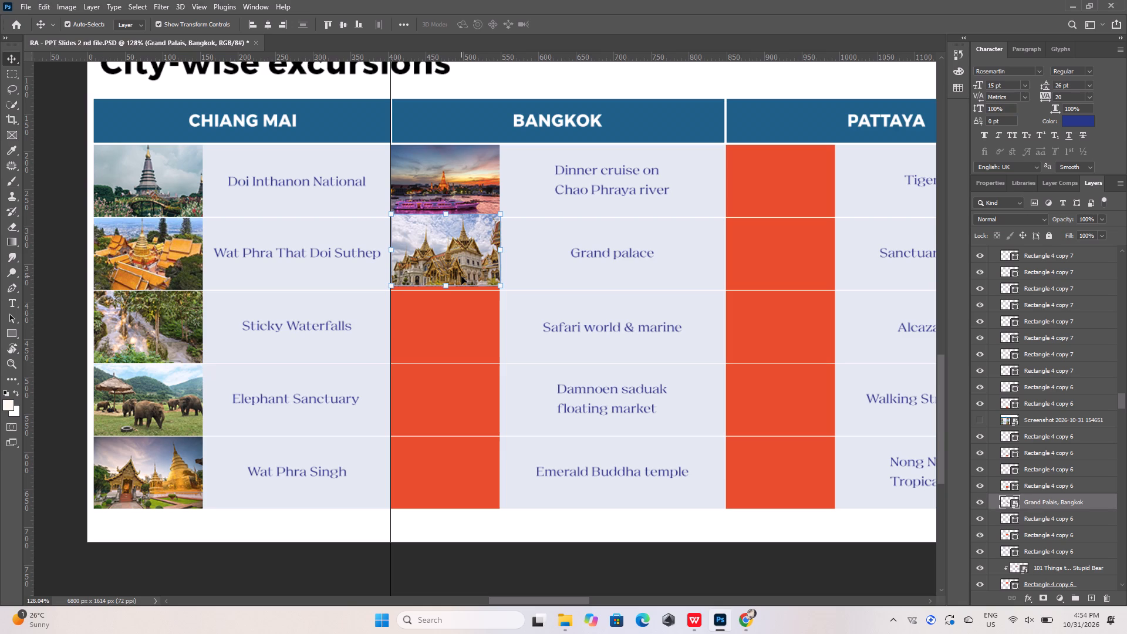
drag(502, 289, 507, 296)
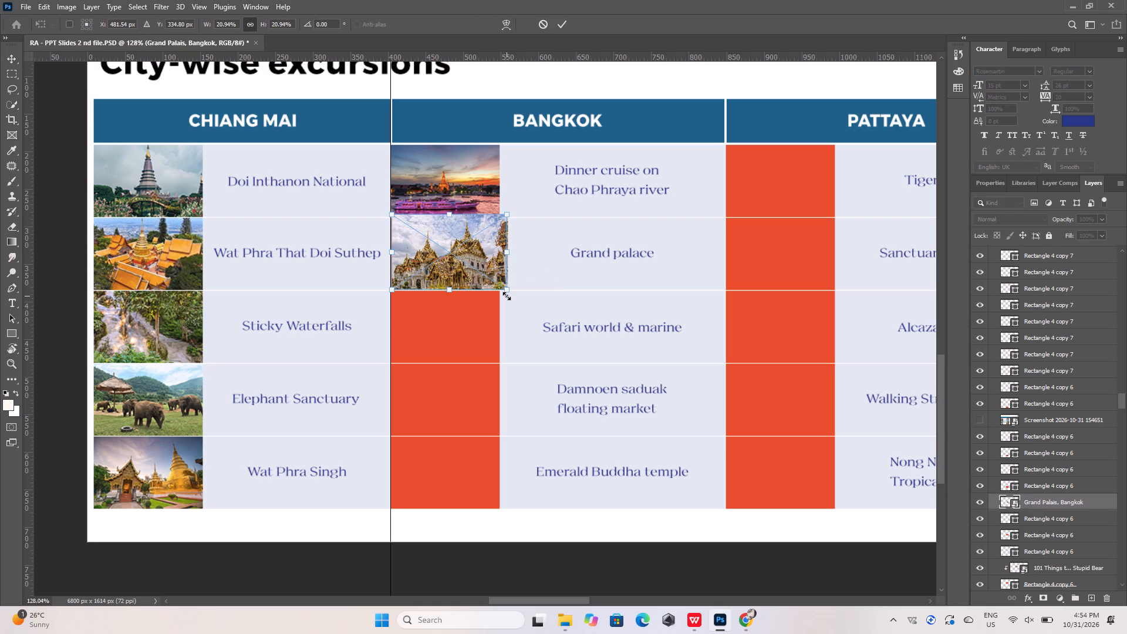
click(566, 23)
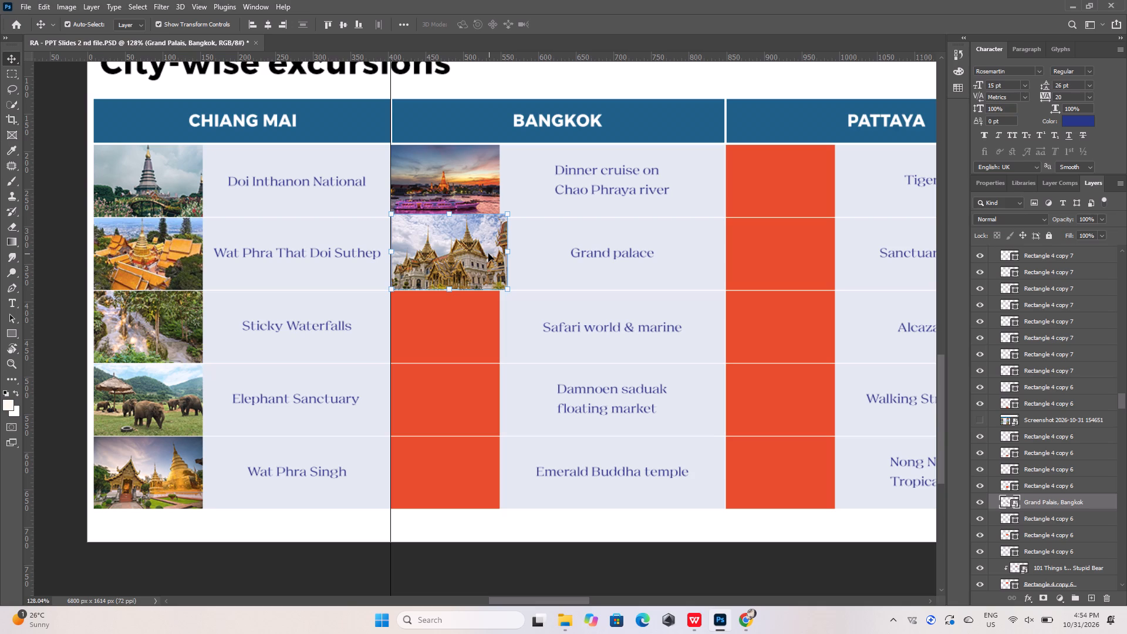
Shift the palace photo down to uncover the Grand palace cell's red rectangle, and clip the photo to it from directly above that rectangle's layer.
drag(477, 240, 469, 268)
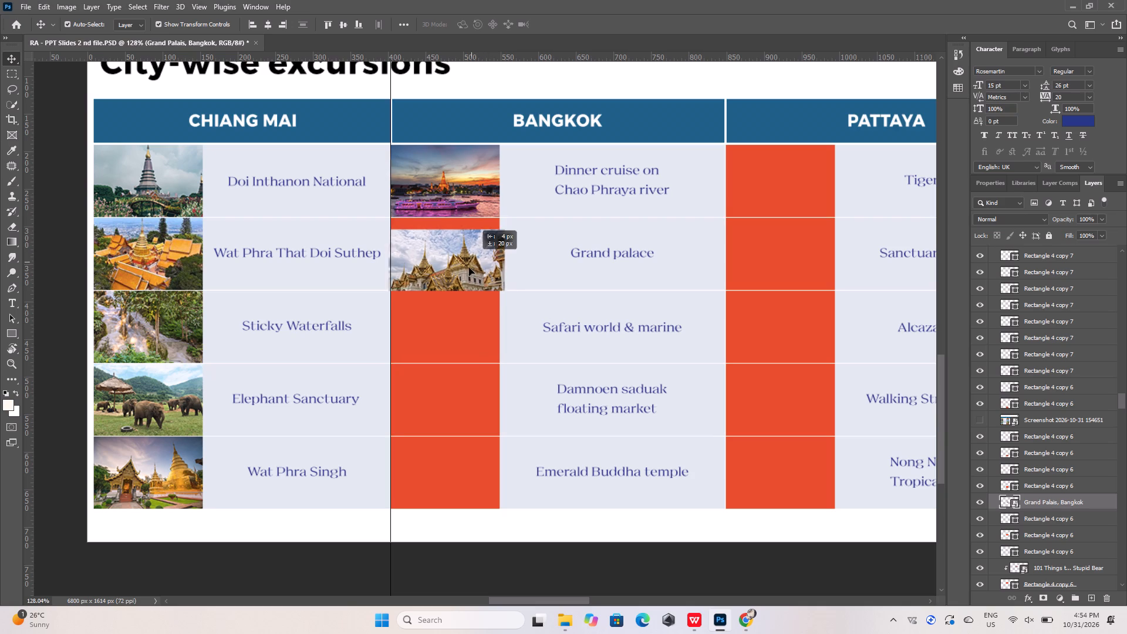
drag(469, 268, 475, 278)
click(544, 242)
click(445, 232)
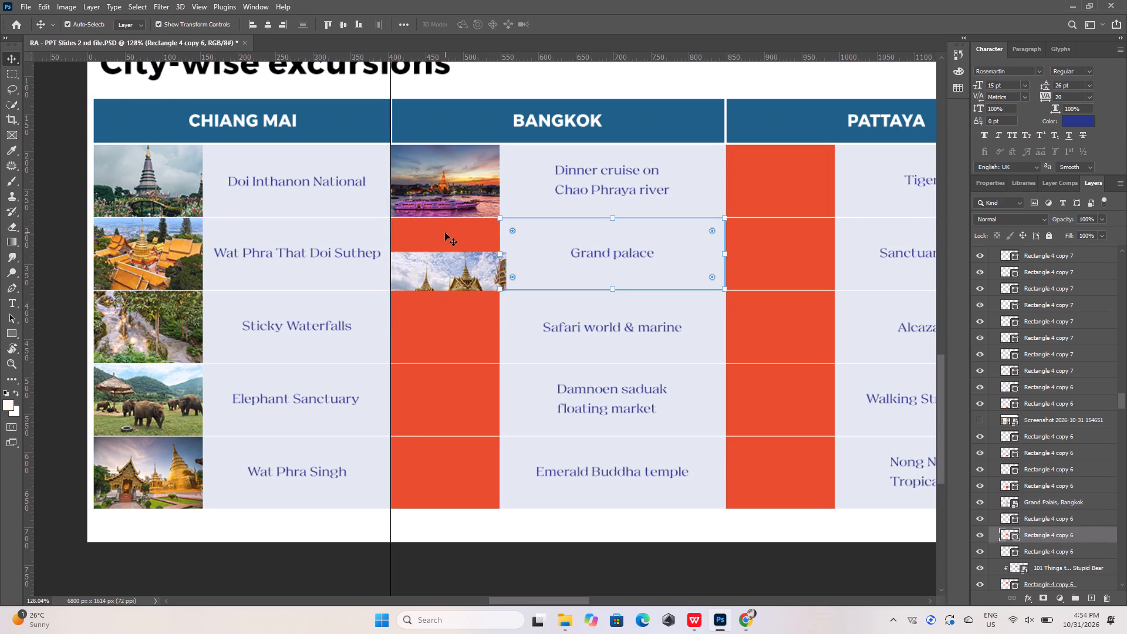
click(460, 271)
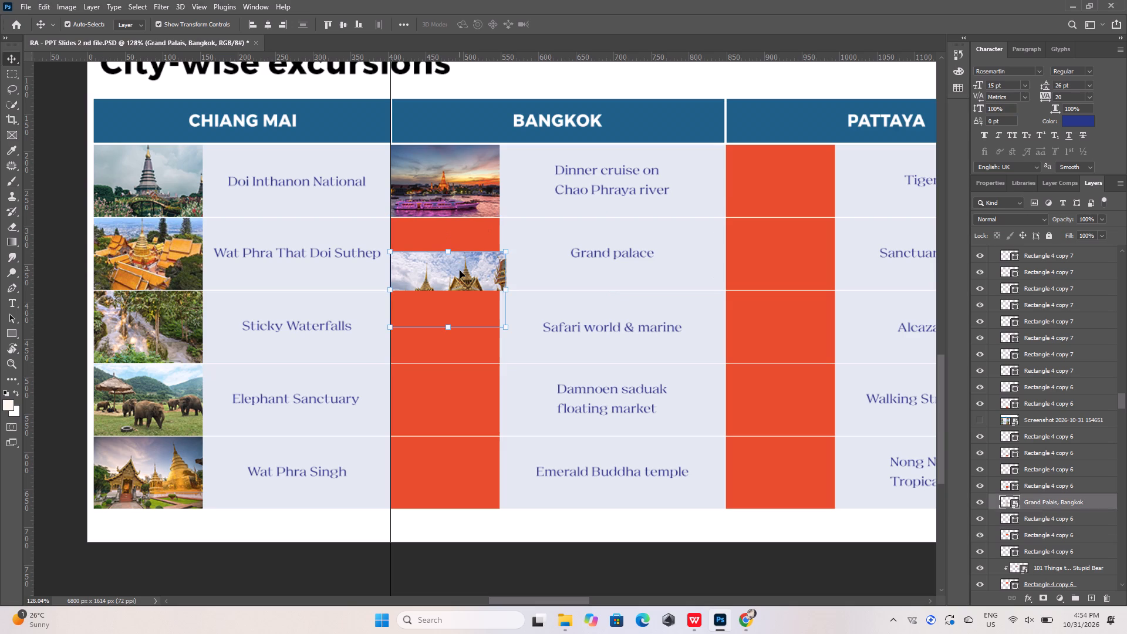
click(468, 228)
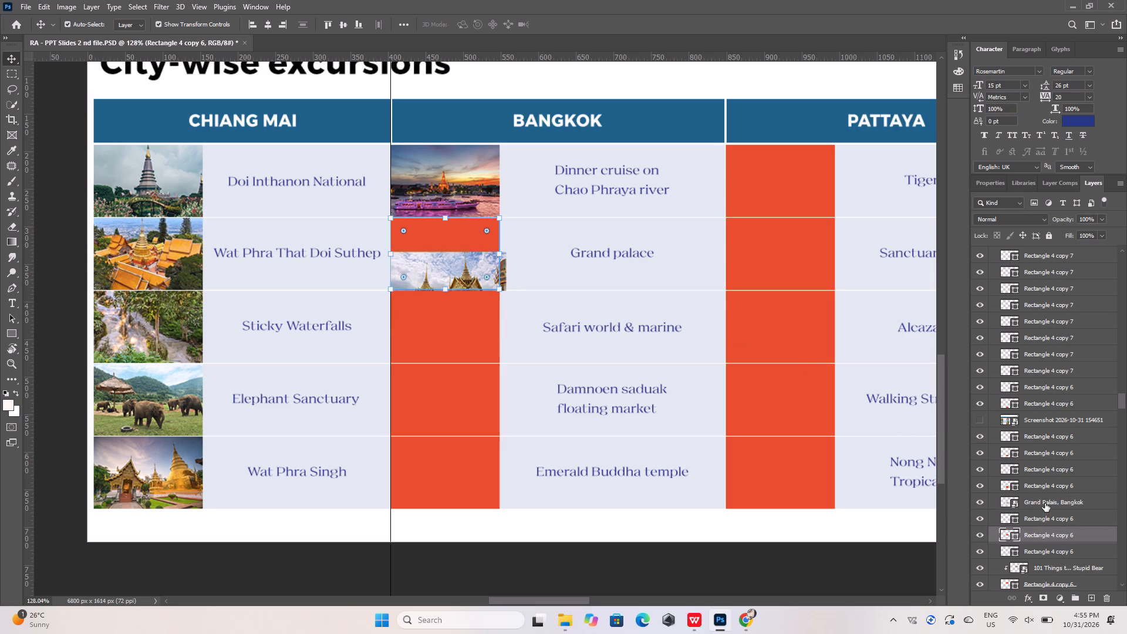
drag(1045, 503, 1044, 524)
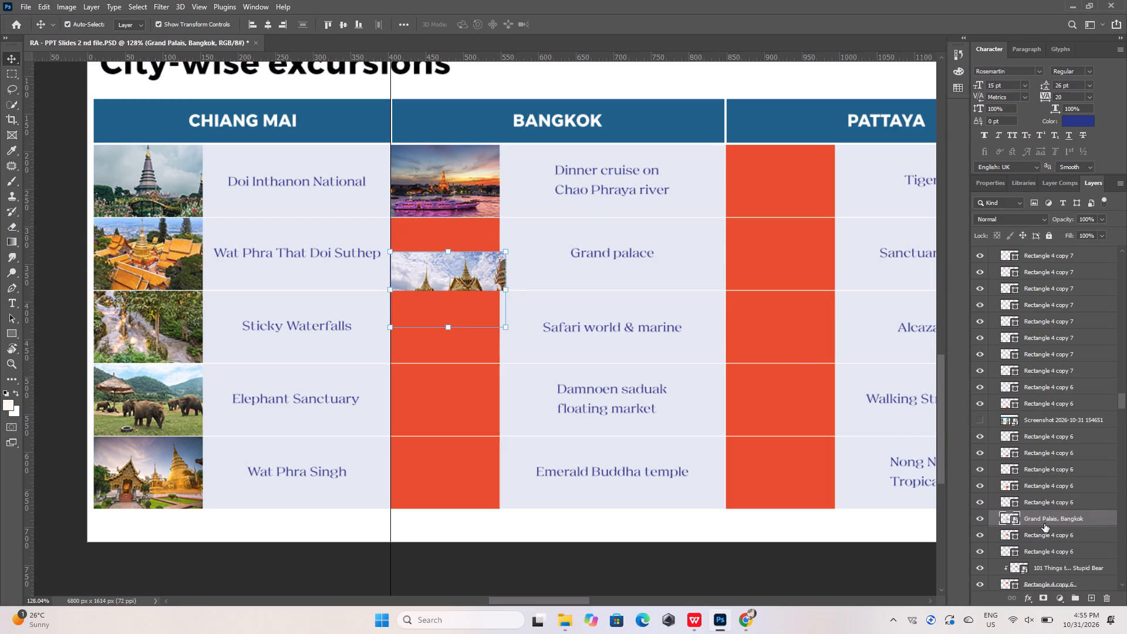
right_click(1044, 524)
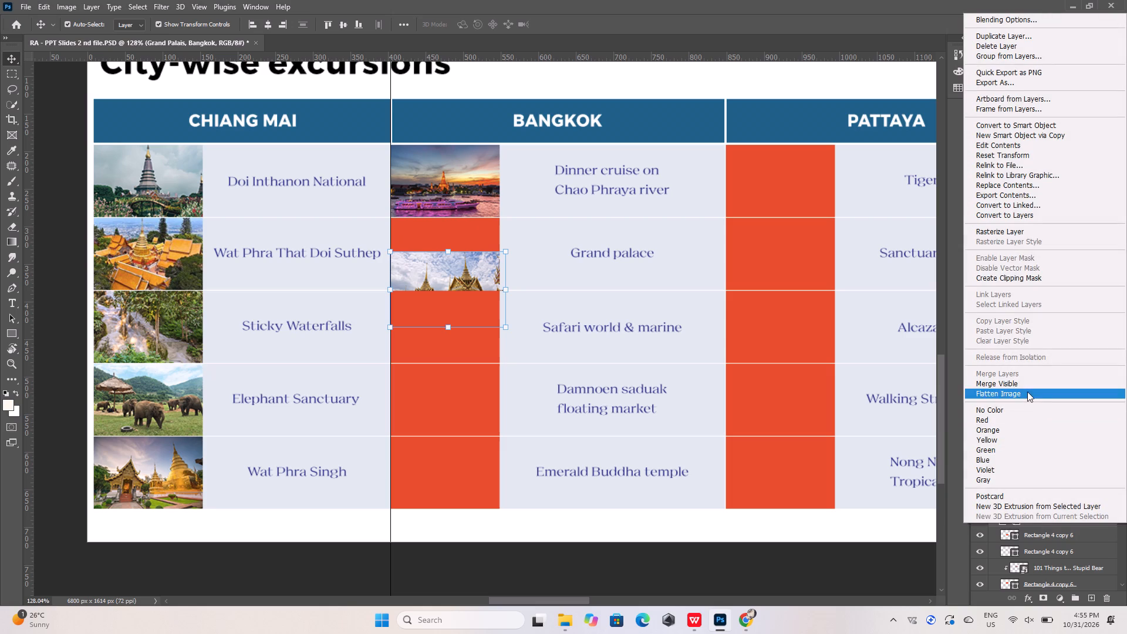
click(1028, 277)
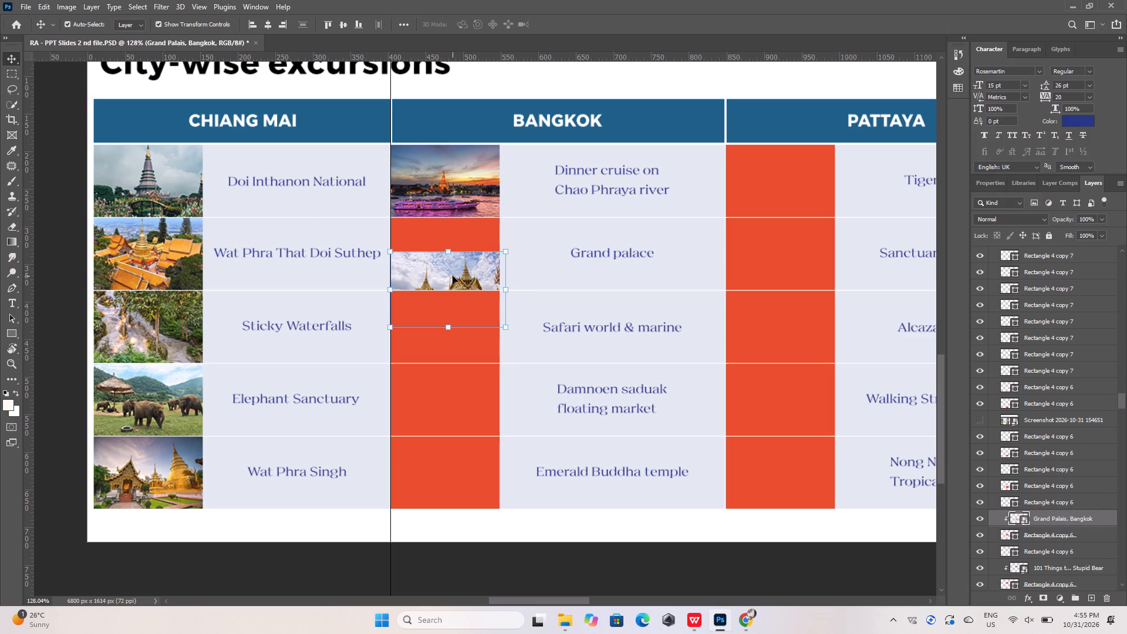
Nudge the clipped palace photo up about 48 px so it fills the Grand palace picture cell.
key(shift+Up)
key(shift+Up)
key(shift+Up)
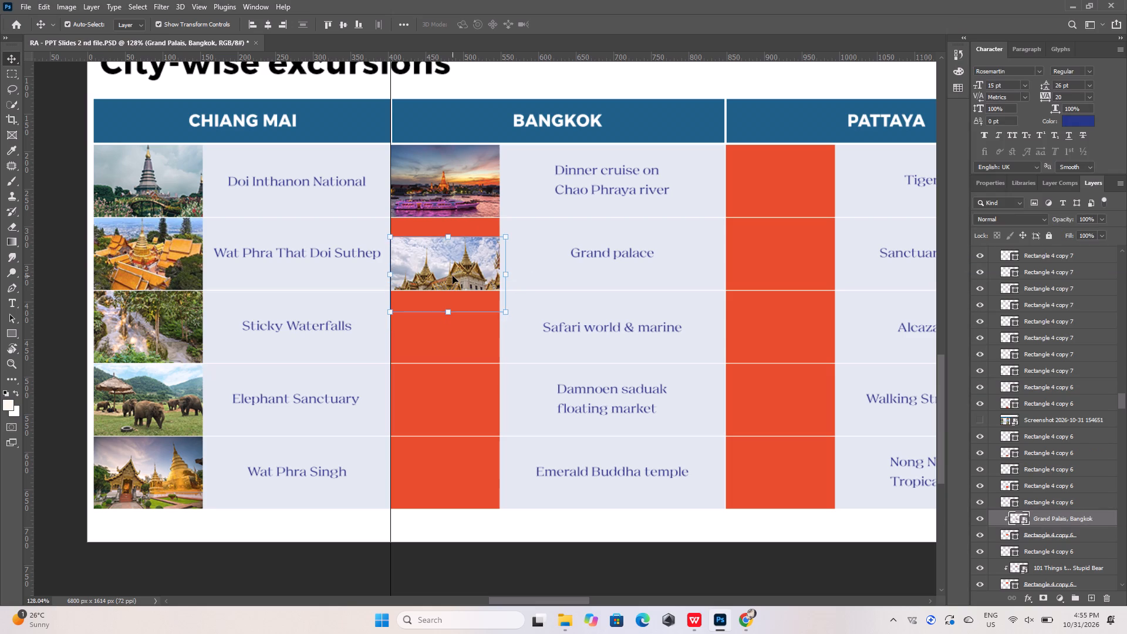
key(shift+Up)
key(shift+Up)
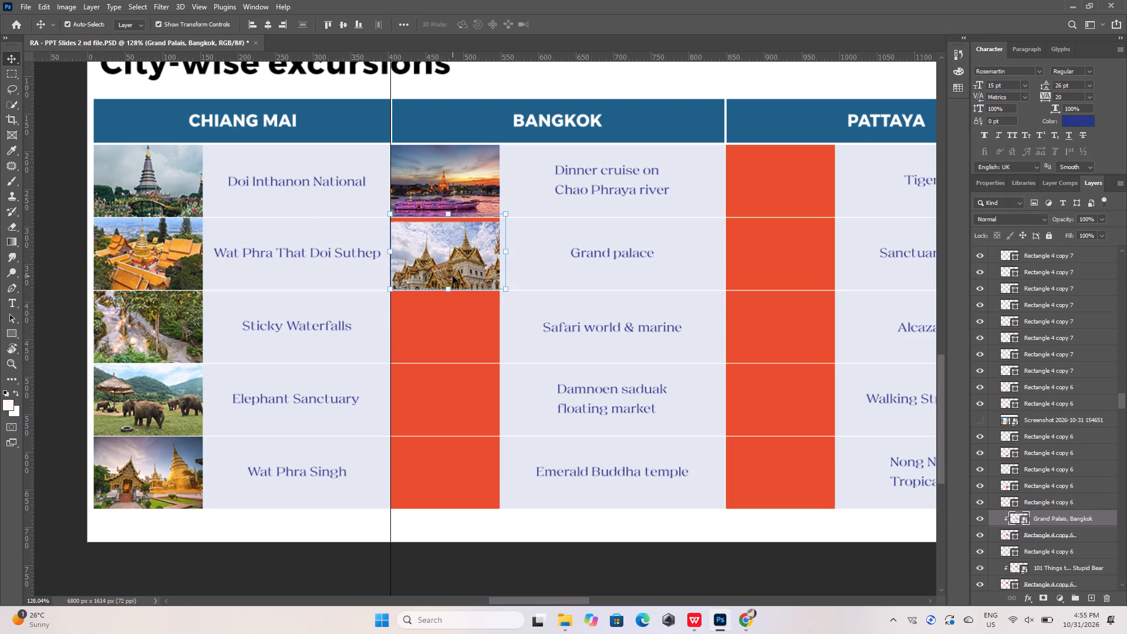
key(Down)
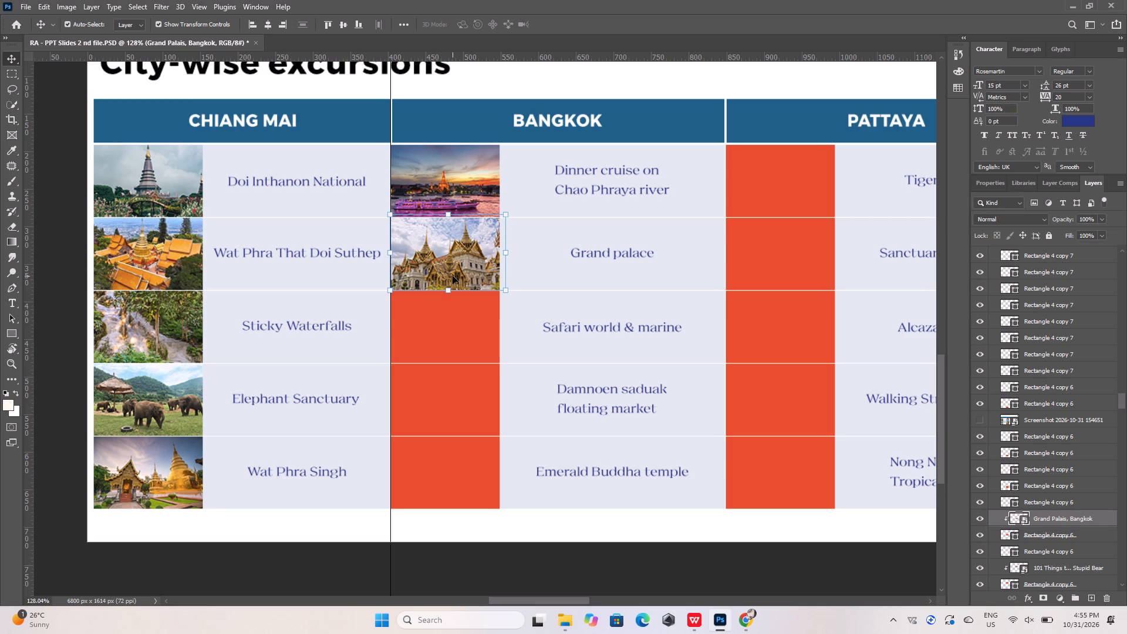
click(549, 282)
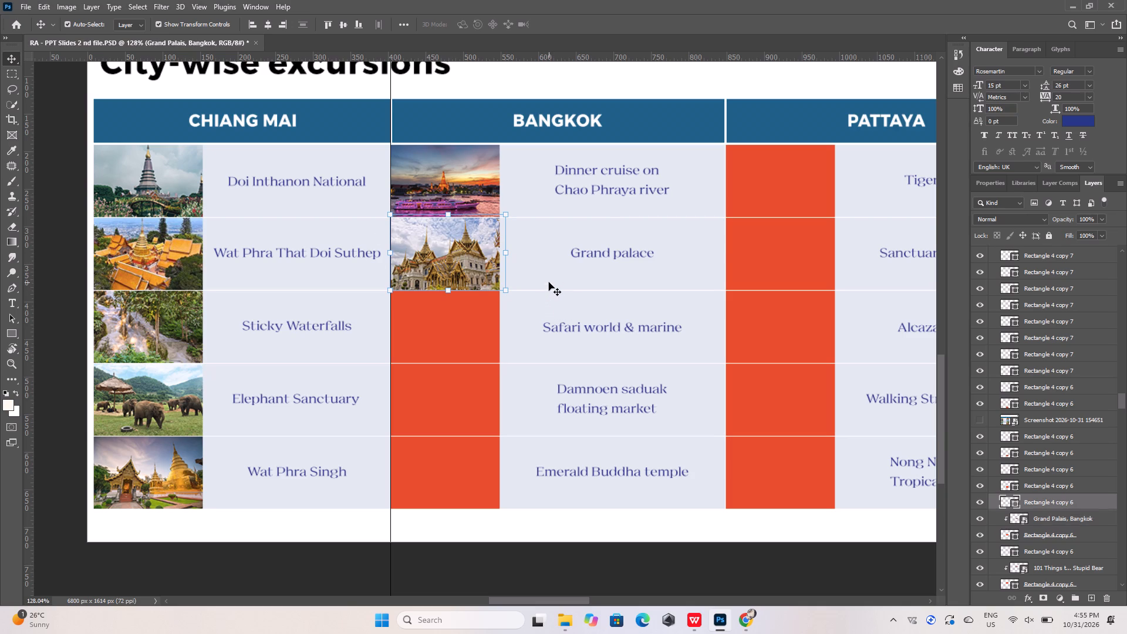
click(468, 272)
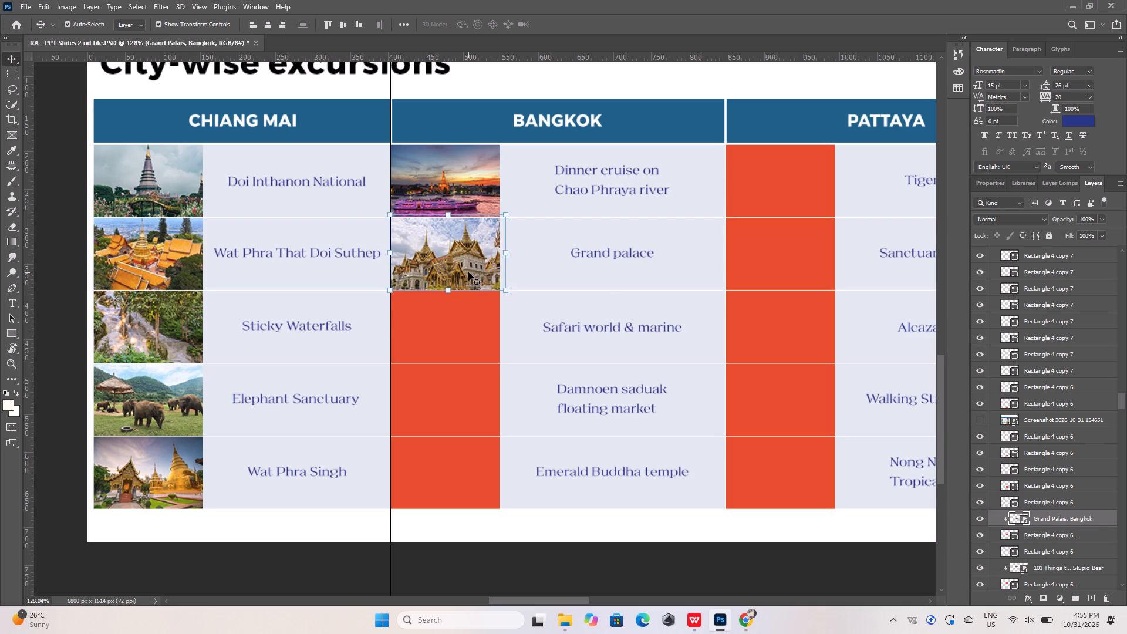
key(Down)
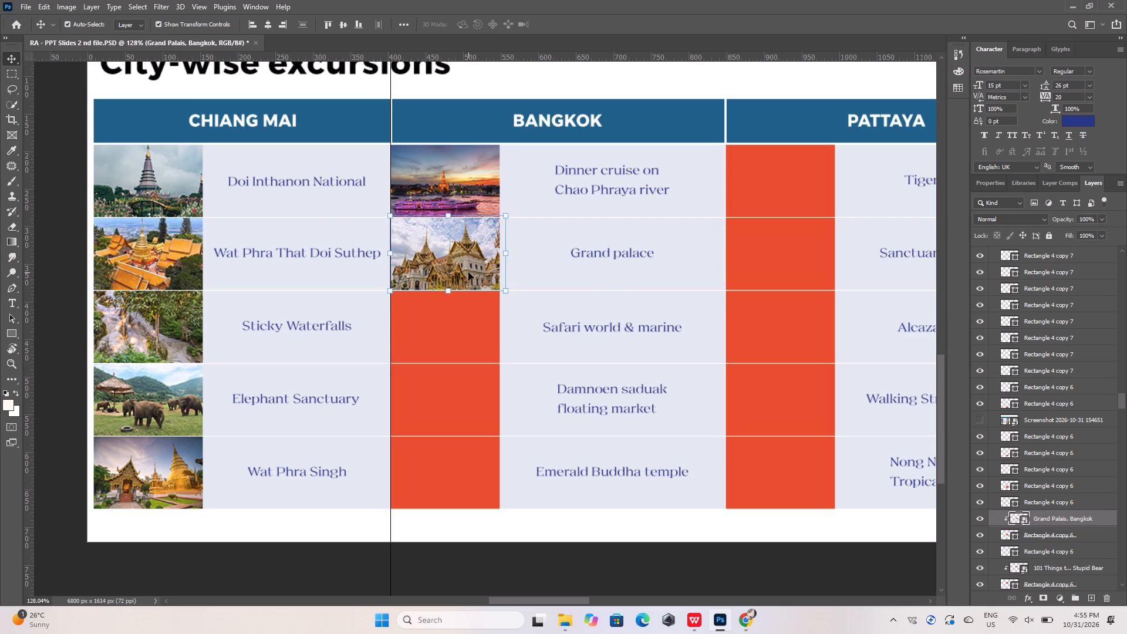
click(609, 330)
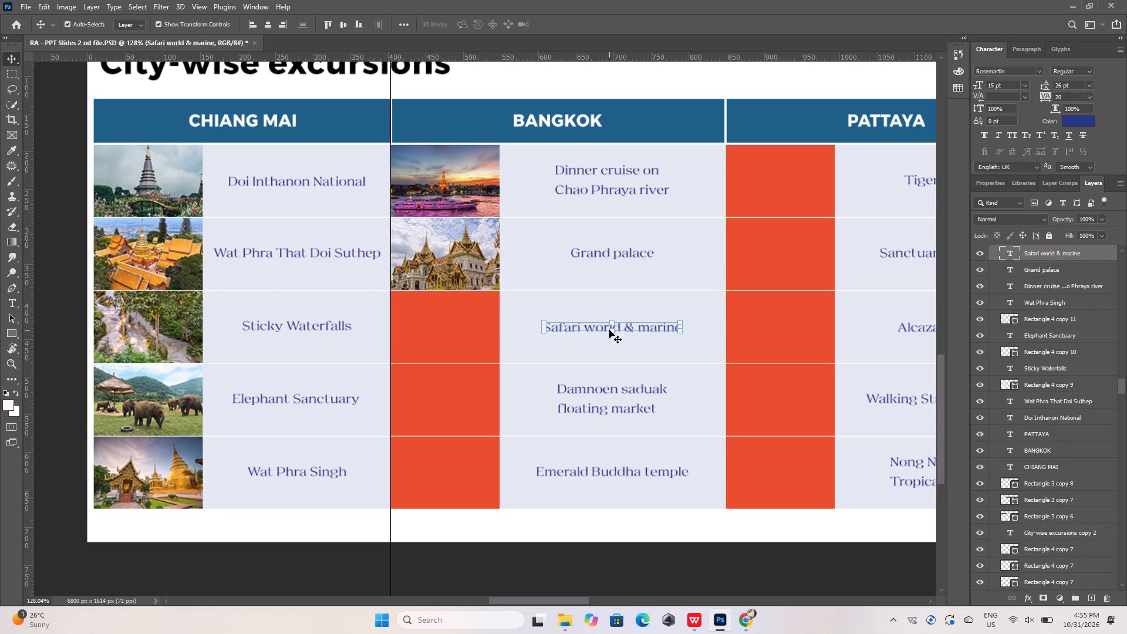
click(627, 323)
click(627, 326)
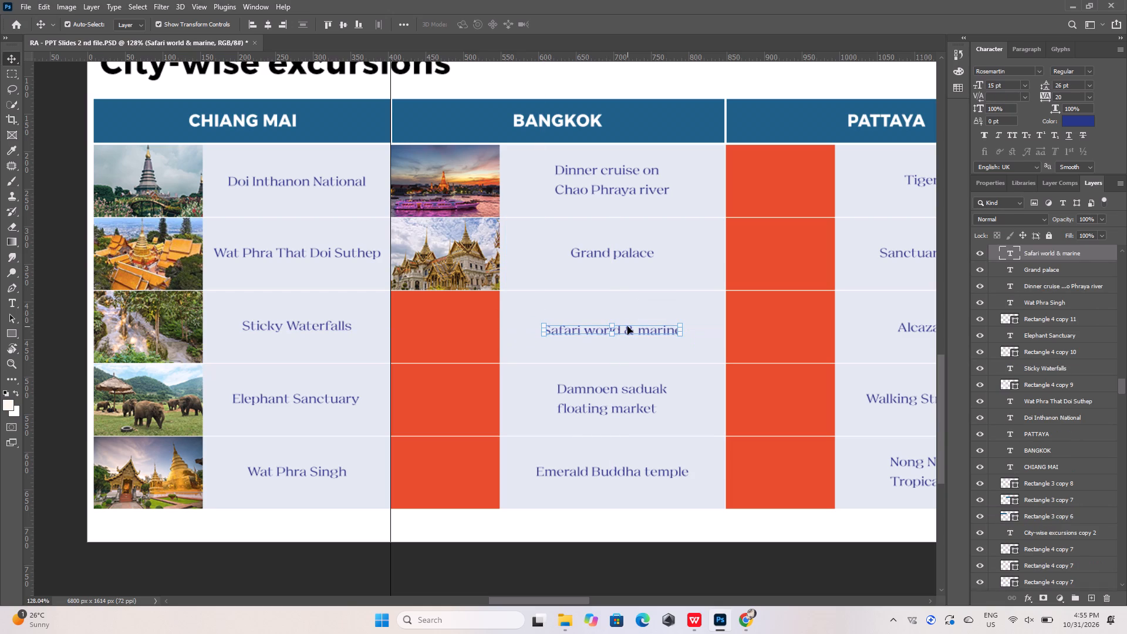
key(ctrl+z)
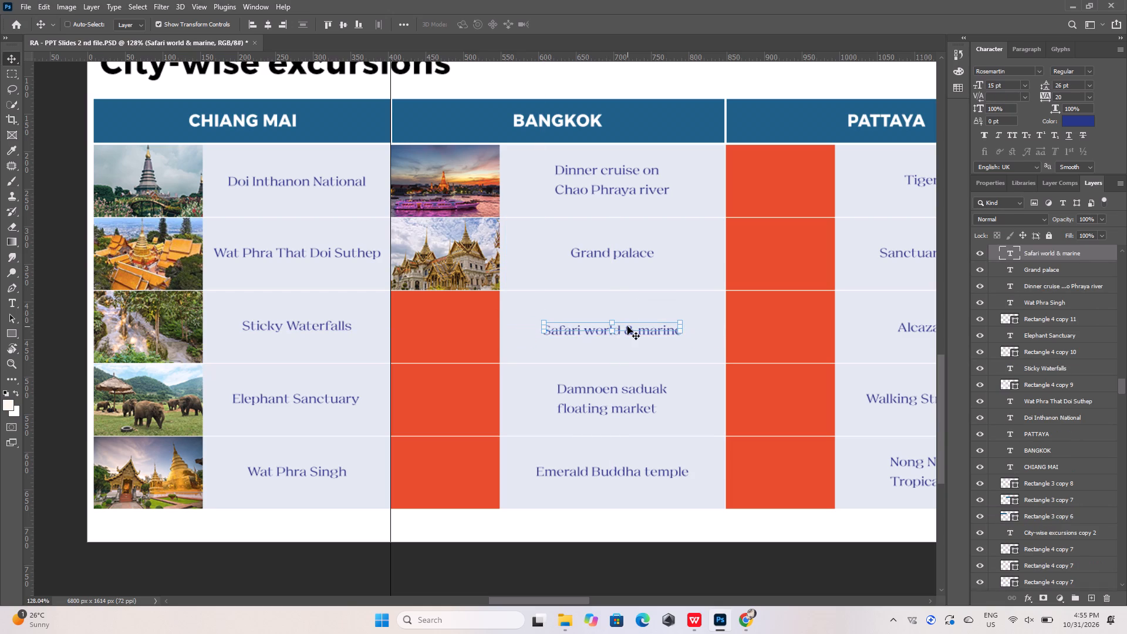
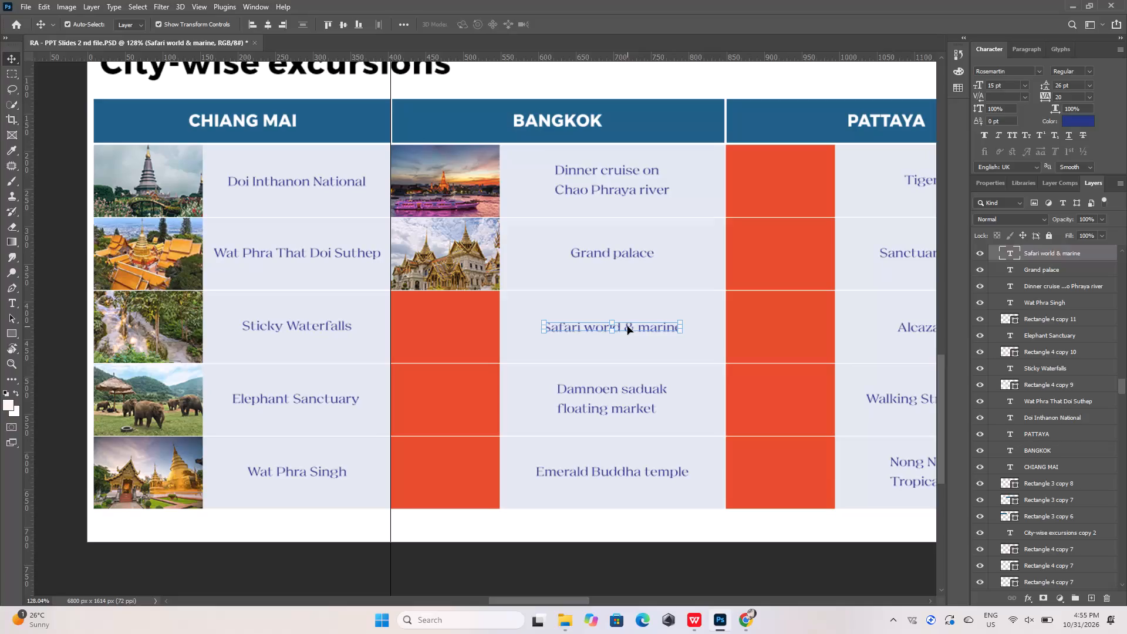
Copy the Safari world & marine label text from the Bangkok column and search Pinterest for it.
click(627, 326)
click(627, 326)
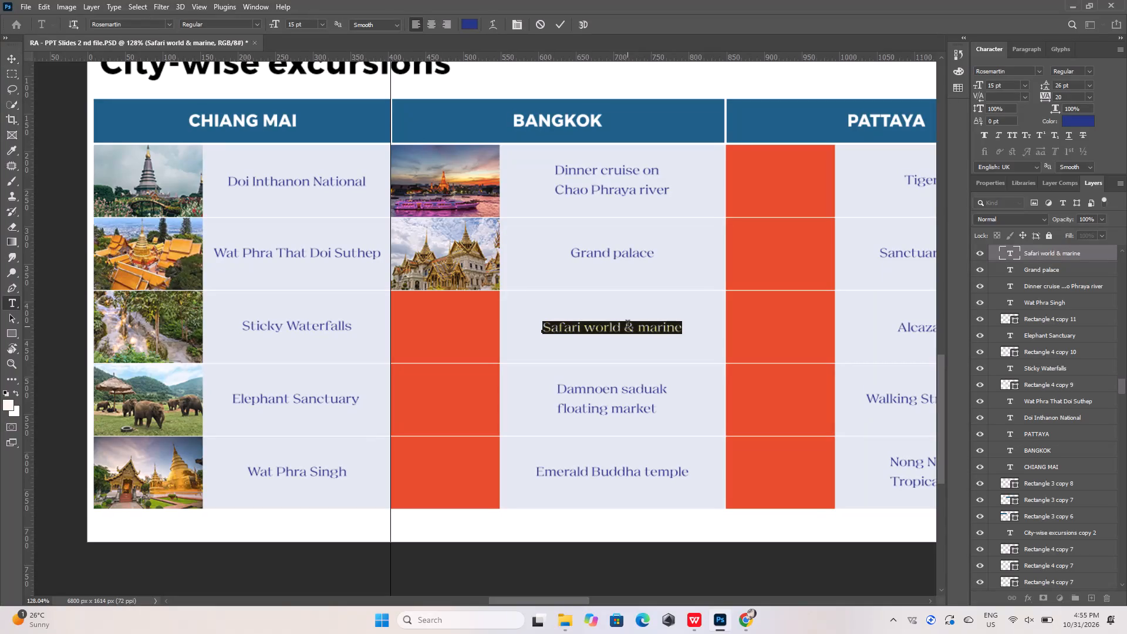
key(ctrl+c)
click(561, 26)
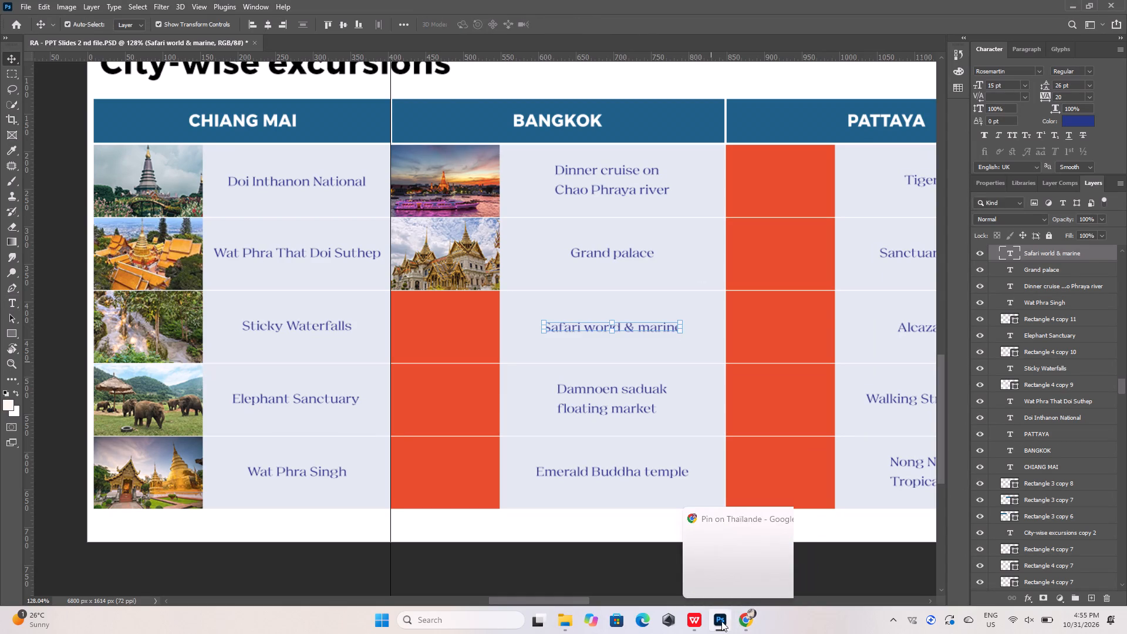
click(747, 622)
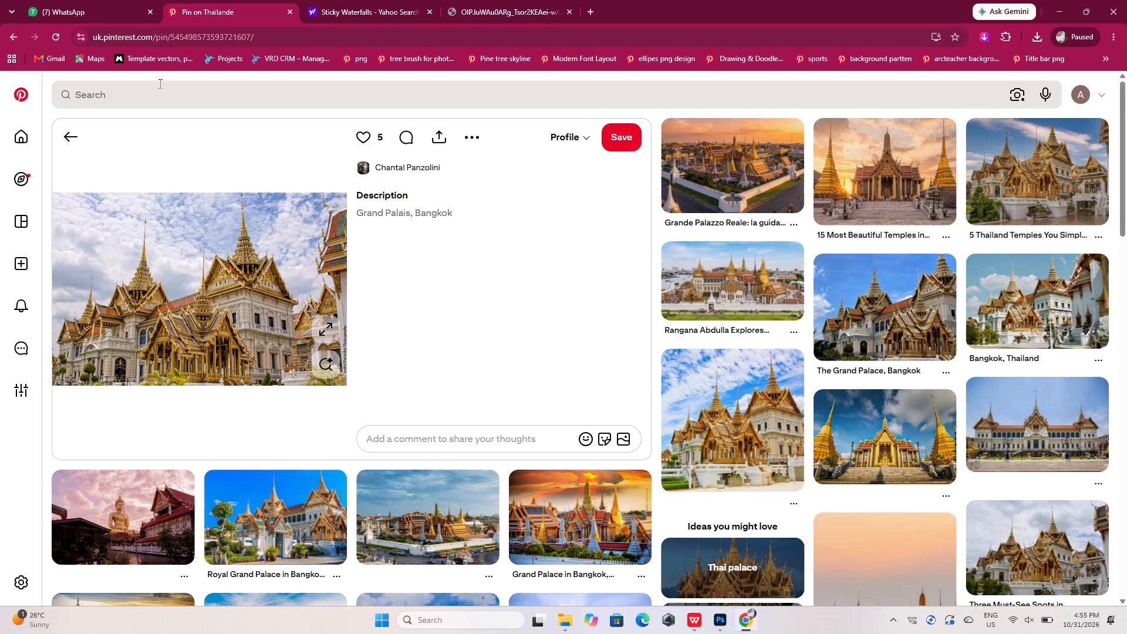
click(161, 92)
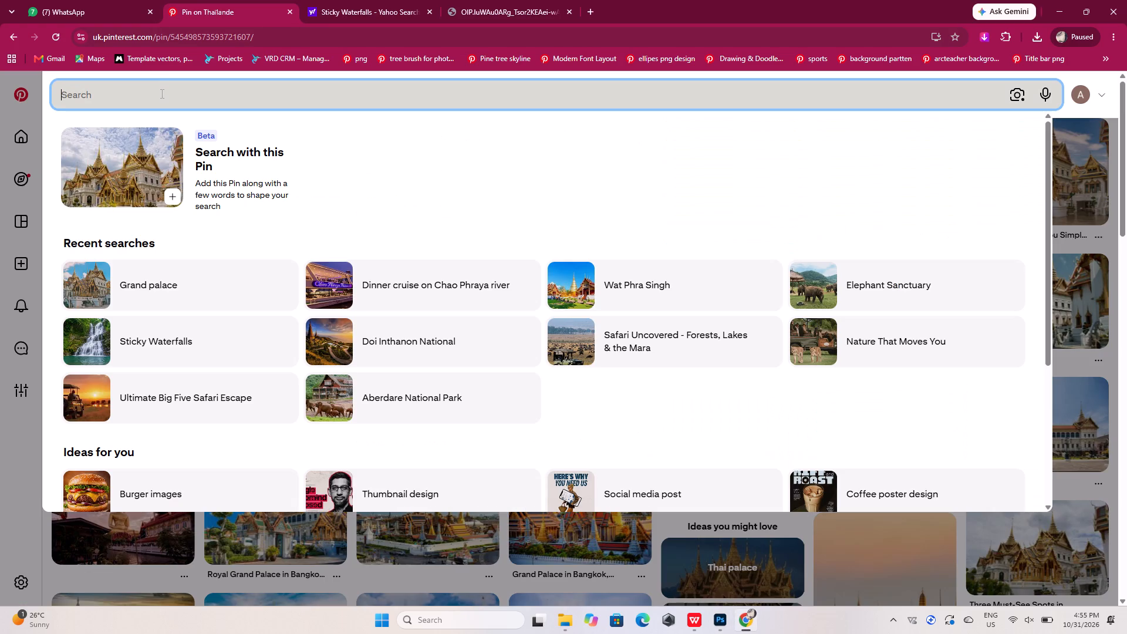
key(ctrl+v)
key(Return)
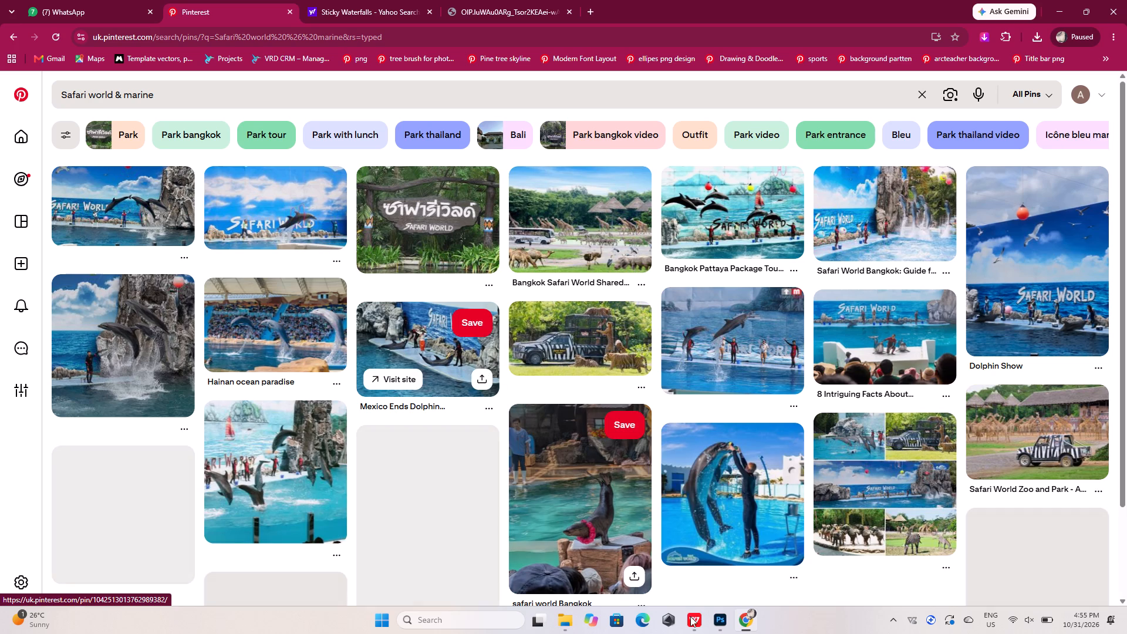
Compare the Pinterest results with the Safari world & marine picture on the City-wise excursions reference slide in WPS.
click(693, 620)
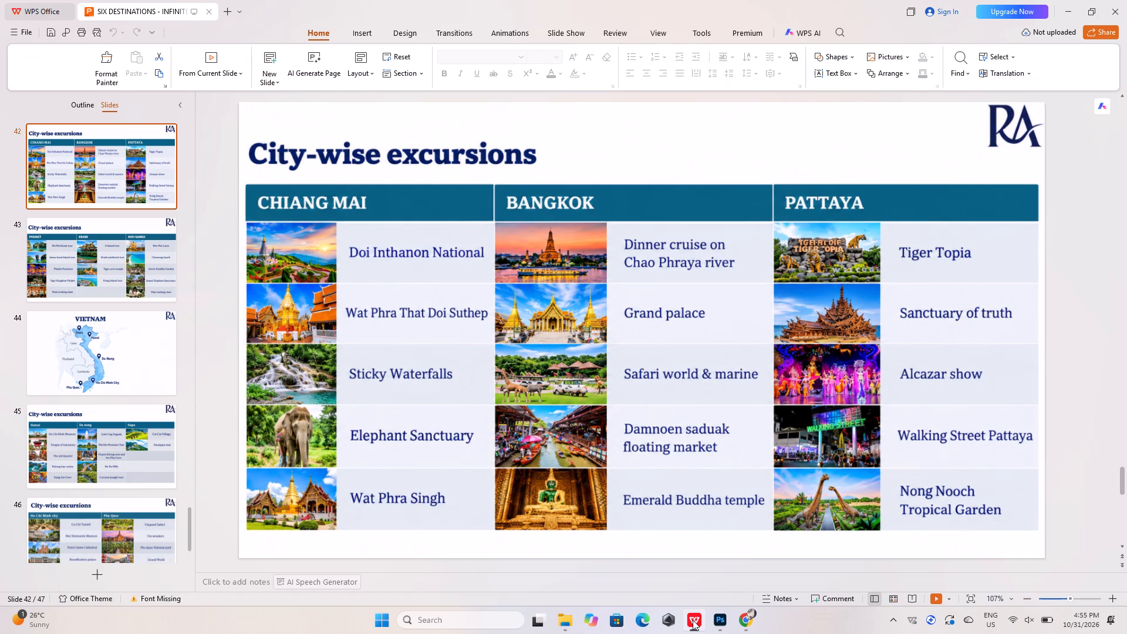
click(693, 620)
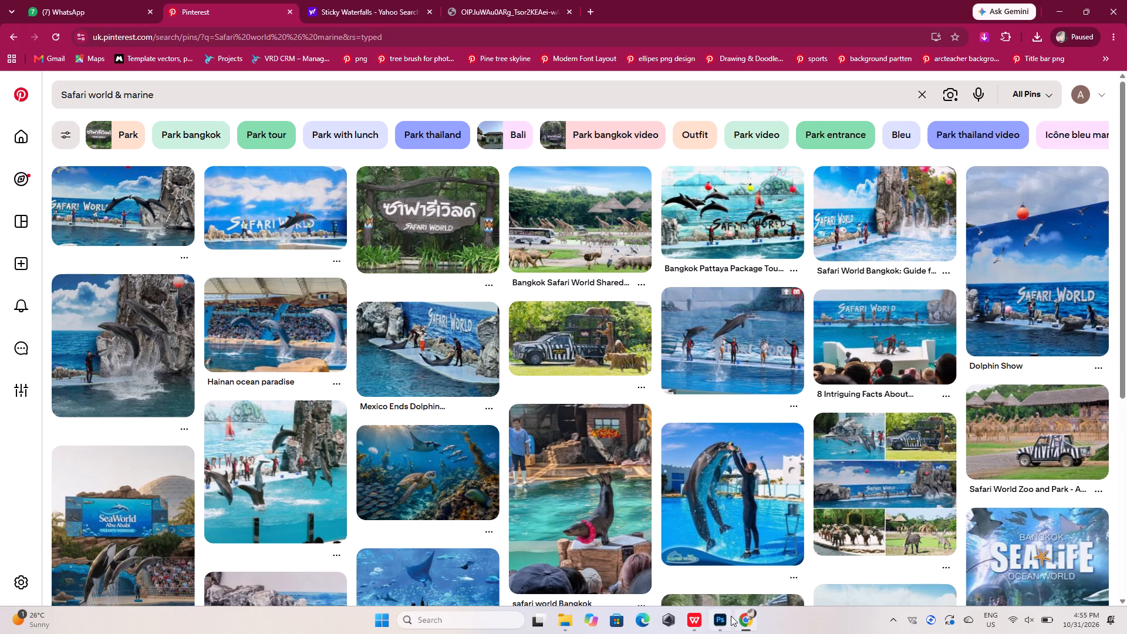
click(716, 620)
click(716, 622)
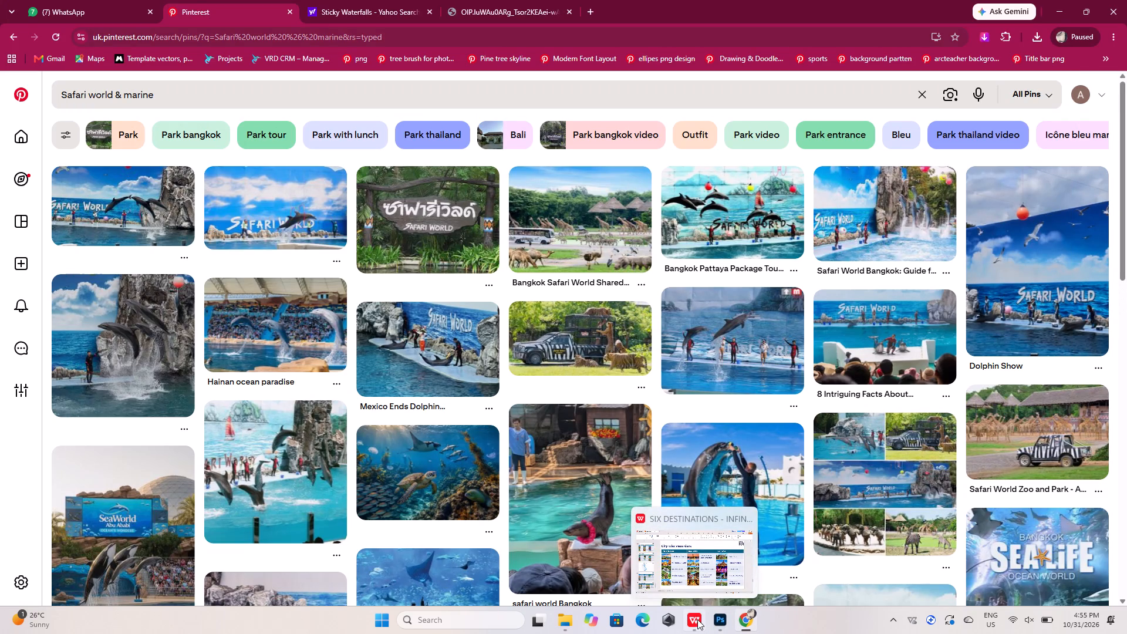
click(722, 619)
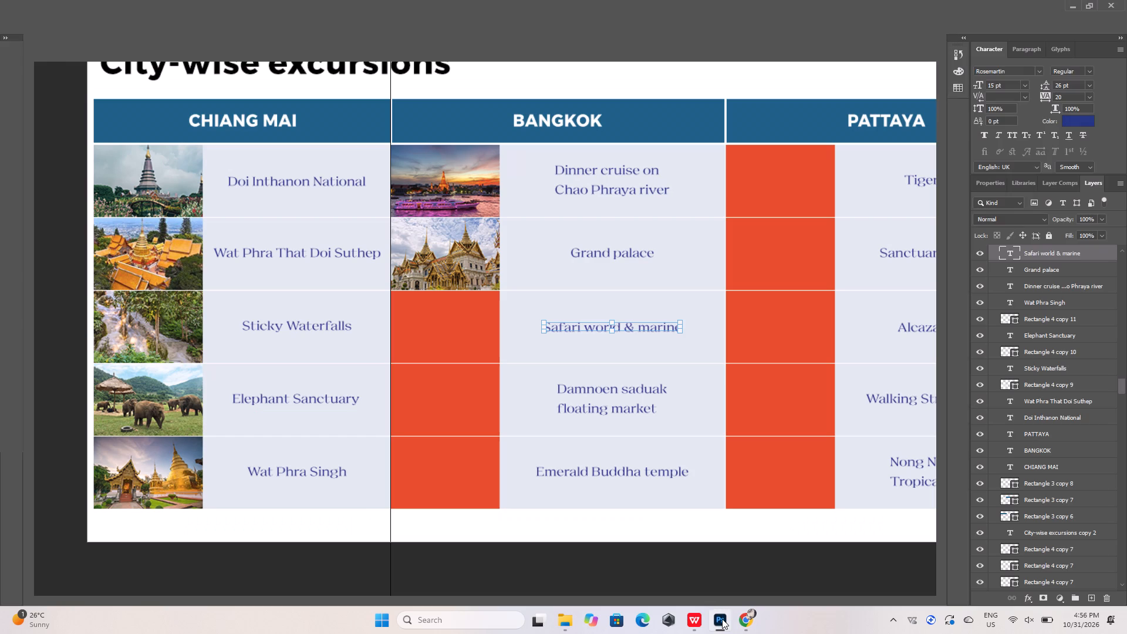
click(722, 619)
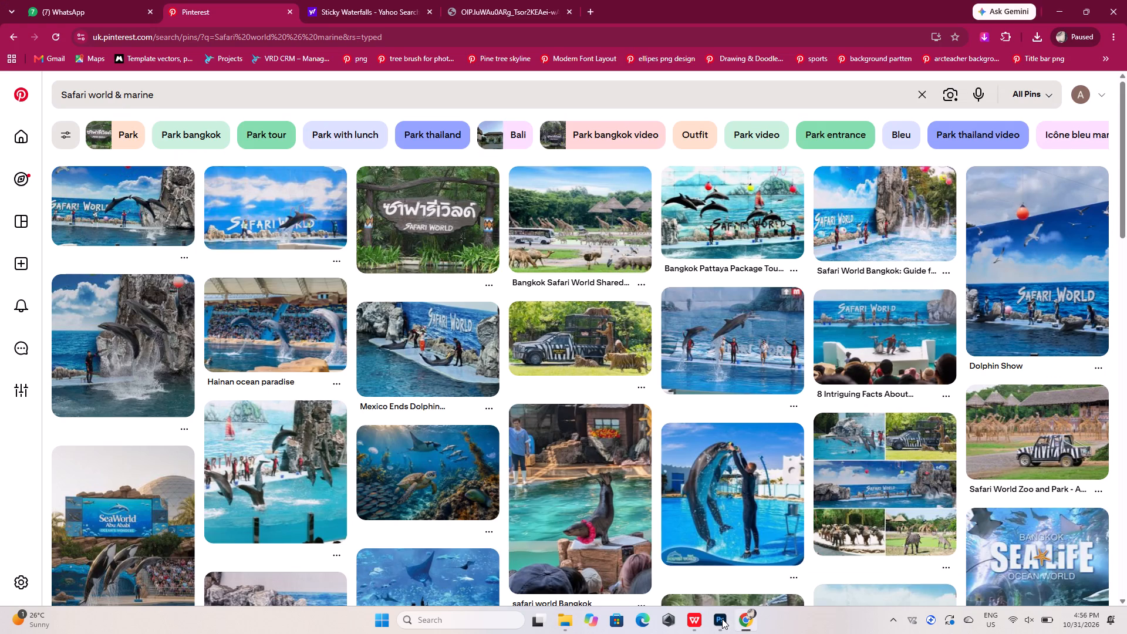
click(694, 623)
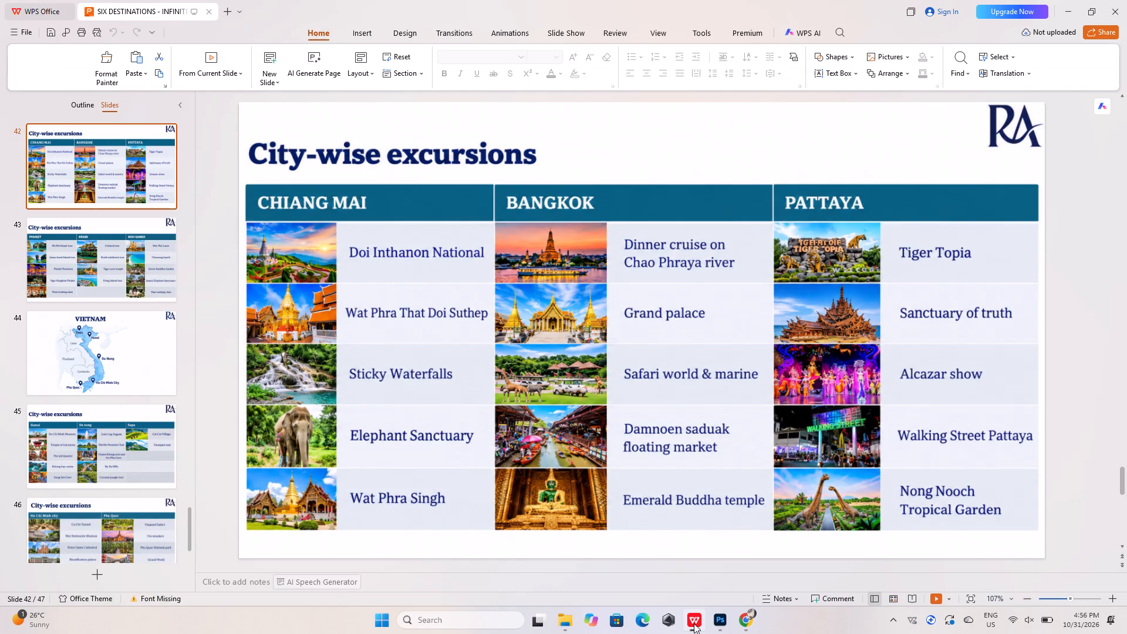
click(694, 623)
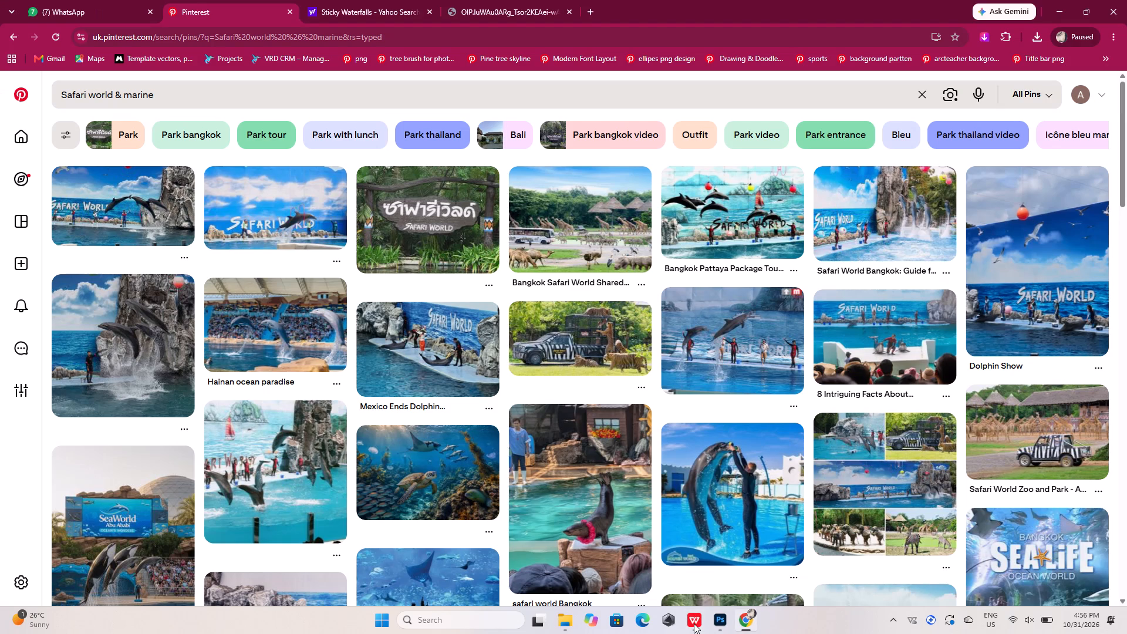
View the Safari World dolphin show pin, check it against the reference slide and the Photoshop table, and return to the results.
click(121, 211)
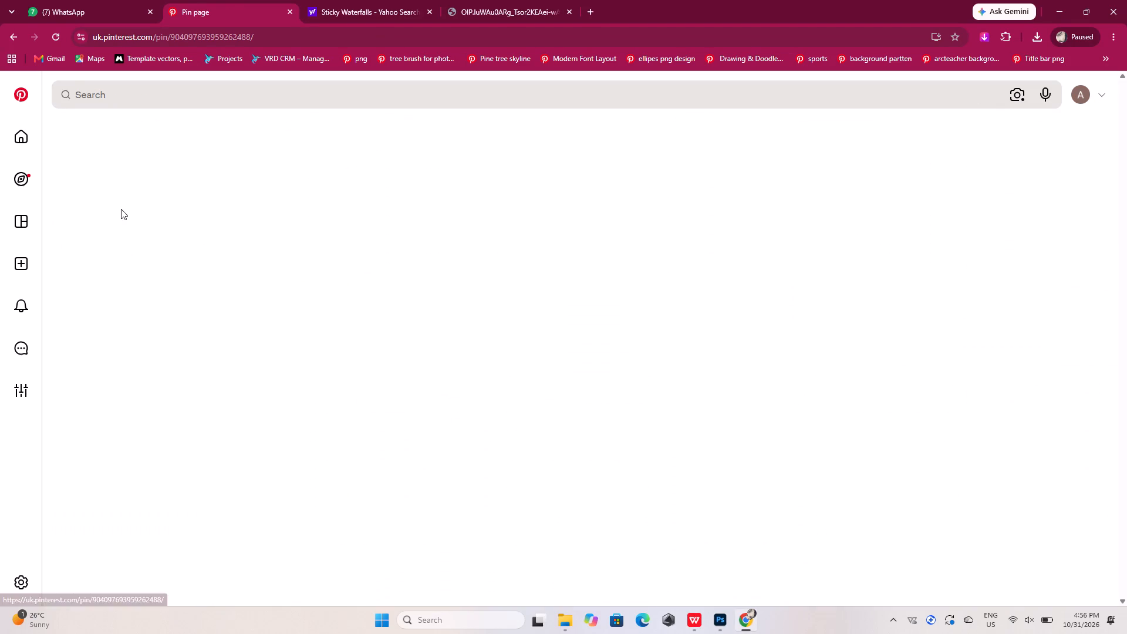
click(742, 622)
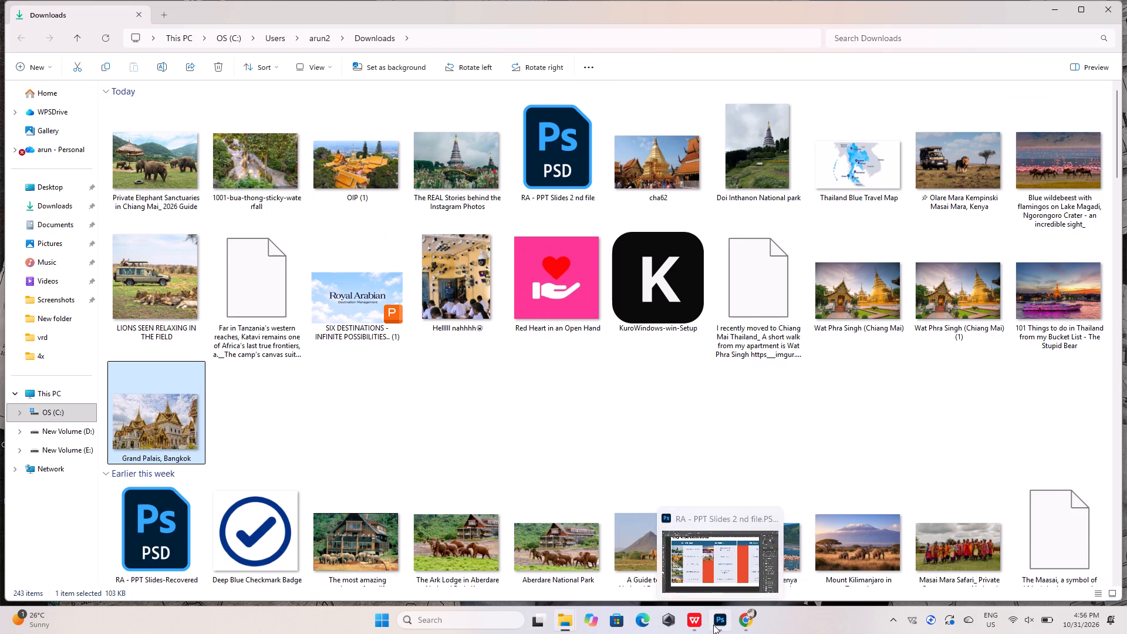
click(688, 620)
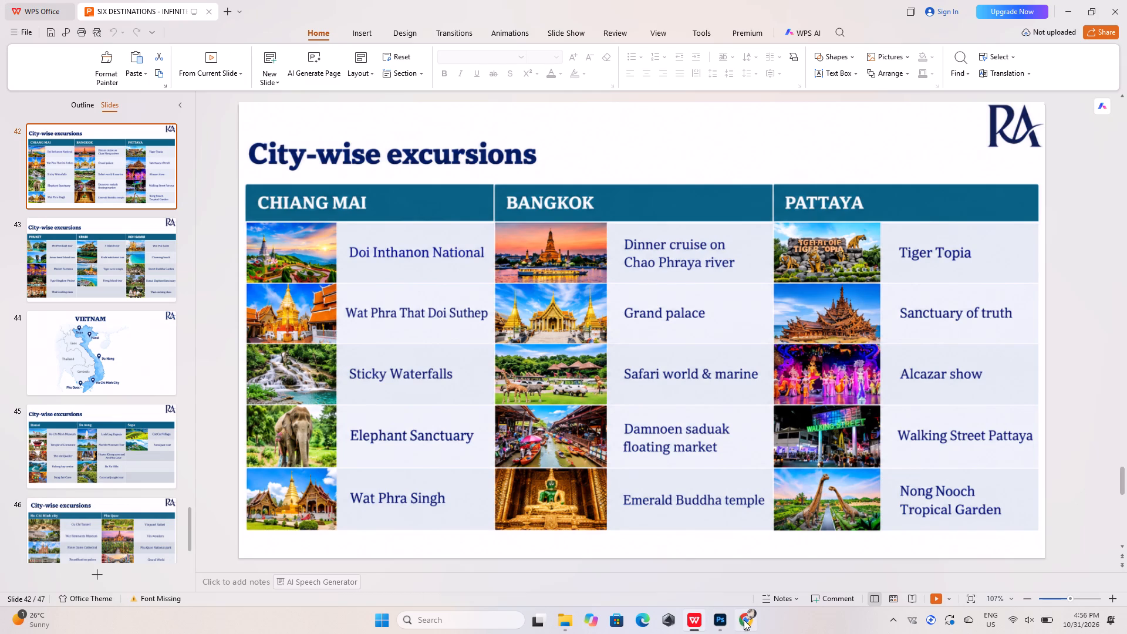
click(721, 622)
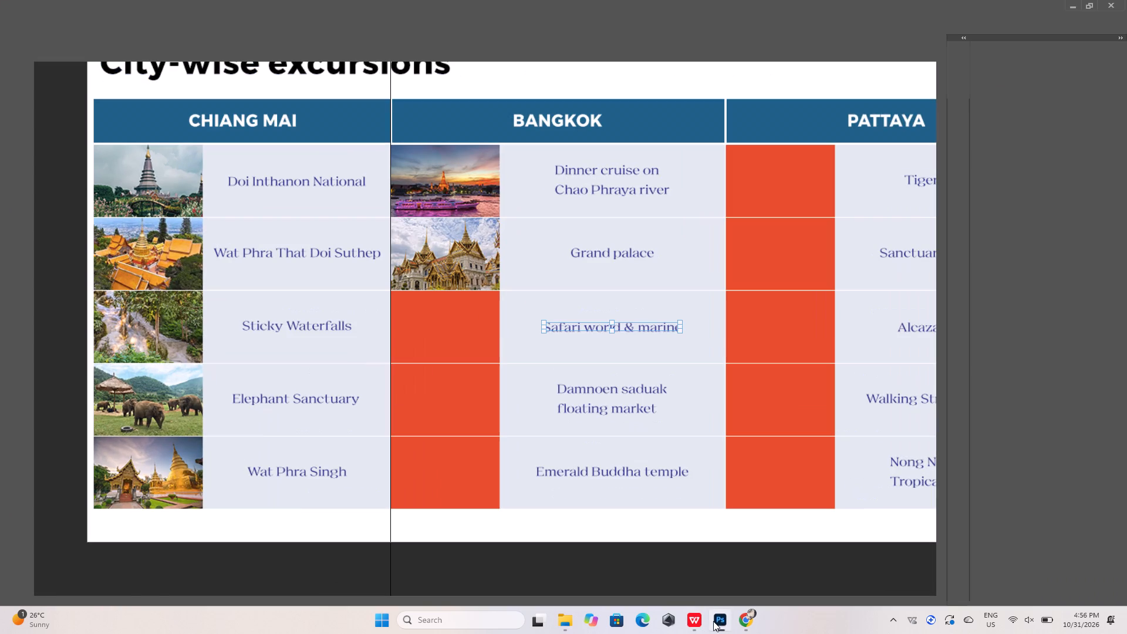
drag(563, 598, 586, 599)
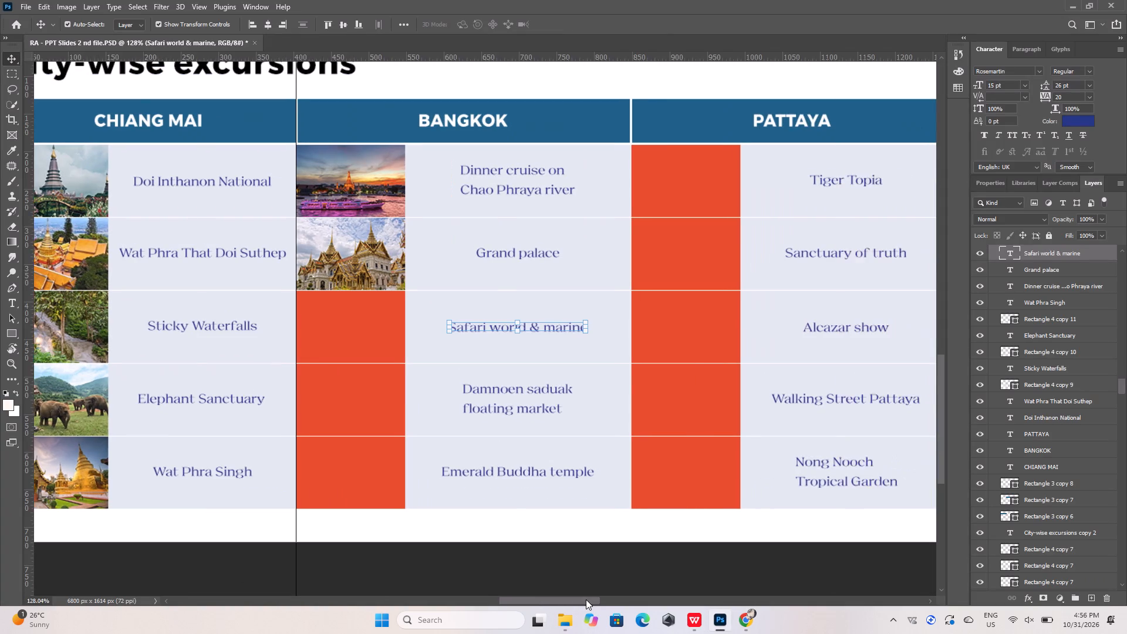
drag(586, 599, 588, 600)
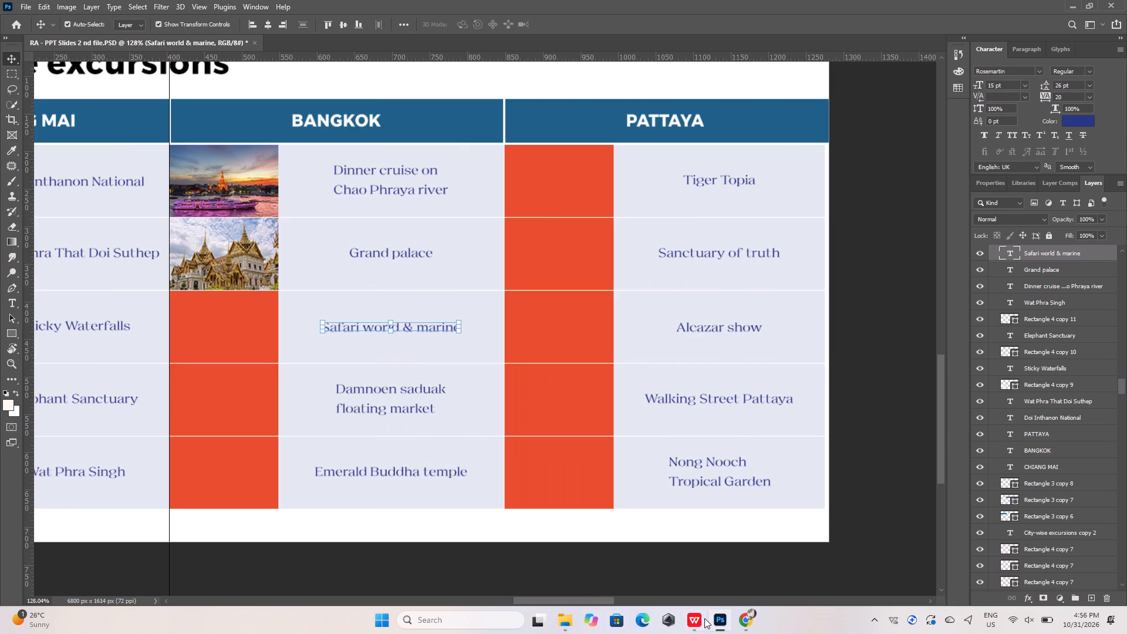
click(720, 619)
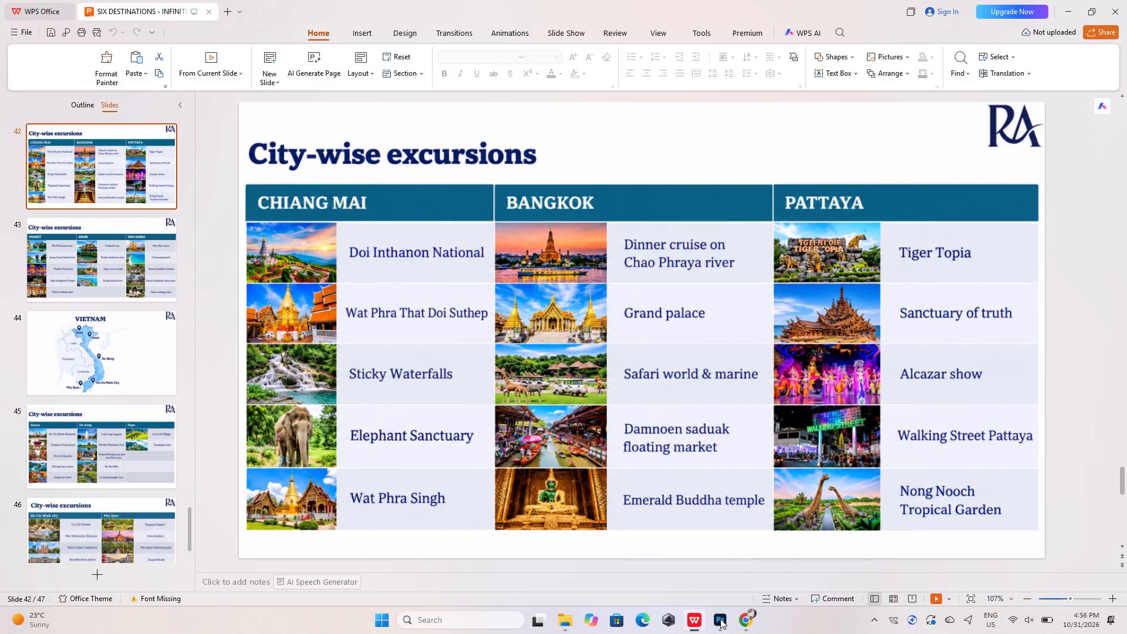
click(720, 619)
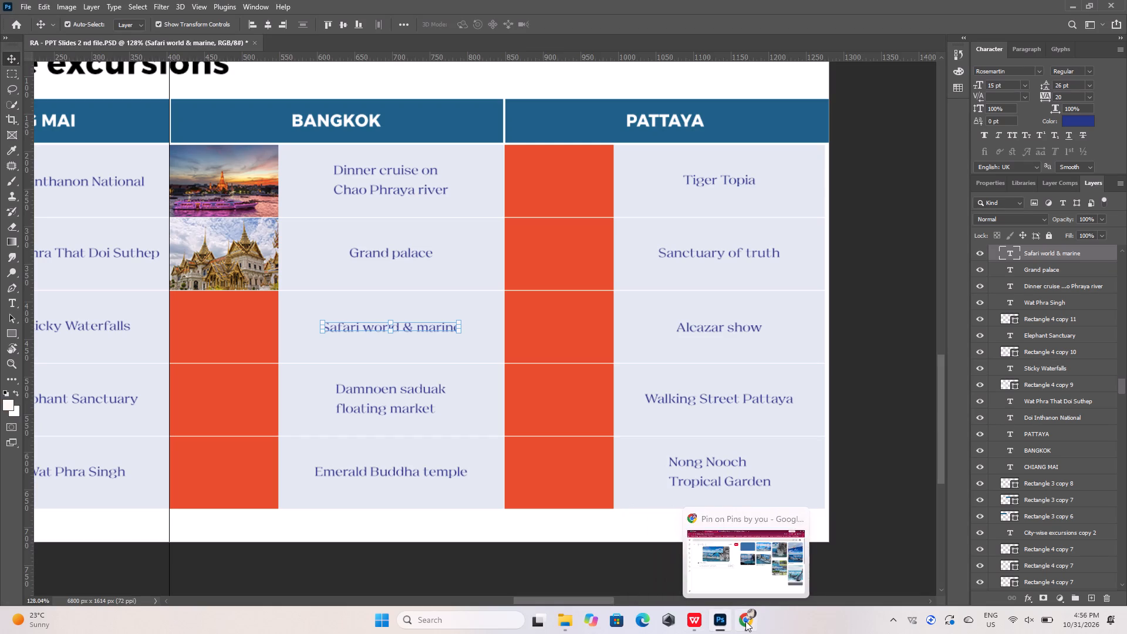
click(745, 621)
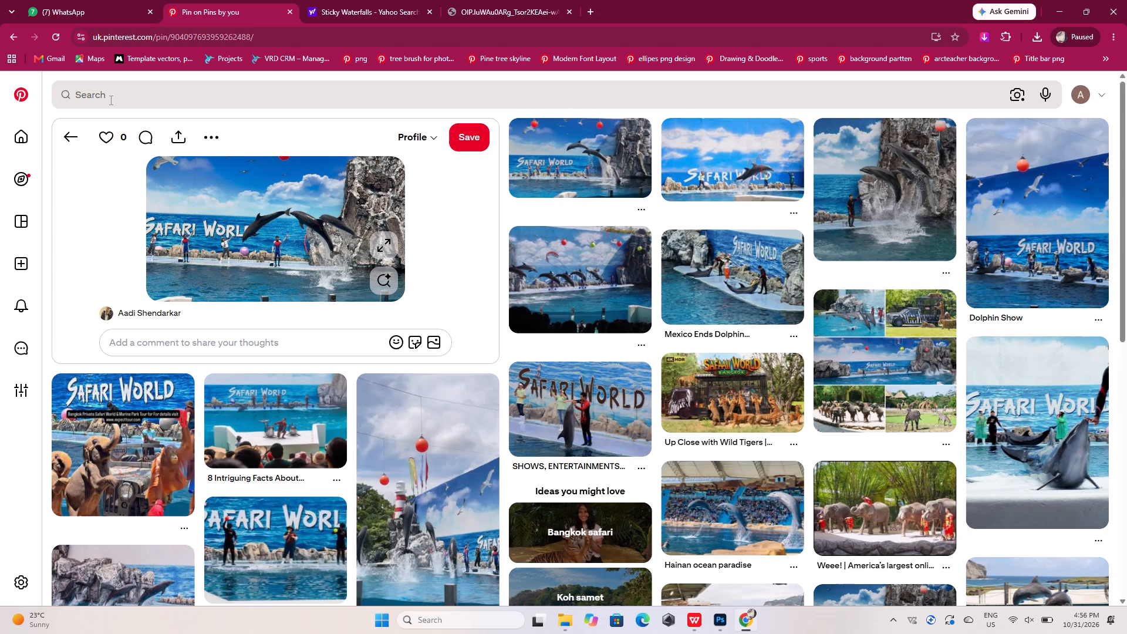
click(12, 33)
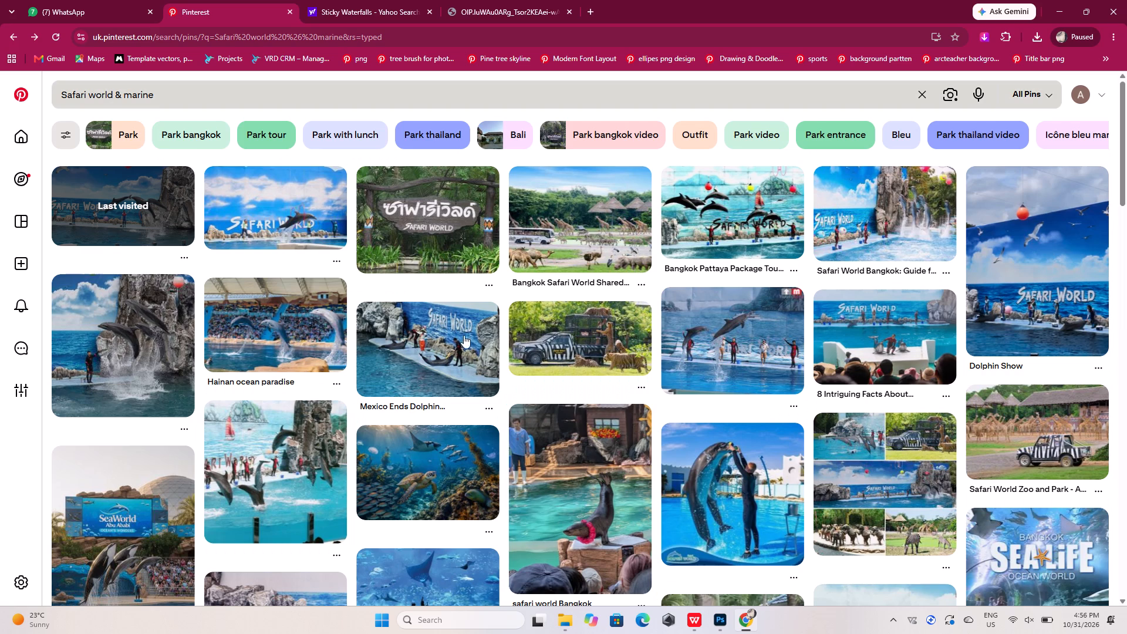
Recheck the Safari world & marine row in the Photoshop table and on the reference slide, ending at the Pinterest results.
click(744, 620)
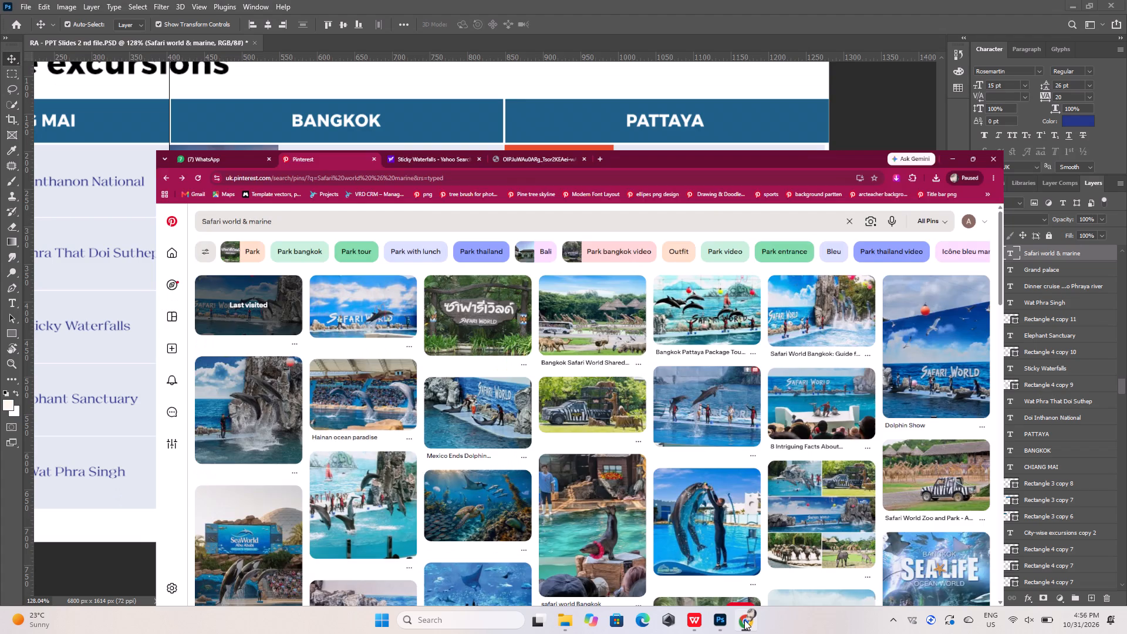
click(744, 620)
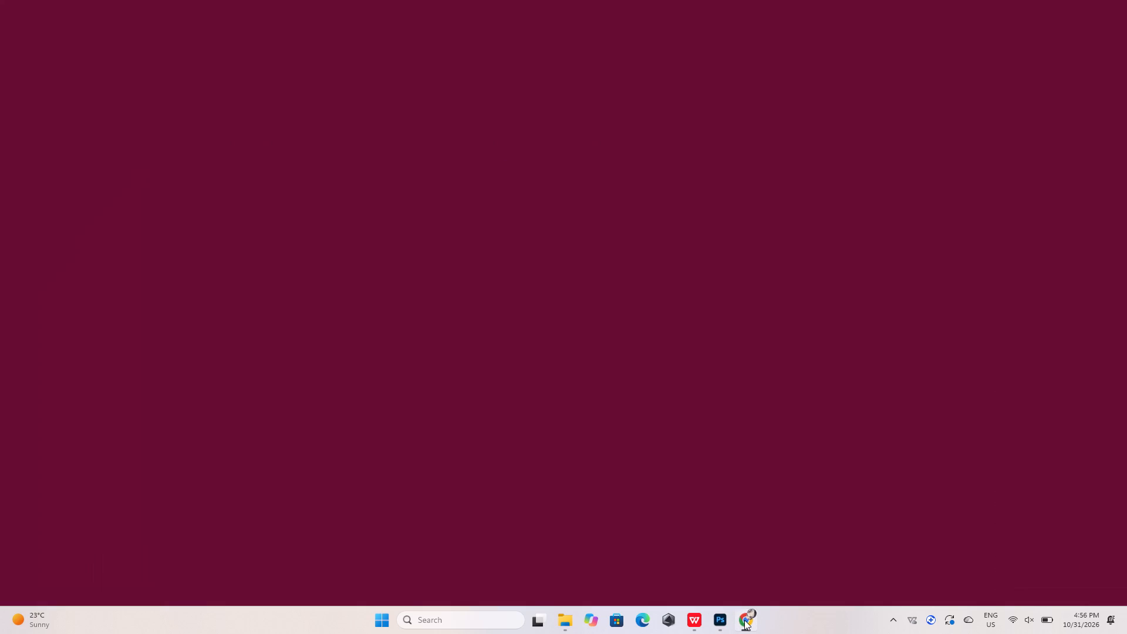
click(744, 620)
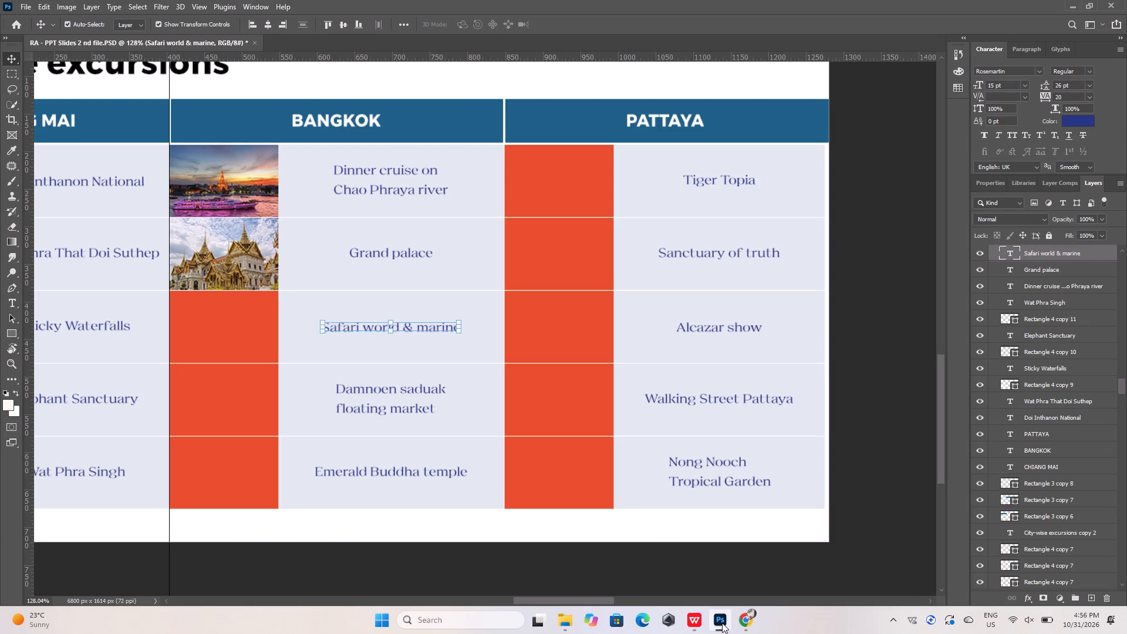
click(701, 620)
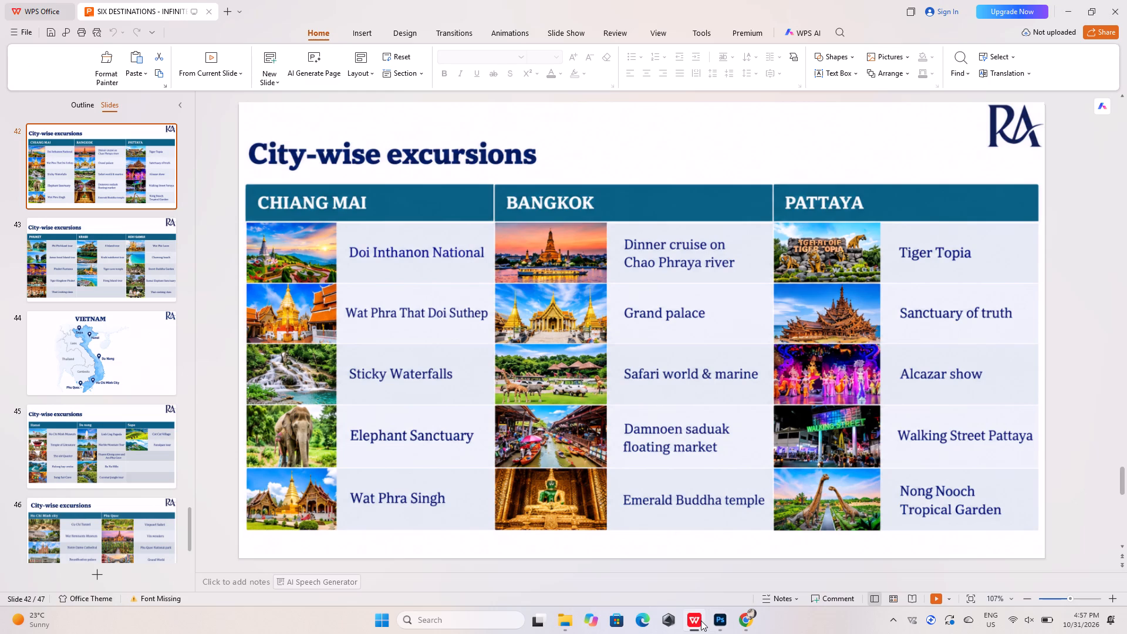
click(701, 620)
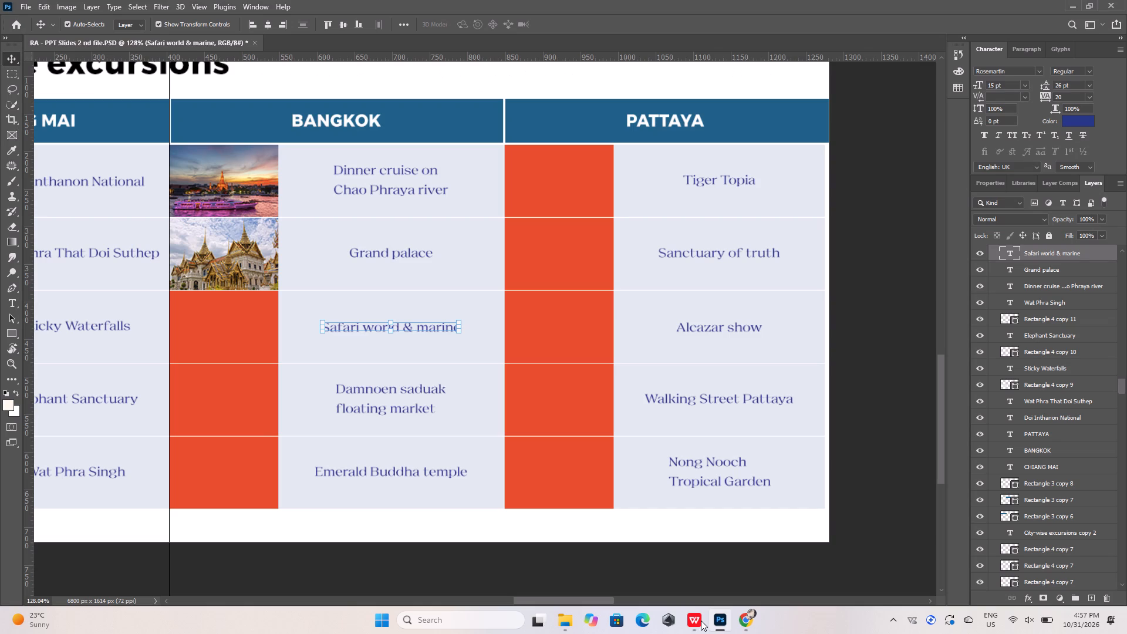
click(745, 622)
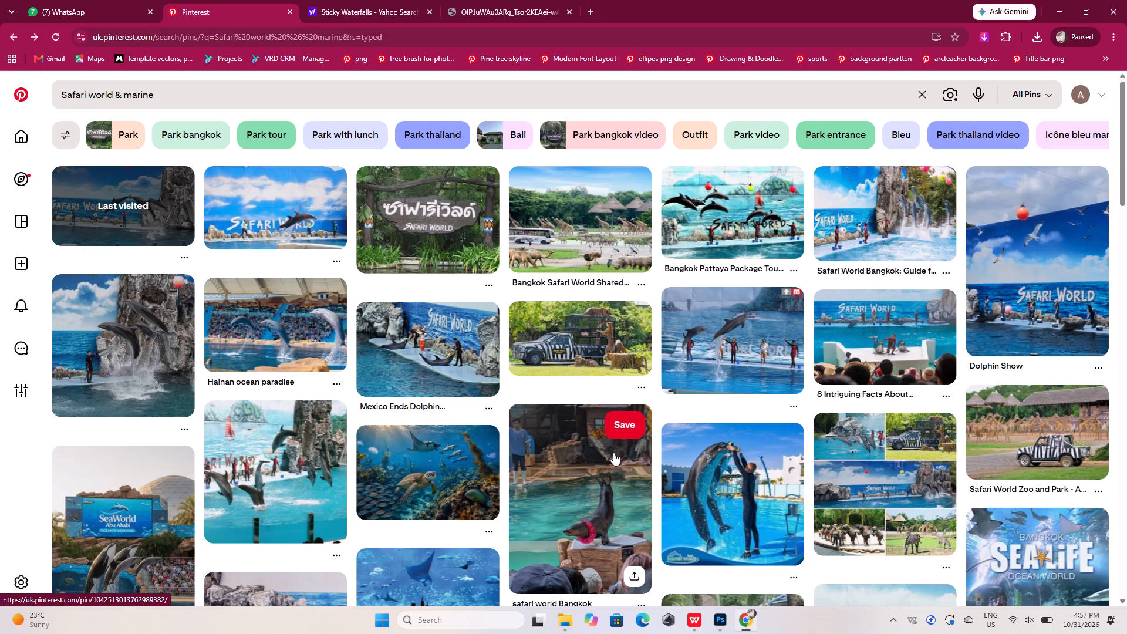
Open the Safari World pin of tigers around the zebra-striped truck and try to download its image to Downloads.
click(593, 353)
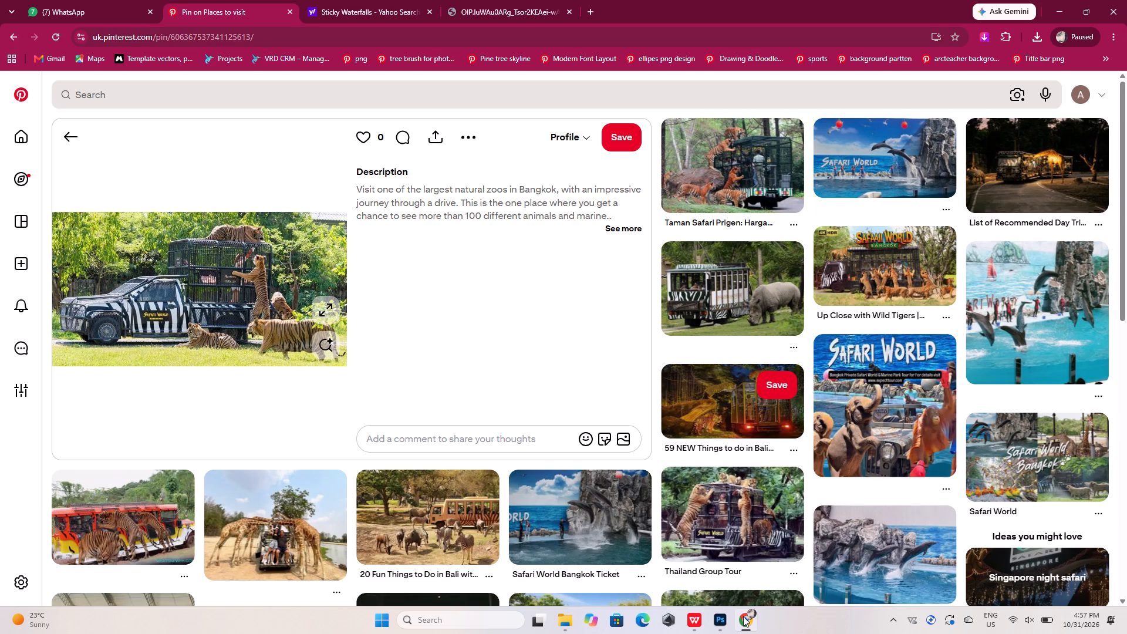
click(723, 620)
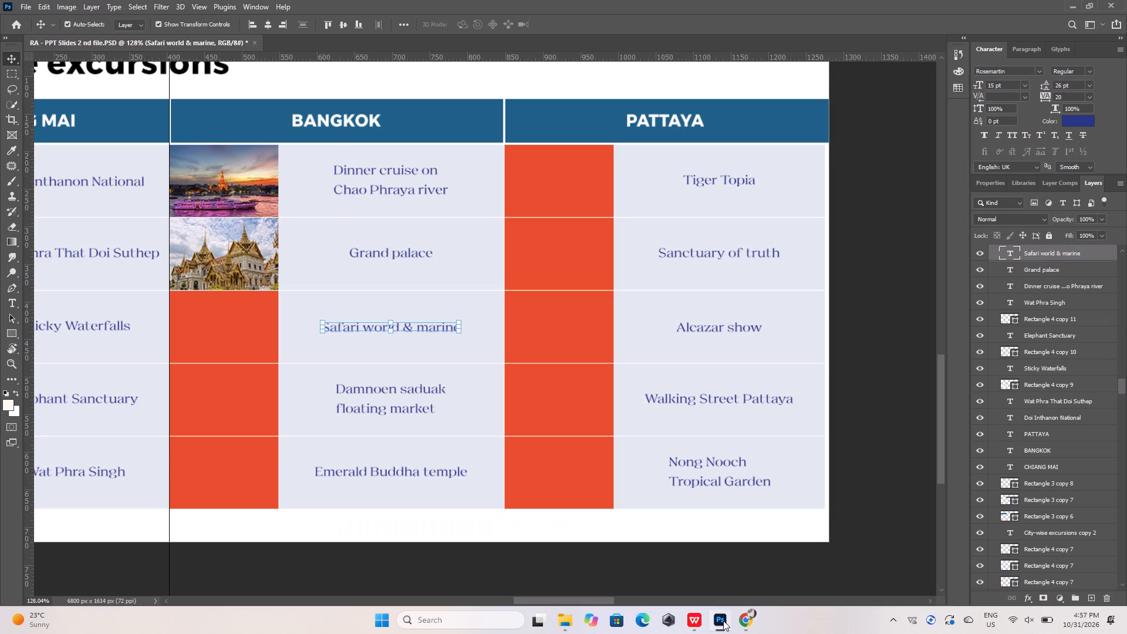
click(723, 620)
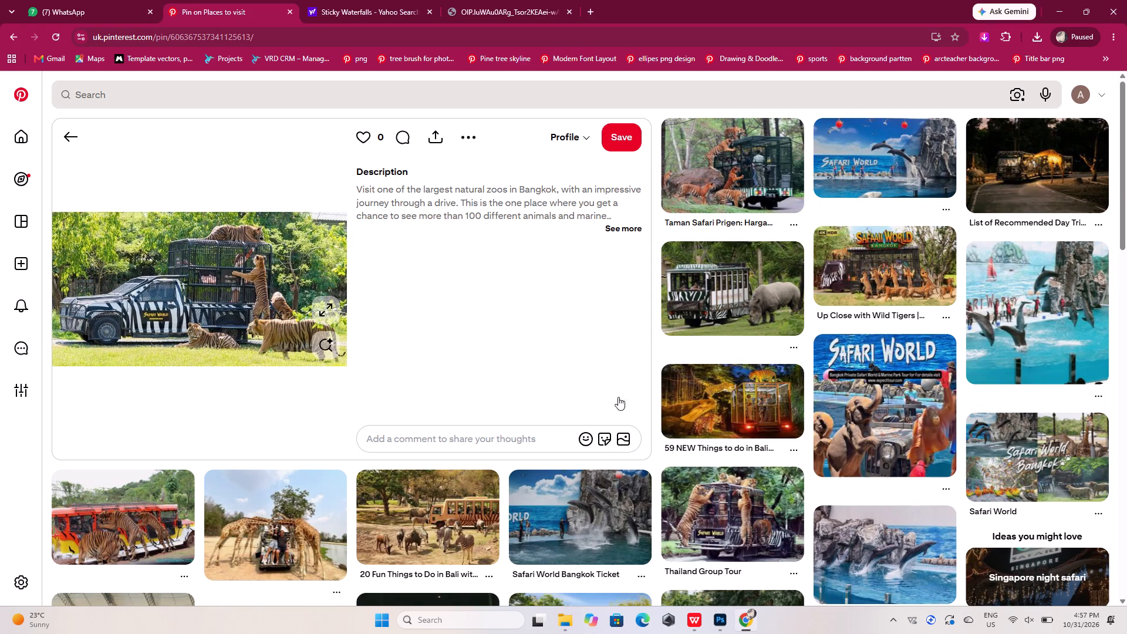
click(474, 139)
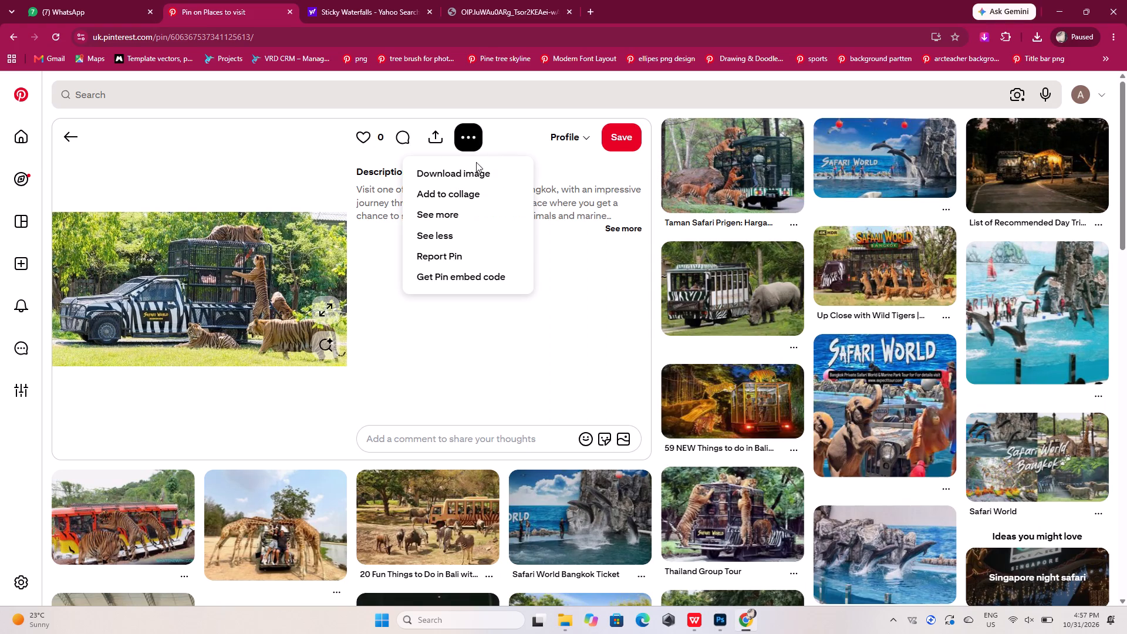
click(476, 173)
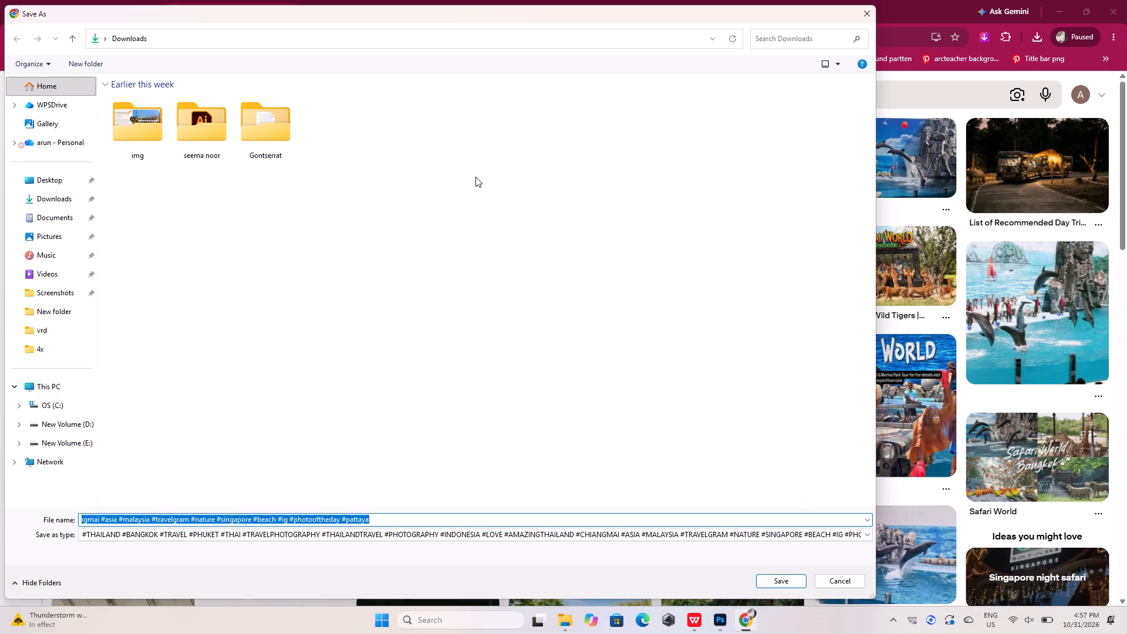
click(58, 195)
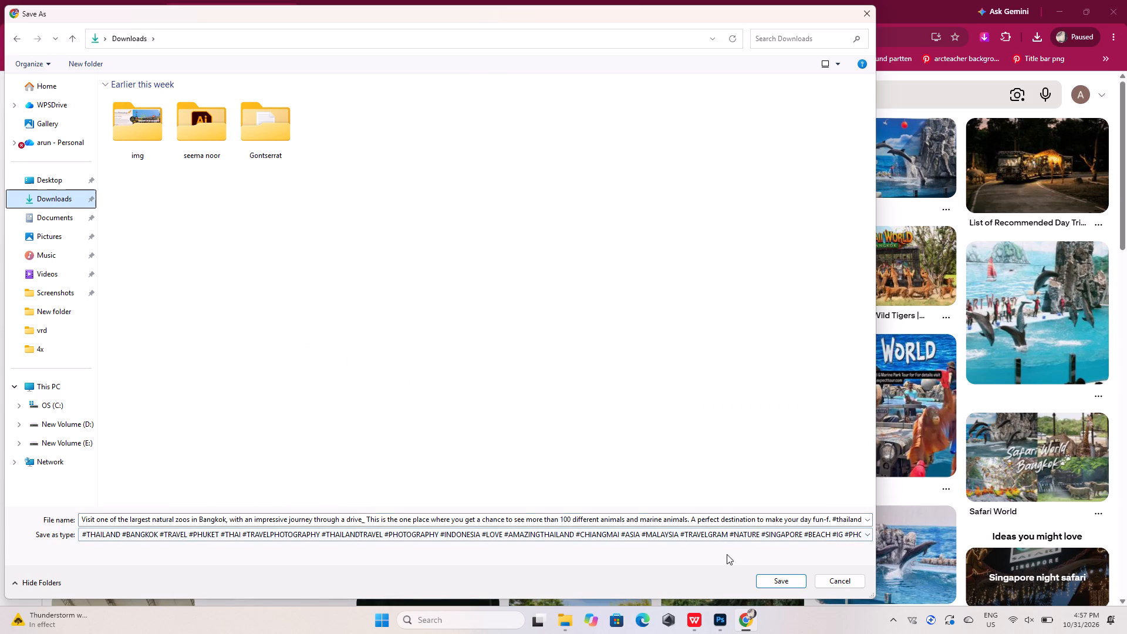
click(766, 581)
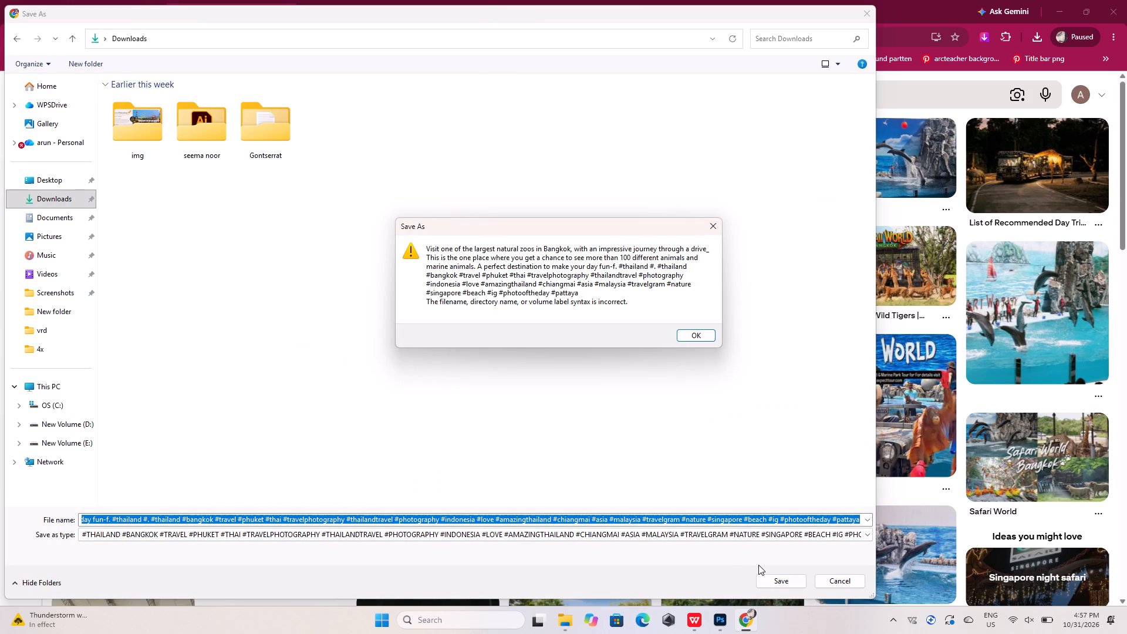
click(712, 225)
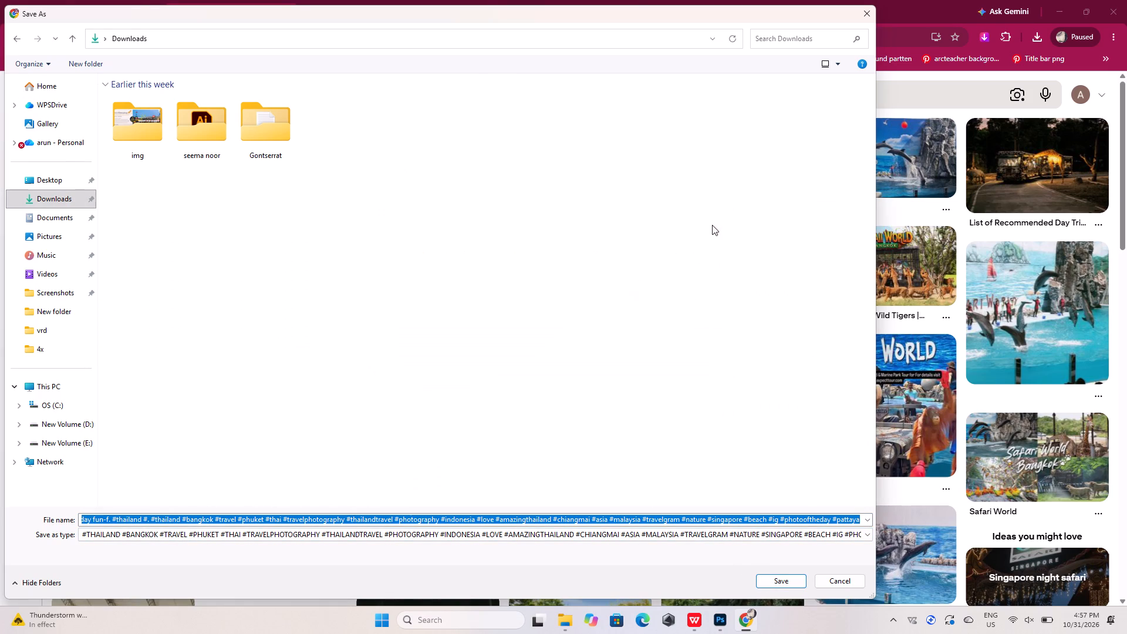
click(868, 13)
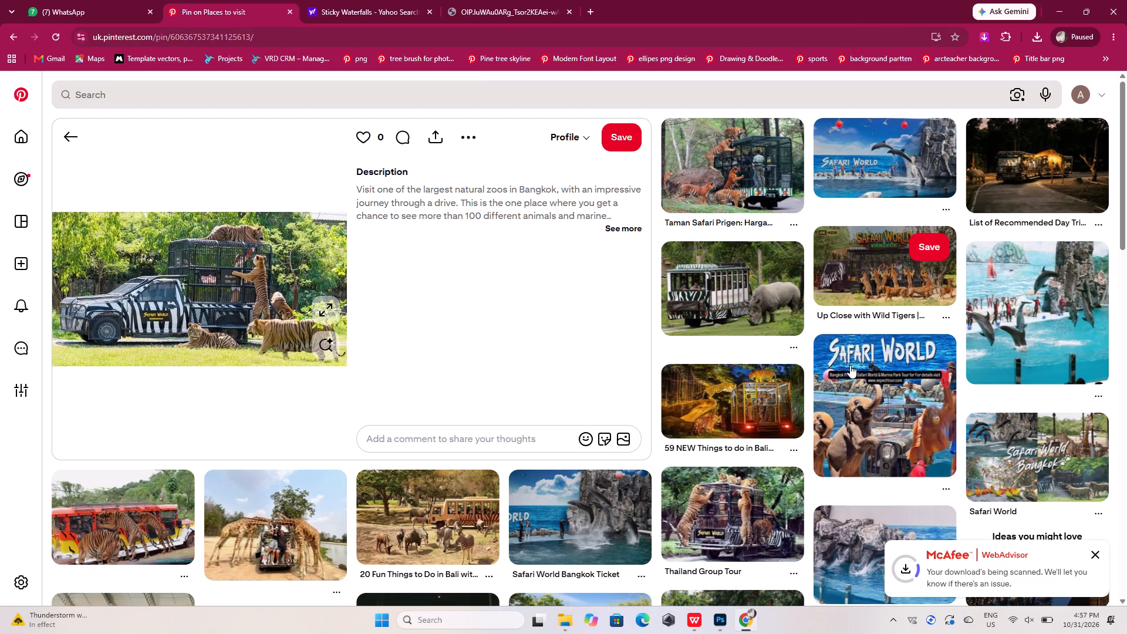
Return to the Safari world & marine results on Pinterest and look further down for another suitable safari photo.
click(11, 37)
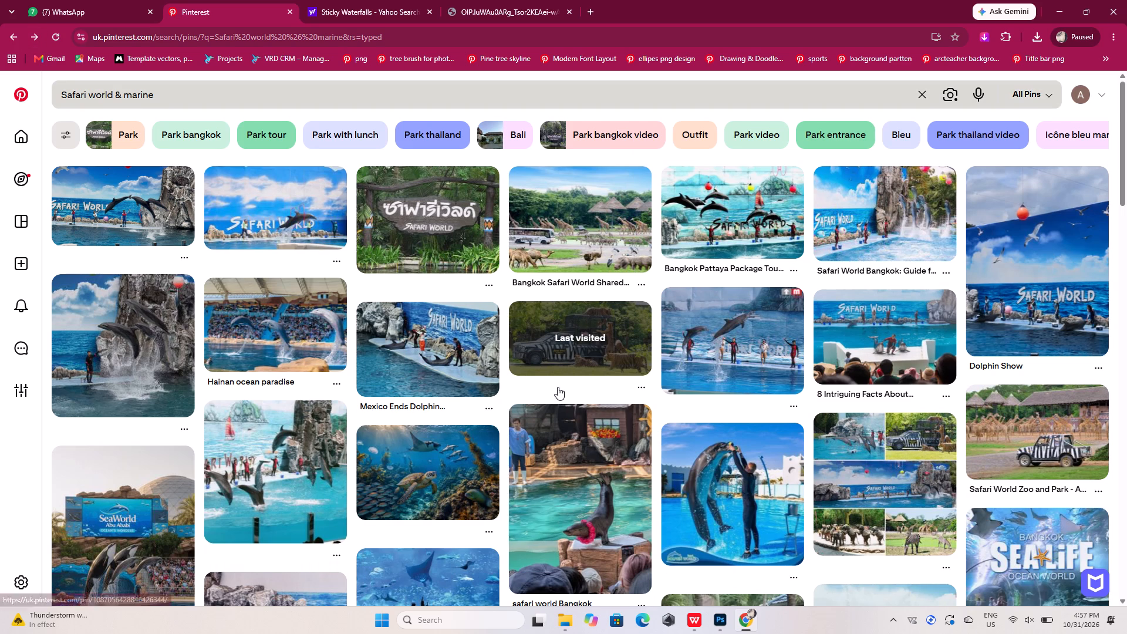
scroll(558, 387, down, 1)
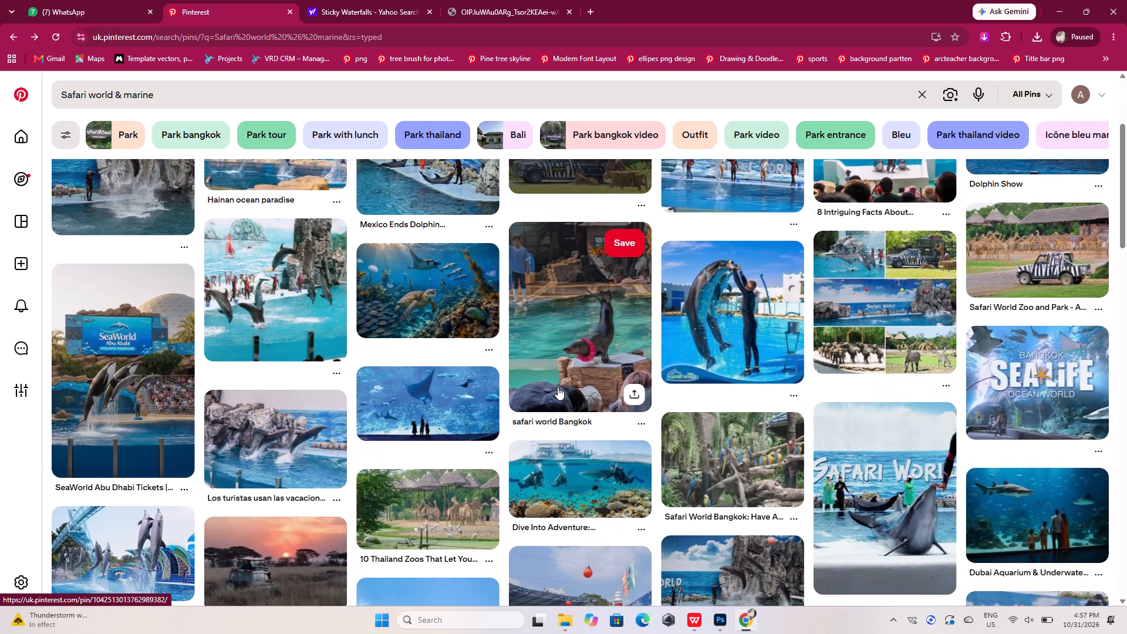
scroll(558, 387, down, 1)
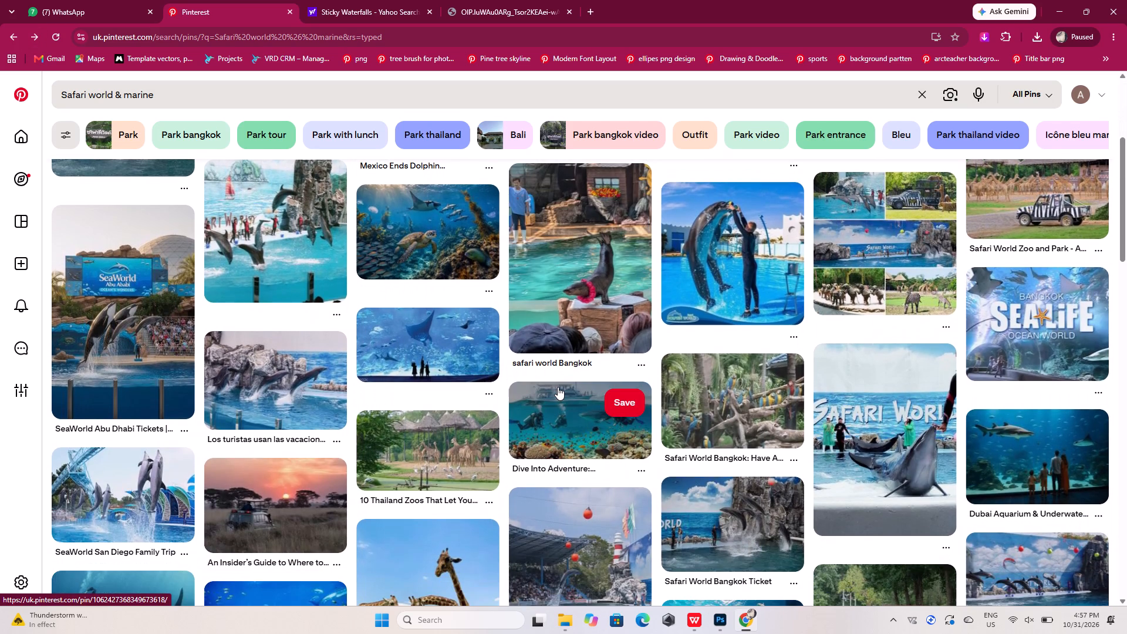
click(410, 439)
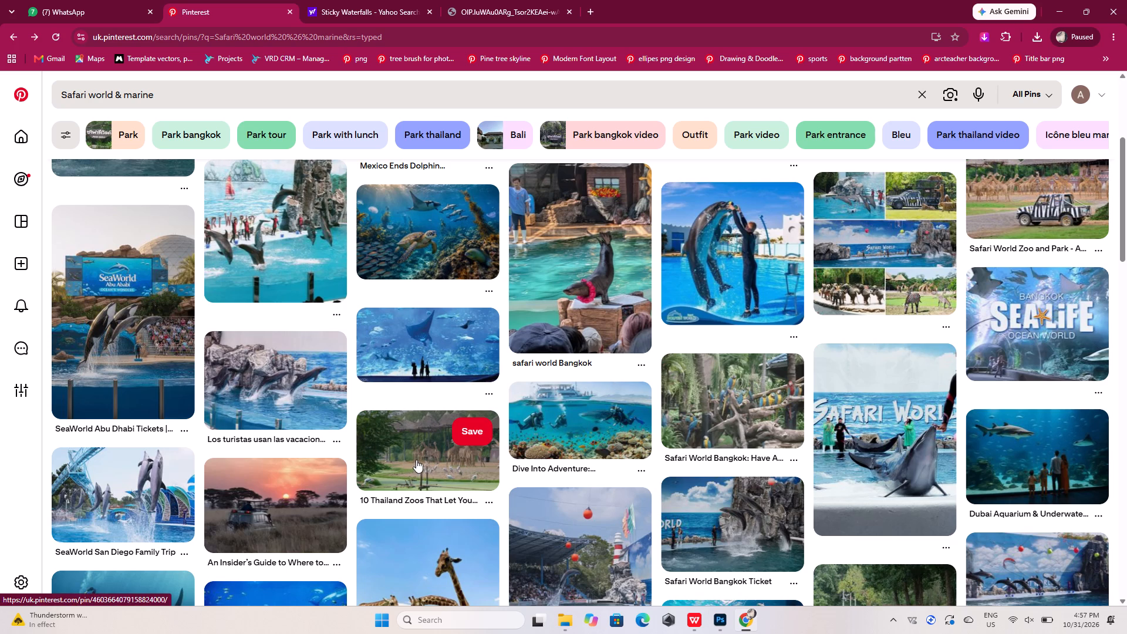
Select the red picture cell beside Safari world & marine in the Photoshop table, and return to the Pinterest results.
click(723, 626)
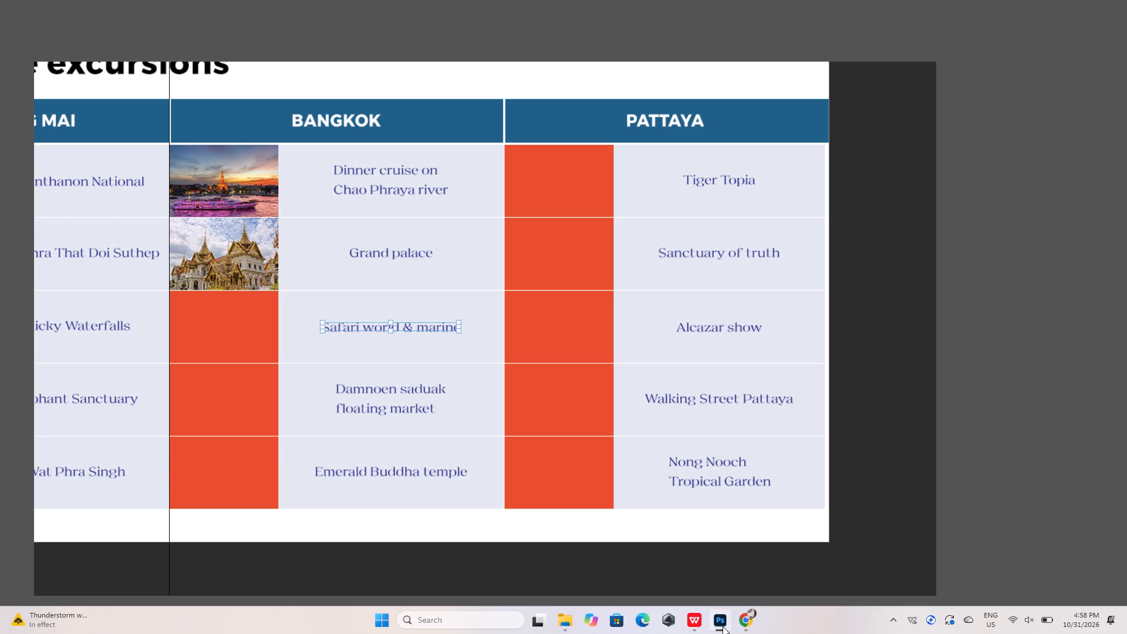
click(420, 344)
click(586, 23)
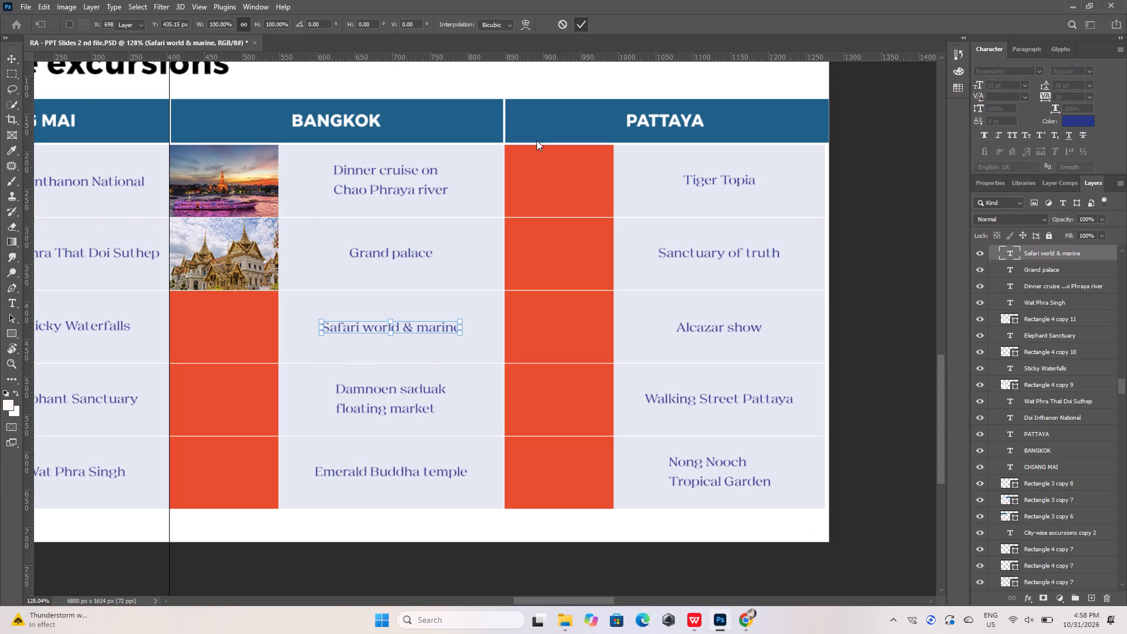
click(487, 280)
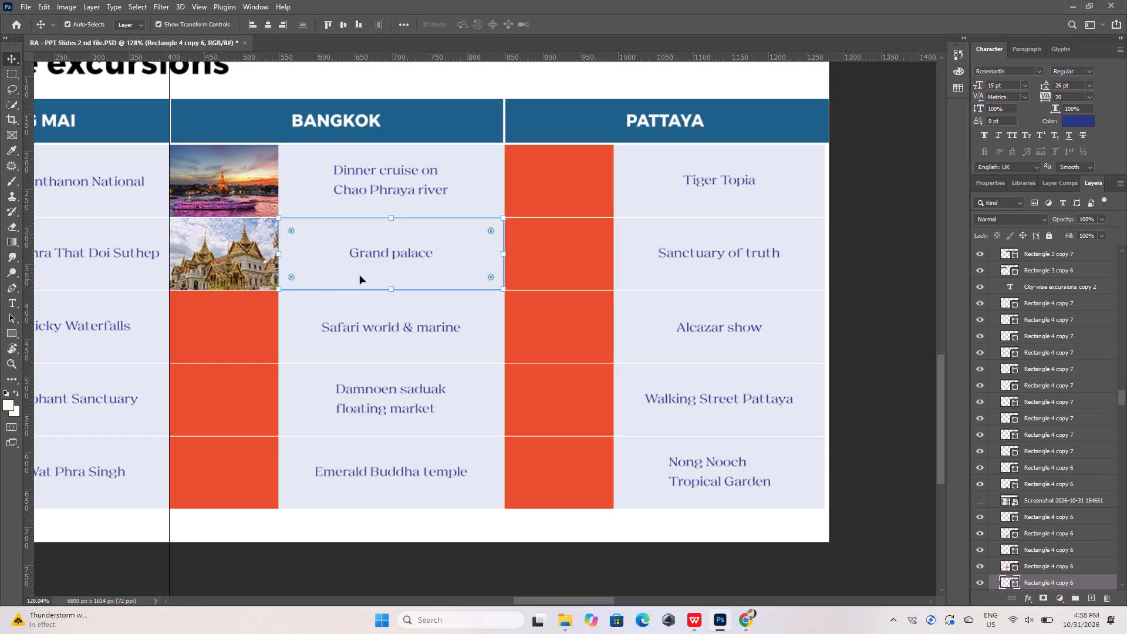
click(253, 354)
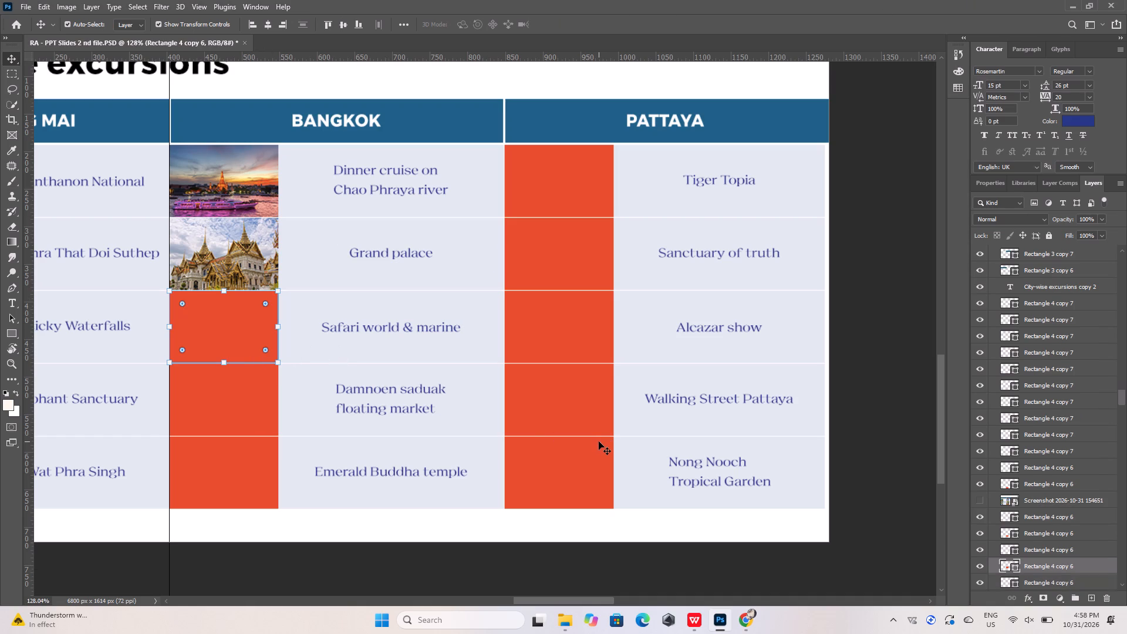
click(713, 618)
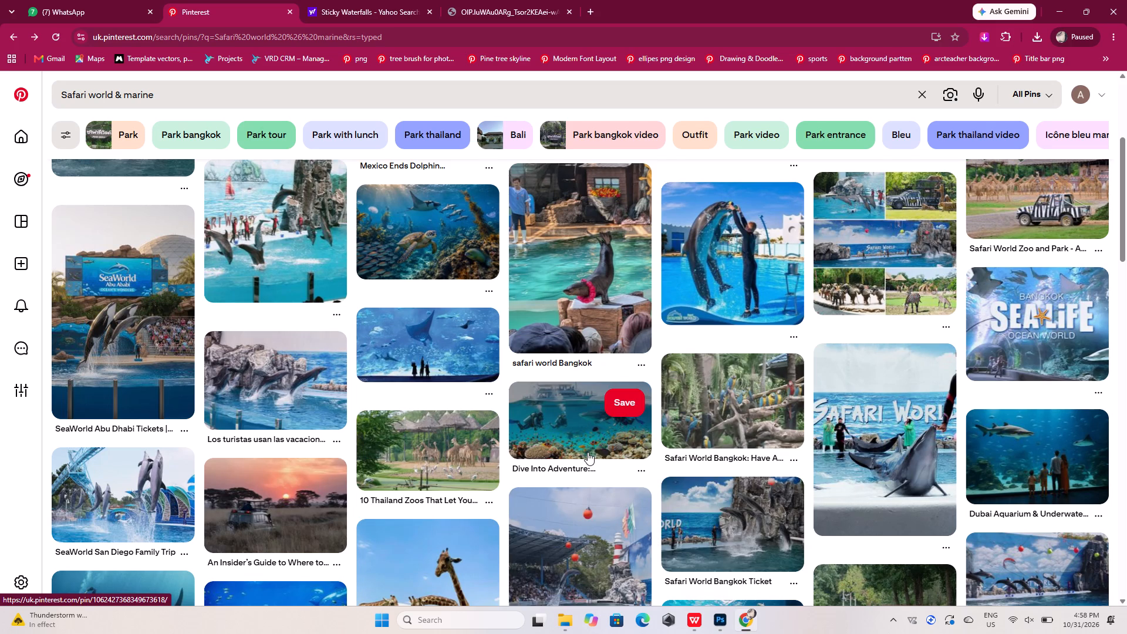
Open the giraffe pin about 10 zoos in Thailand, view its related elephant show pin, and go back to the giraffe pin.
scroll(588, 452, up, 2)
scroll(588, 452, down, 4)
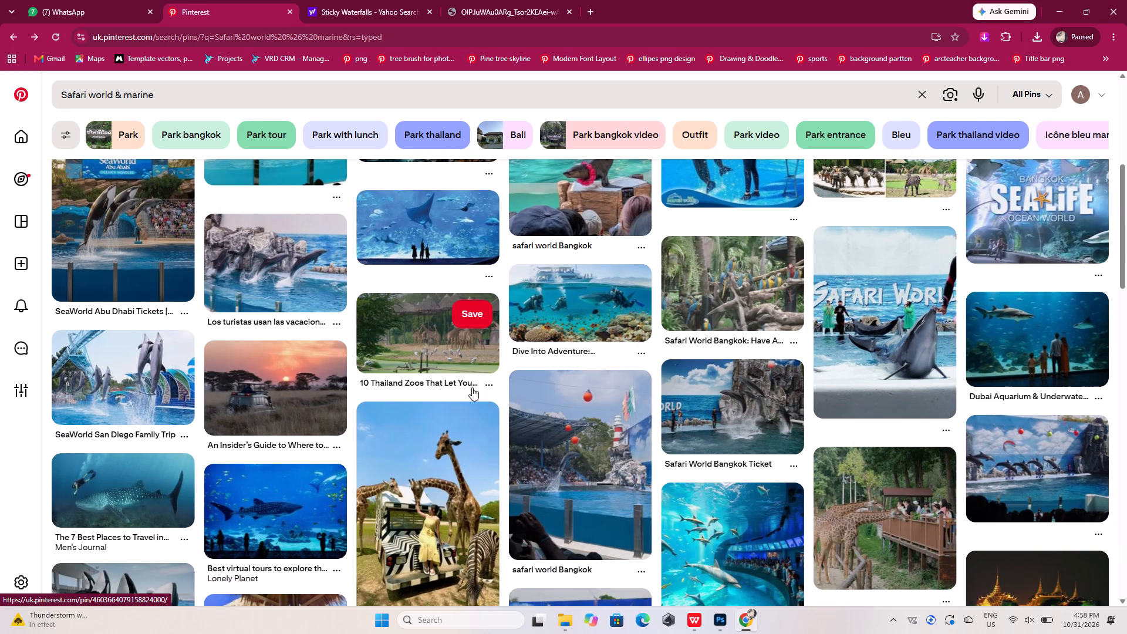
click(430, 350)
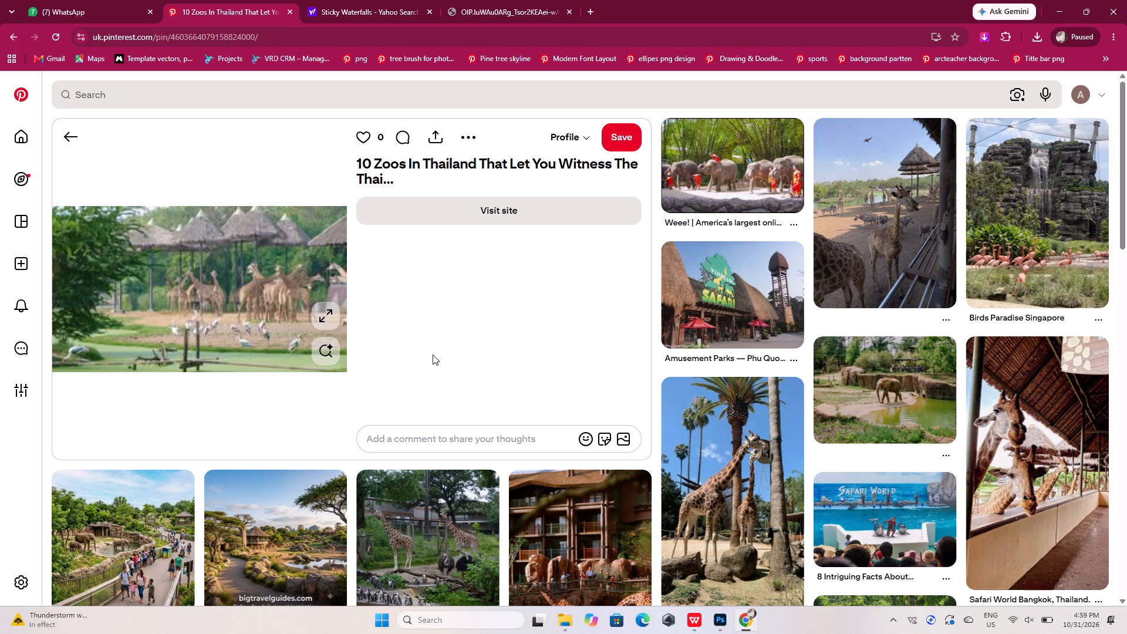
click(733, 176)
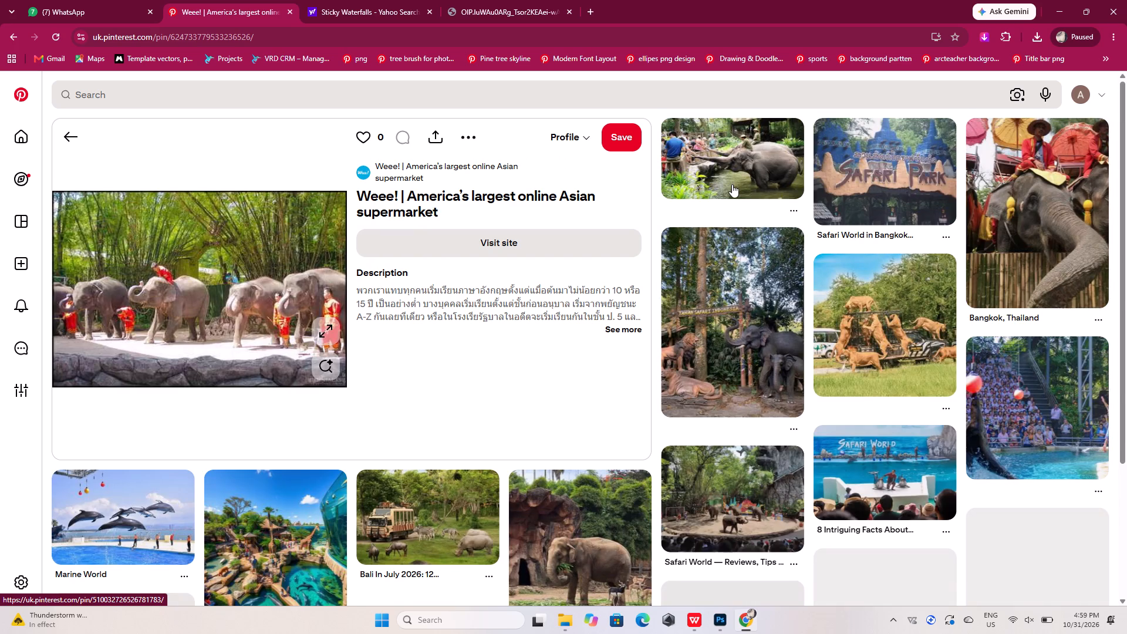
click(12, 36)
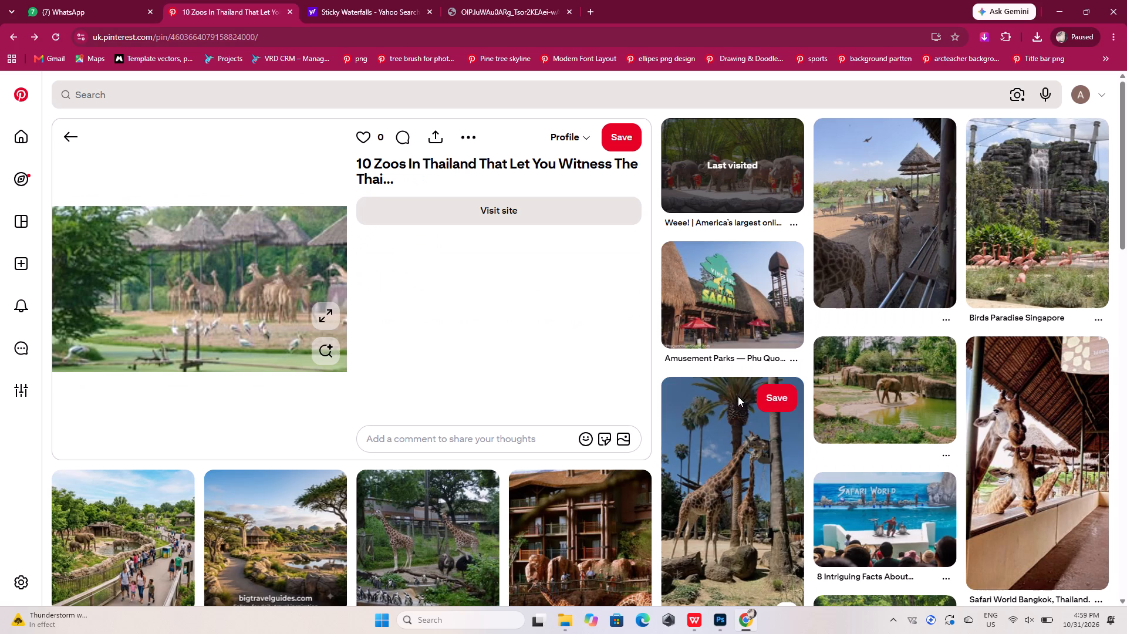
Compare the giraffe pin's related photos with the Photoshop table and the Safari world & marine picture on the WPS reference slide.
scroll(861, 434, down, 4)
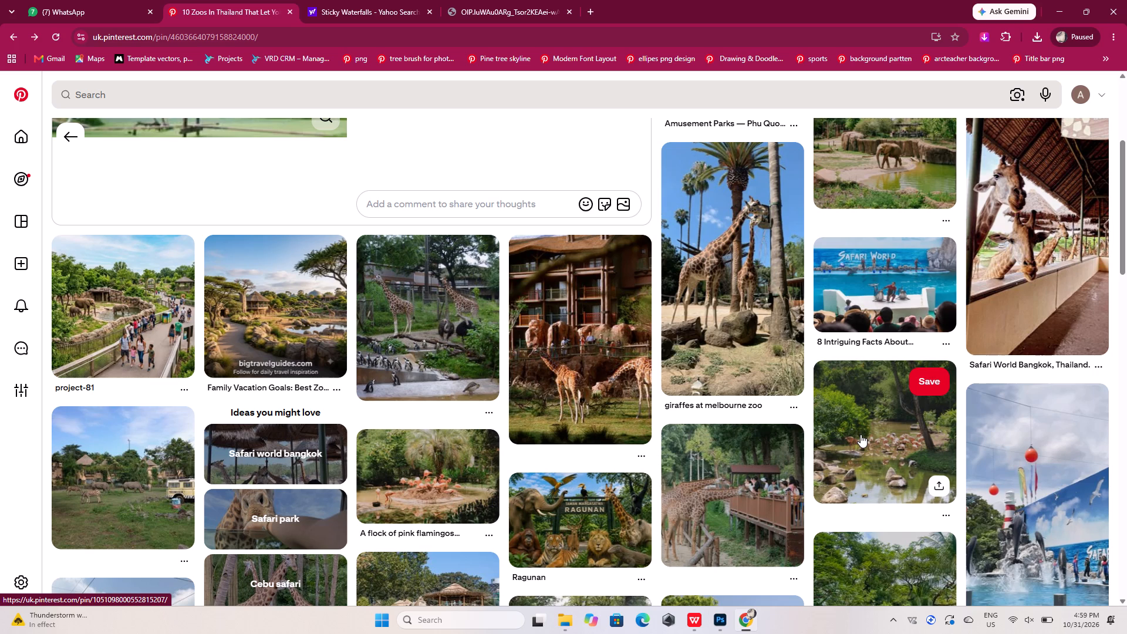
scroll(868, 420, down, 2)
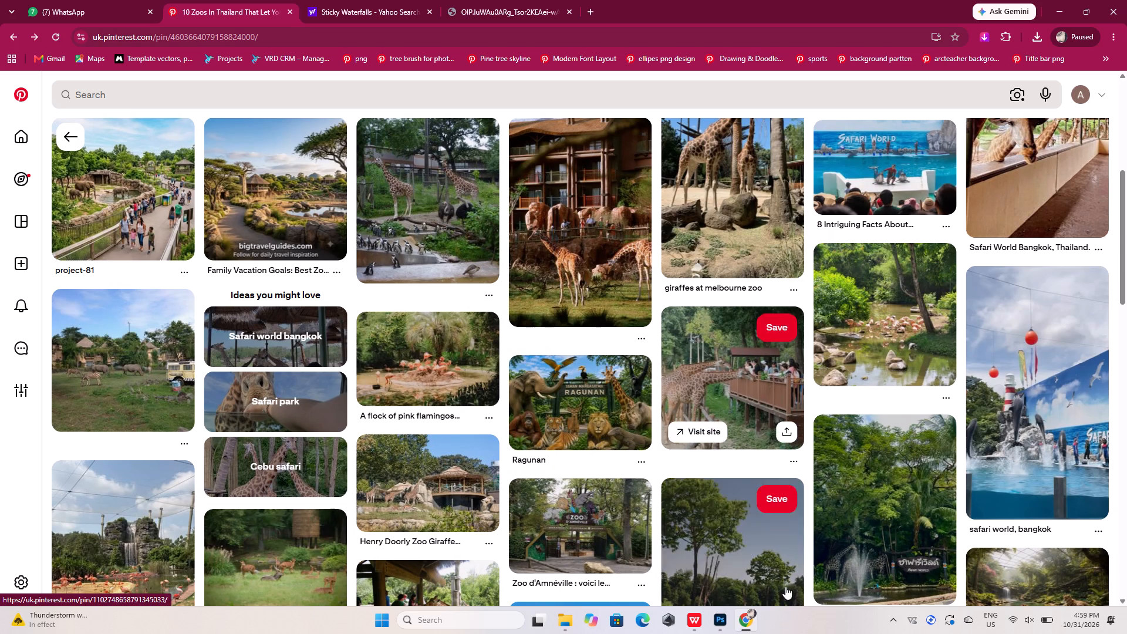
click(720, 622)
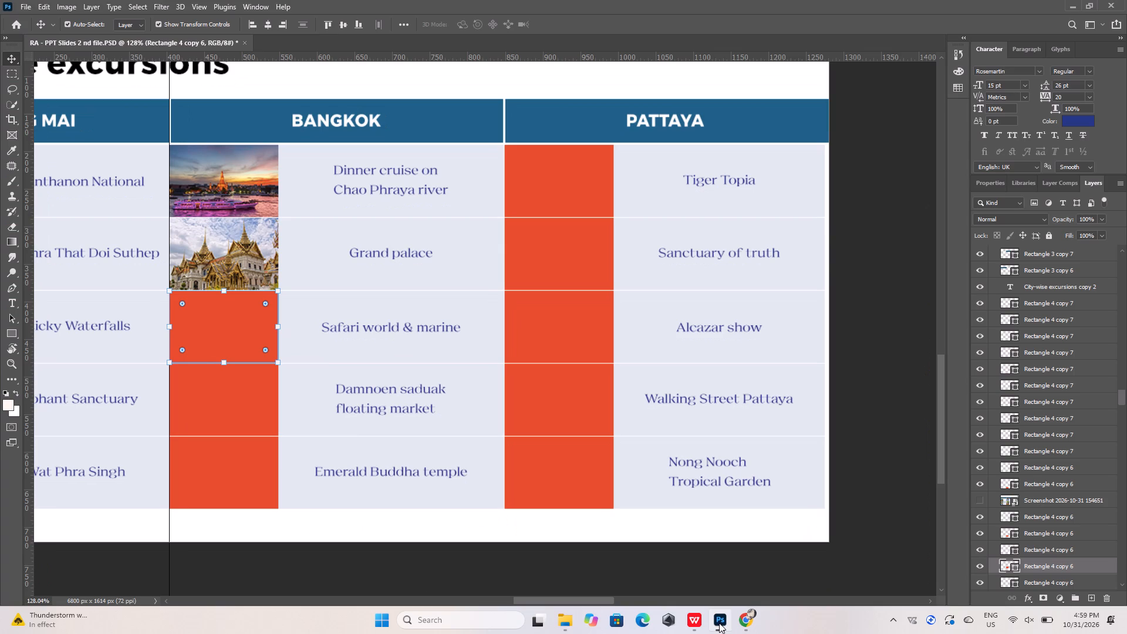
click(719, 623)
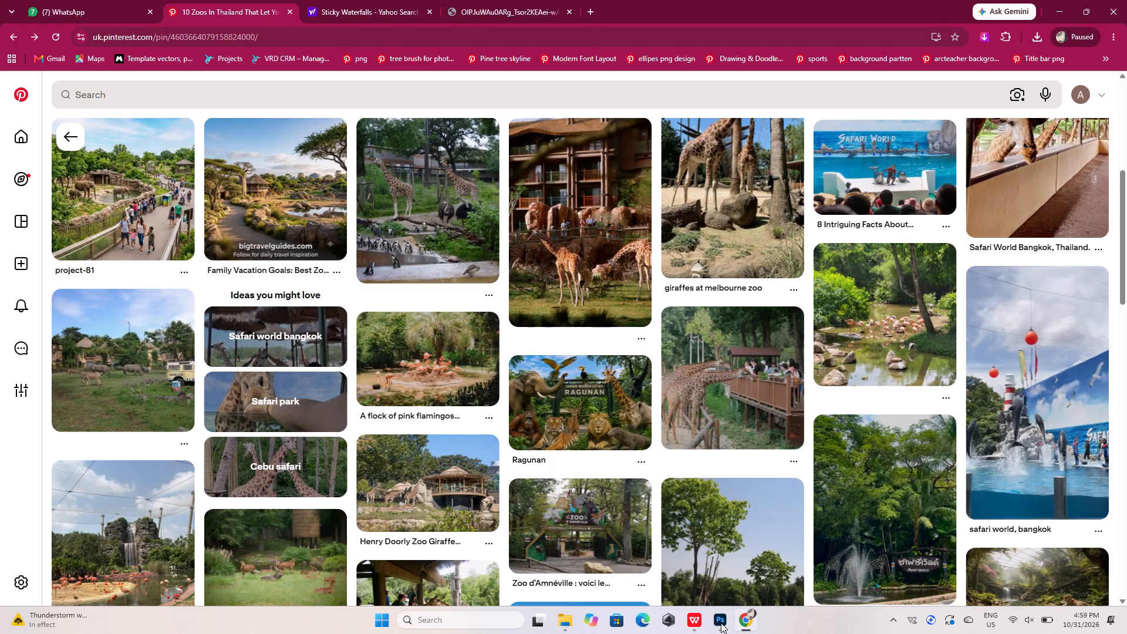
click(696, 615)
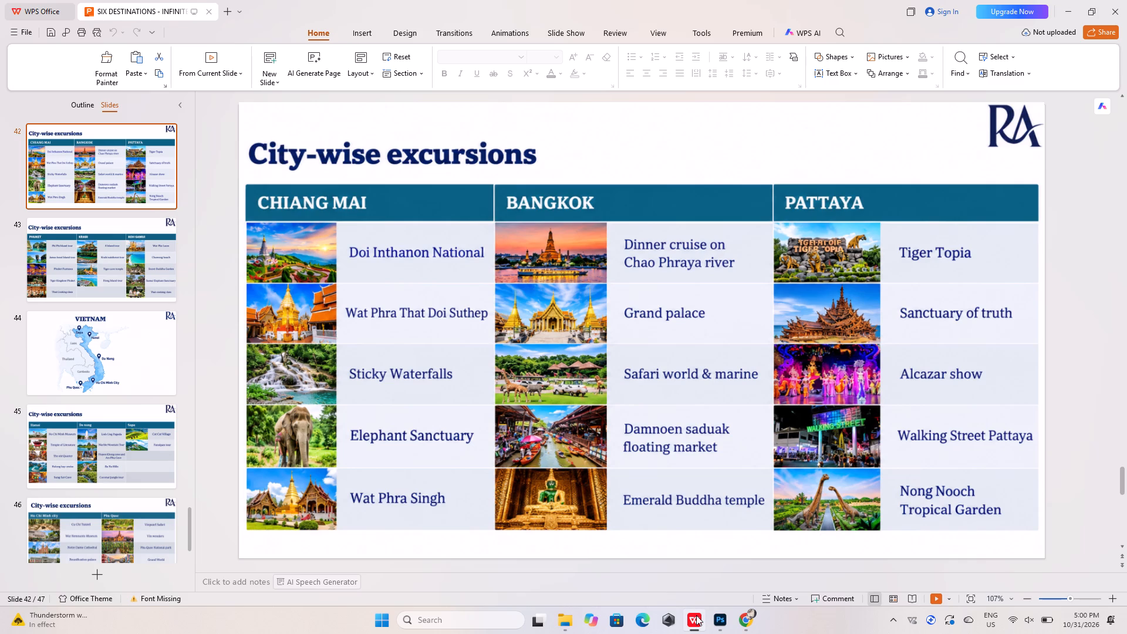
click(696, 615)
Examine more of the giraffe pin's related photos for a safari park scene resembling the reference slide's Safari world & marine picture.
scroll(683, 455, down, 1)
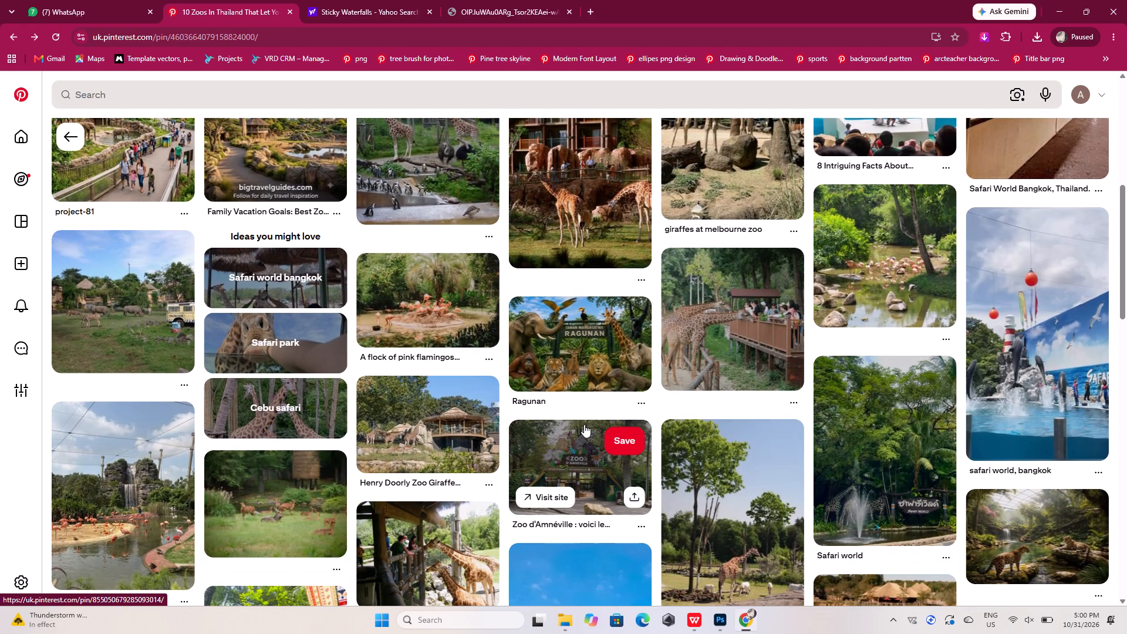
scroll(497, 407, down, 2)
scroll(604, 447, down, 1)
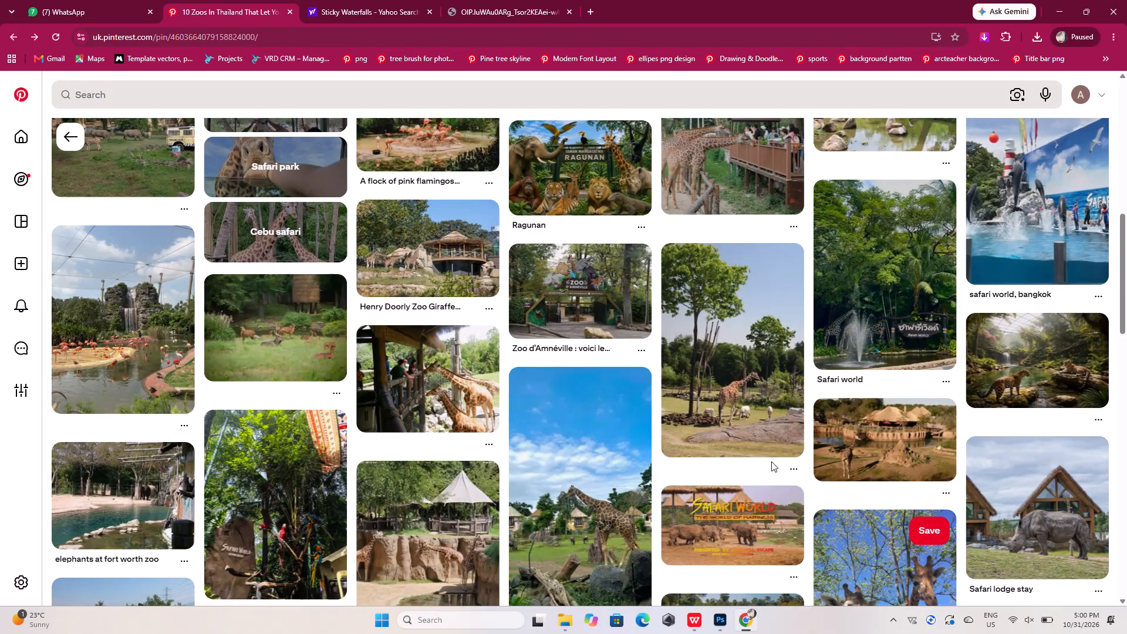
scroll(759, 458, down, 4)
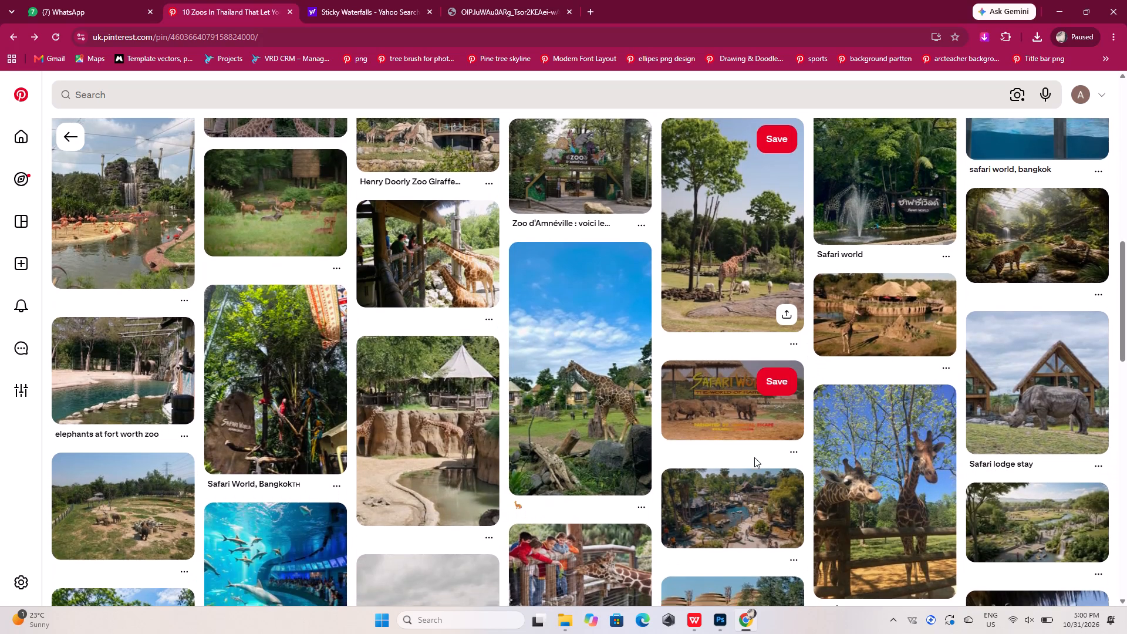
scroll(754, 457, down, 2)
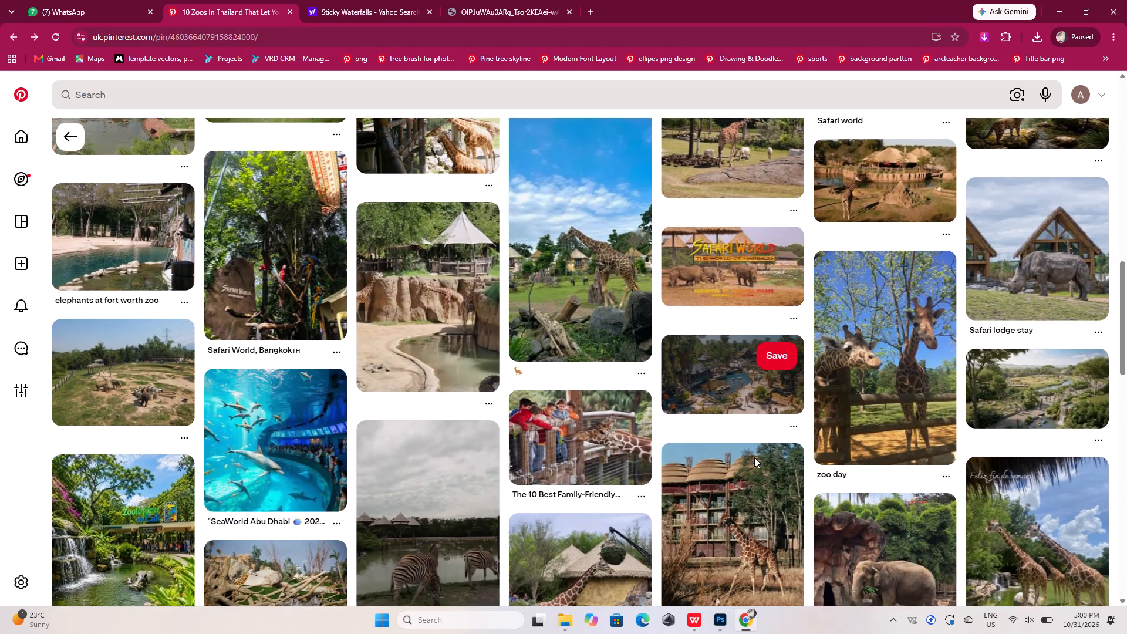
scroll(754, 457, down, 1)
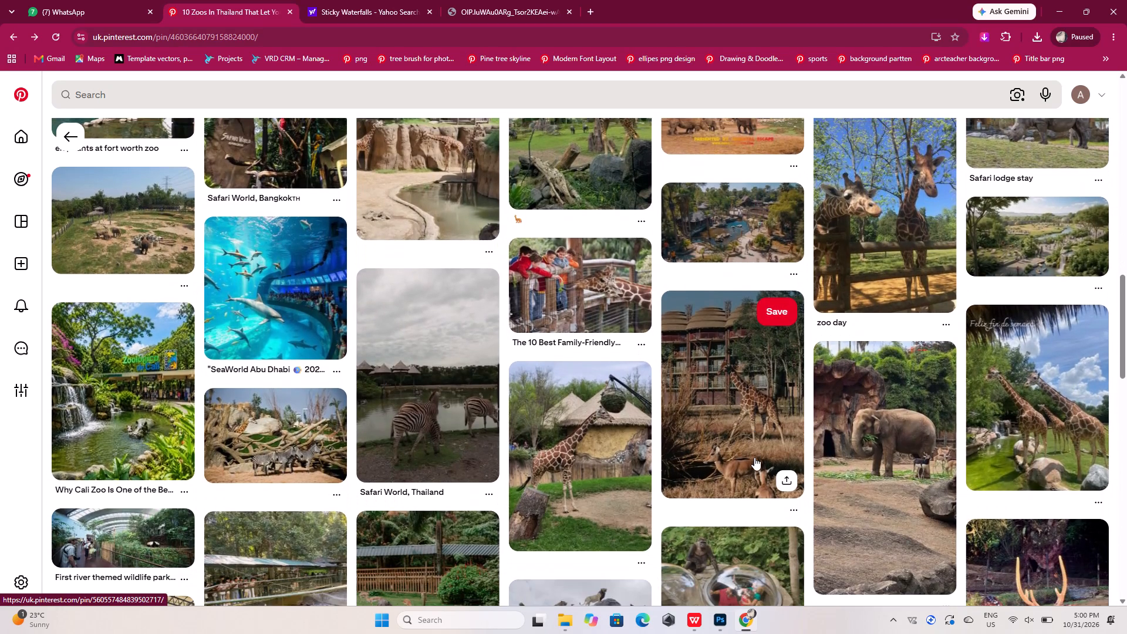
scroll(754, 457, down, 1)
click(745, 626)
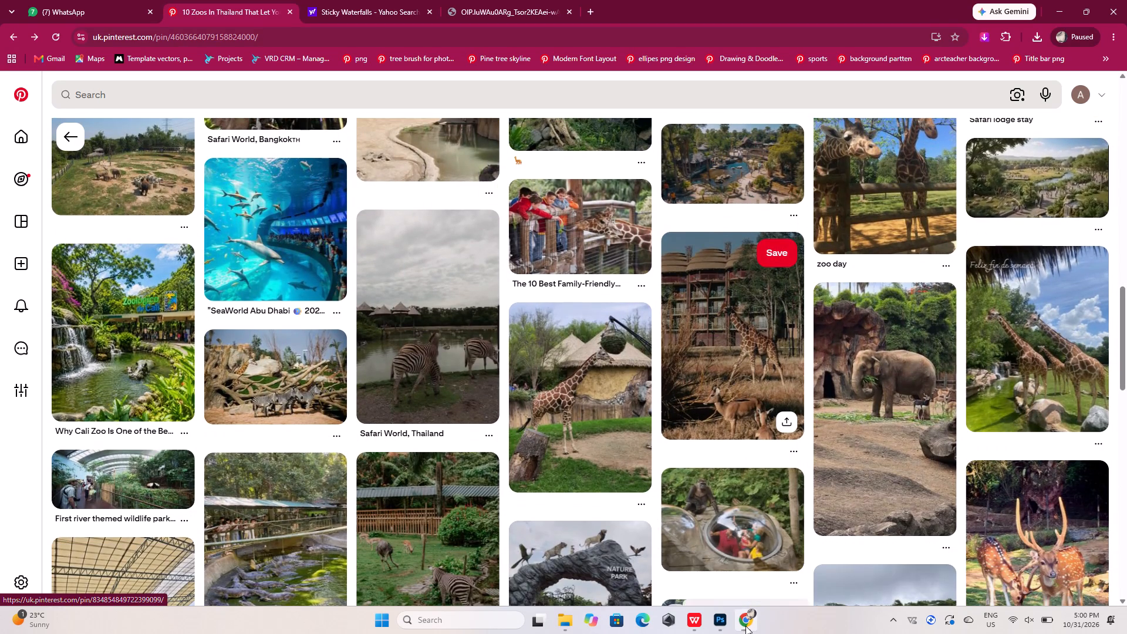